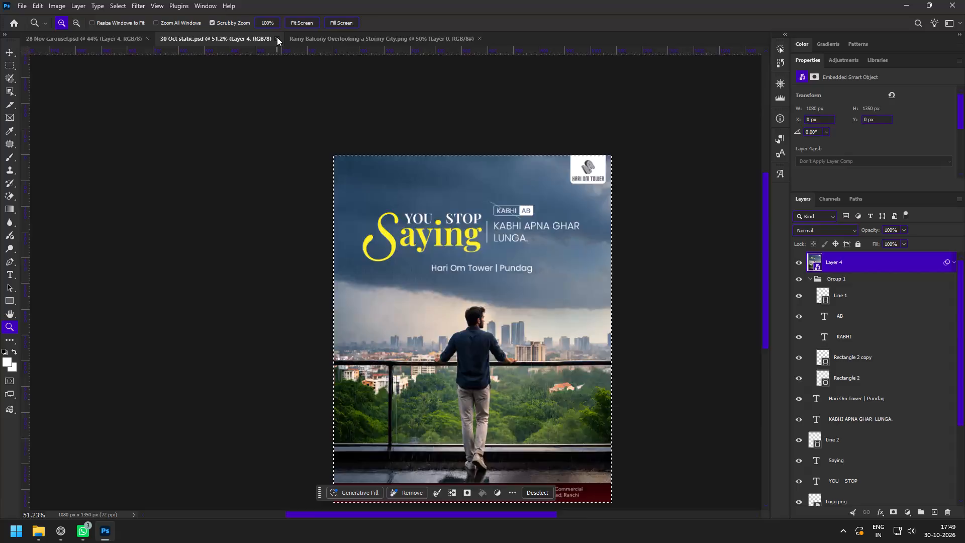
Close the Rainy Balcony image so that the 28 Nov carousel document is active.
click(352, 38)
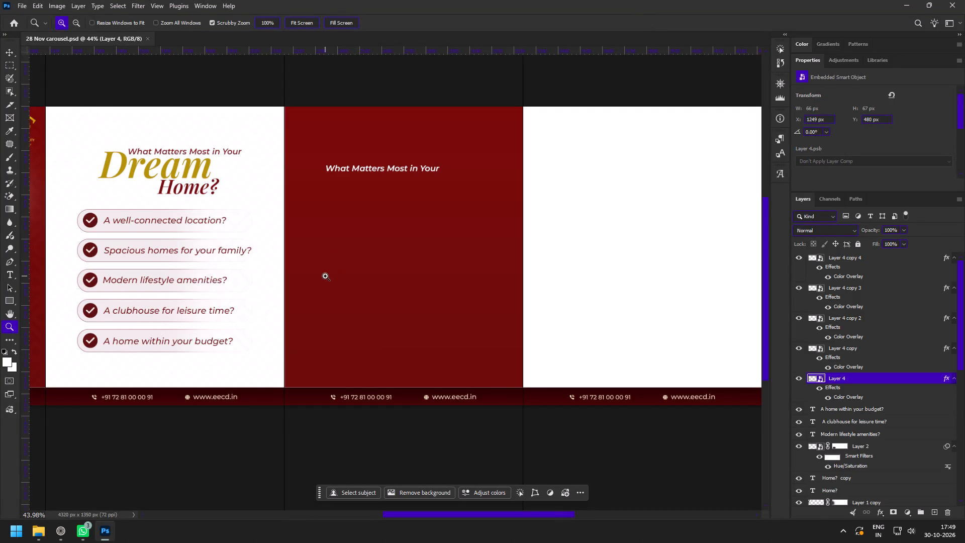
Copy the slide 3 heading "Looks Like You've Found It All" from the Diamond city content document in the browser.
key(space)
key(space)
drag(321, 295, 383, 291)
drag(495, 144, 508, 166)
key(v)
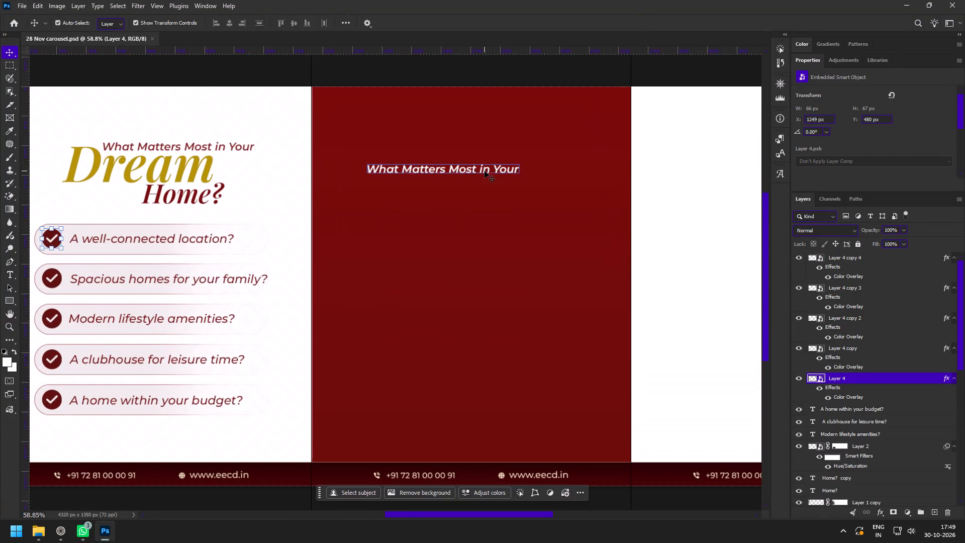
click(485, 171)
click(65, 530)
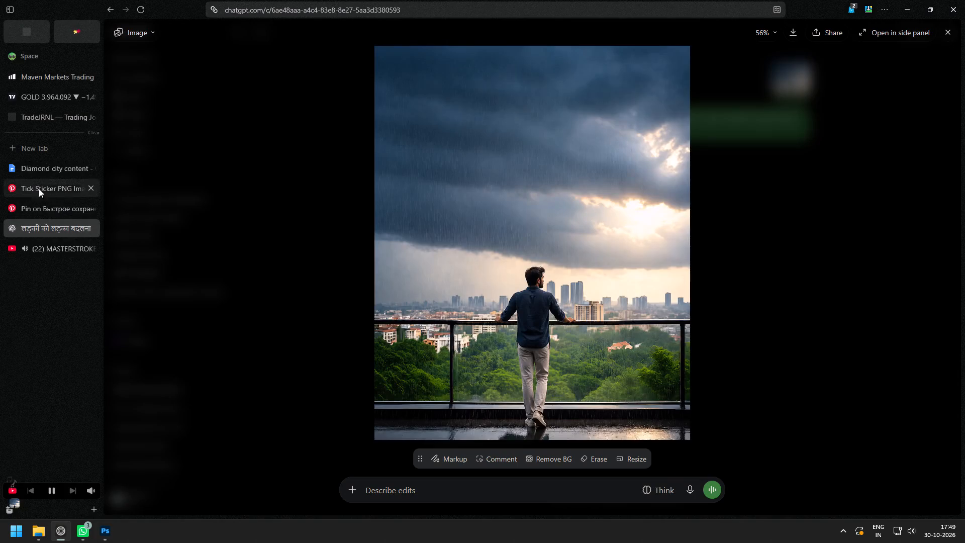
click(50, 165)
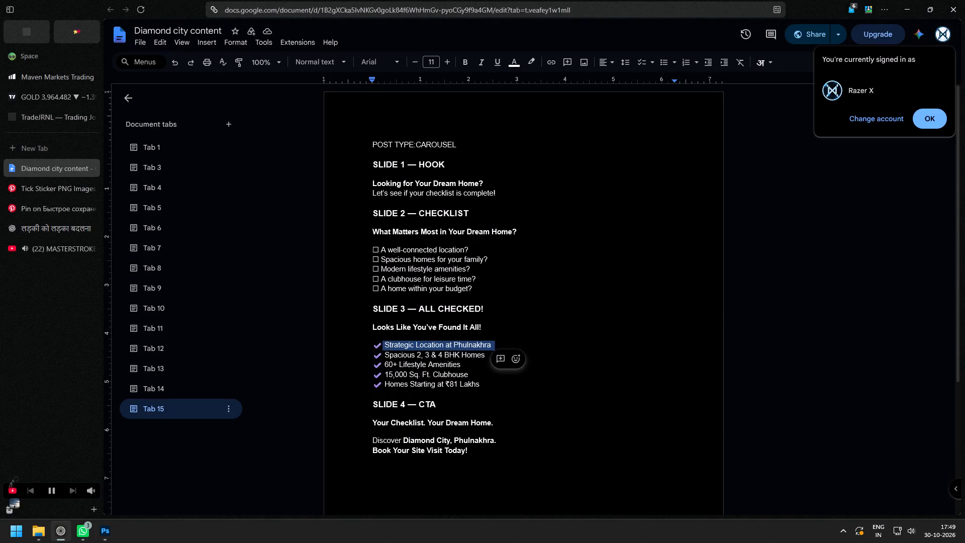
click(108, 533)
key(space)
key(space)
key(space)
key(space)
drag(378, 273, 410, 270)
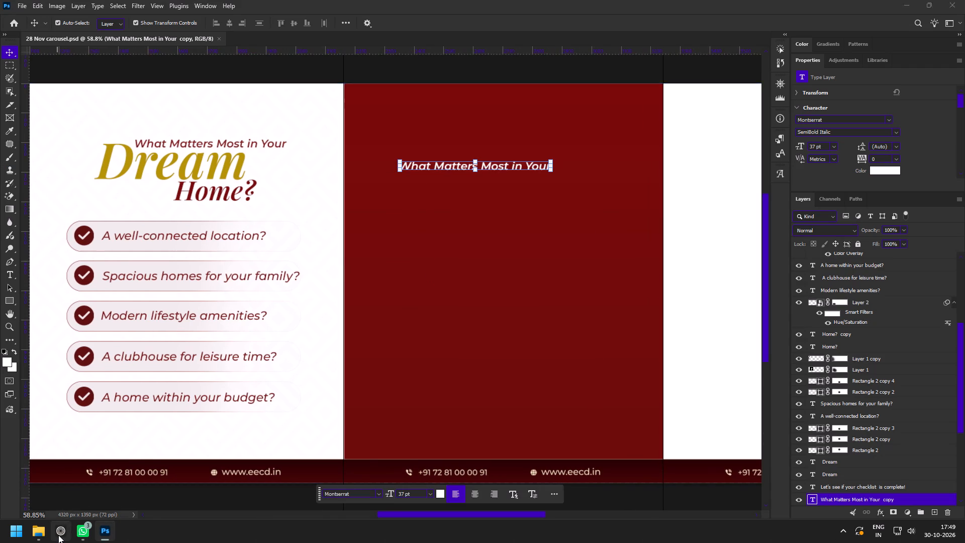
click(58, 535)
drag(366, 330, 411, 325)
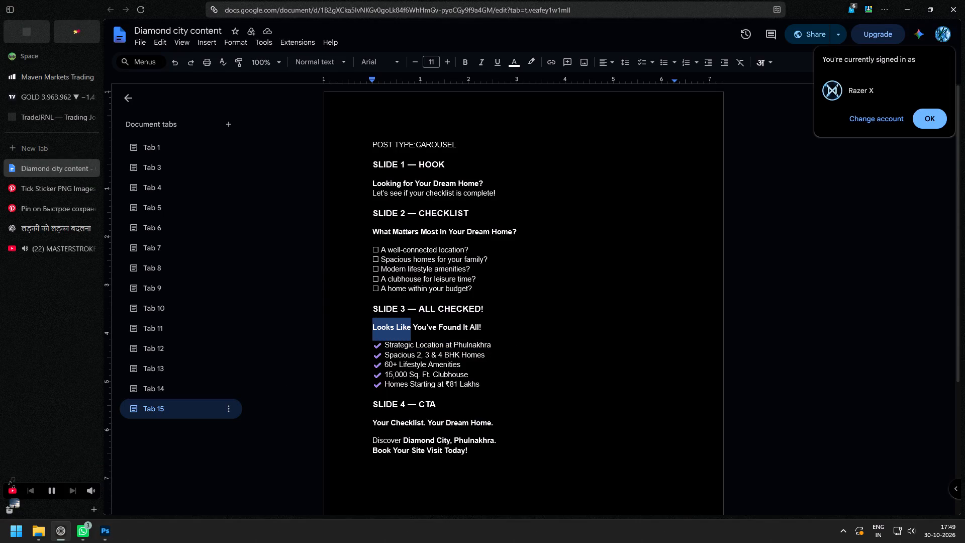
drag(411, 325, 436, 327)
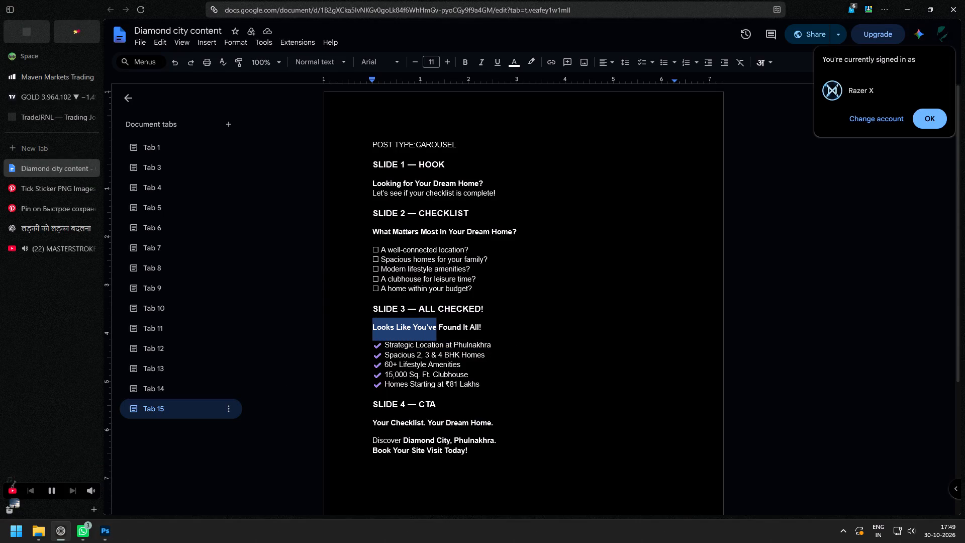
drag(436, 327, 479, 324)
key(ctrl+c)
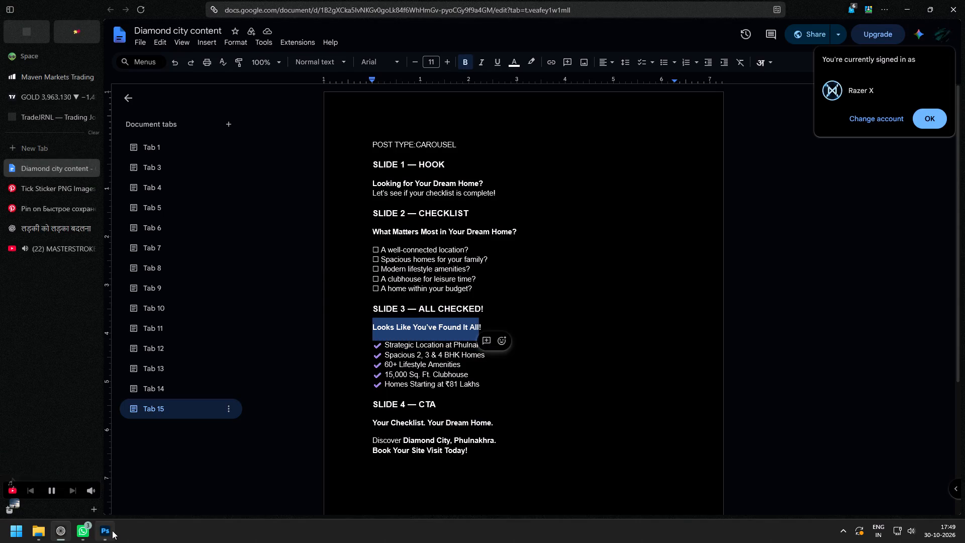
Back in Photoshop, replace the red slide's white heading with the copied text and cut "Found It All", leaving "Looks Like You've".
click(113, 531)
double_click(510, 166)
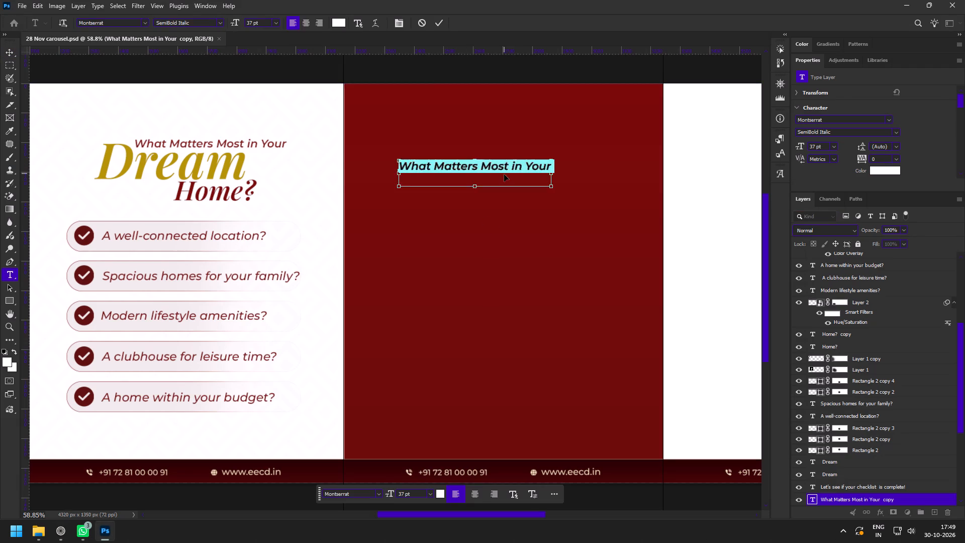
key(ctrl+v)
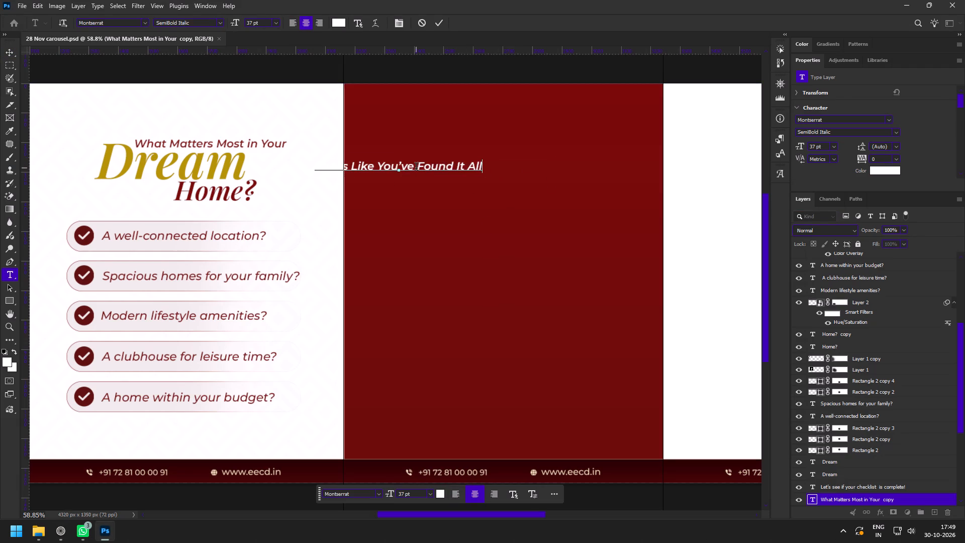
drag(417, 168, 511, 168)
key(ctrl+x)
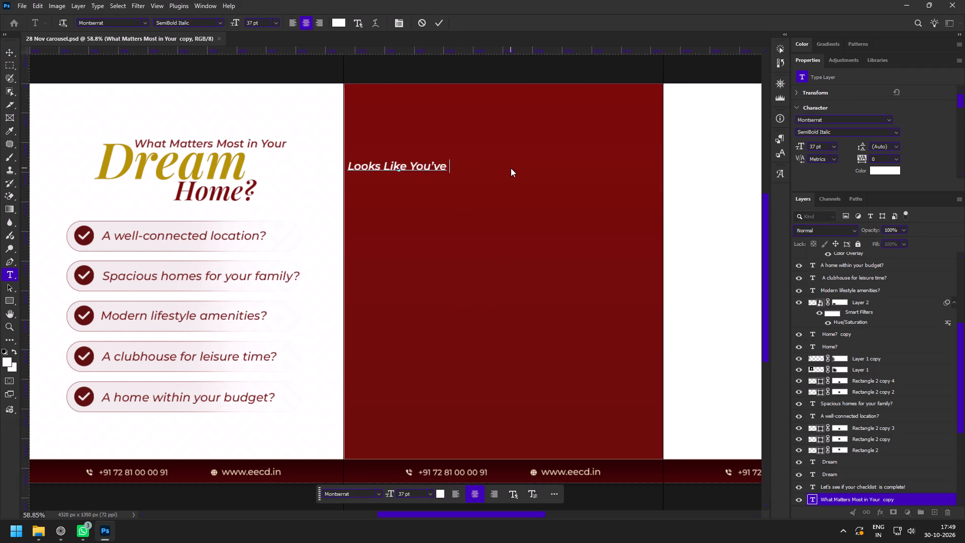
key(BackSpace)
key(ctrl+Return)
Center the "Looks Like You've" line near the top of the red slide and enlarge it to about 110%.
drag(428, 168, 520, 164)
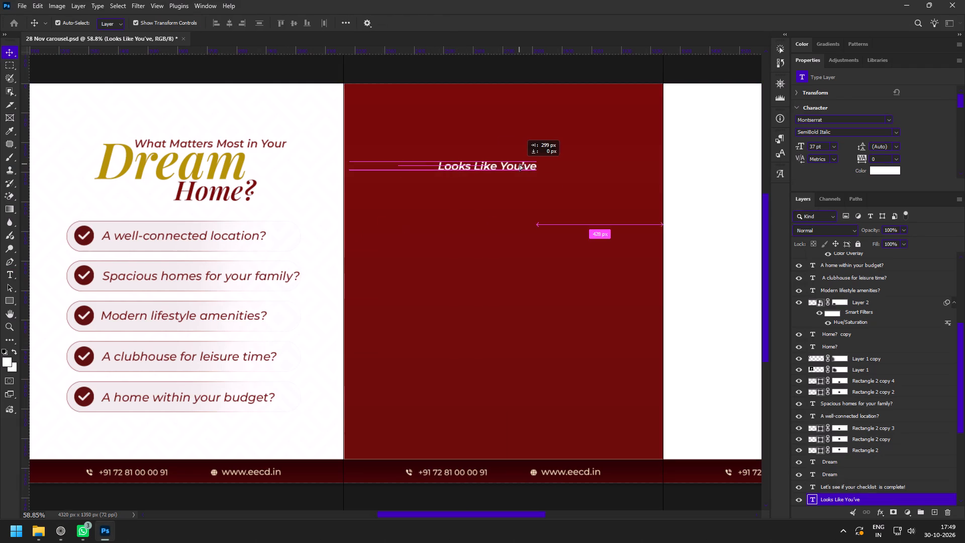
drag(520, 164, 533, 164)
drag(527, 166, 527, 139)
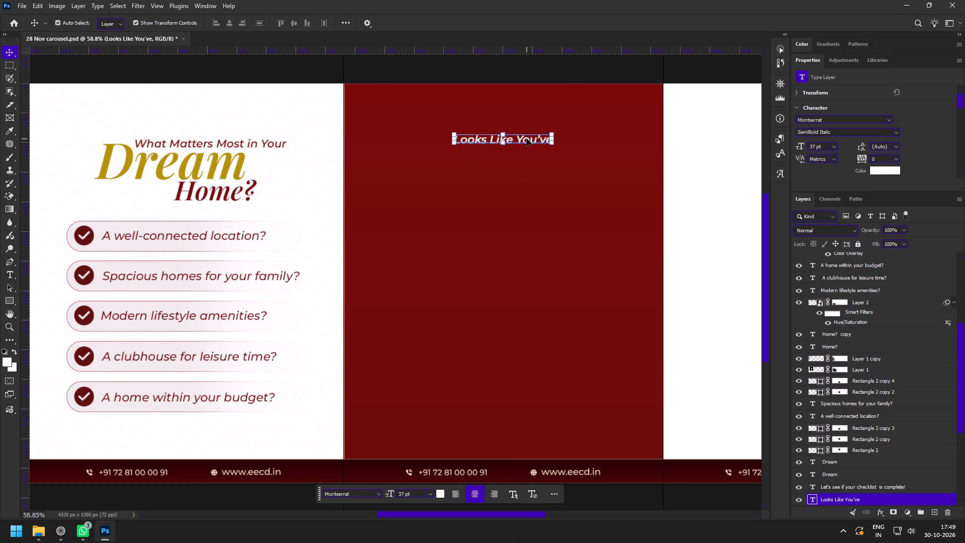
drag(553, 136, 558, 136)
click(501, 21)
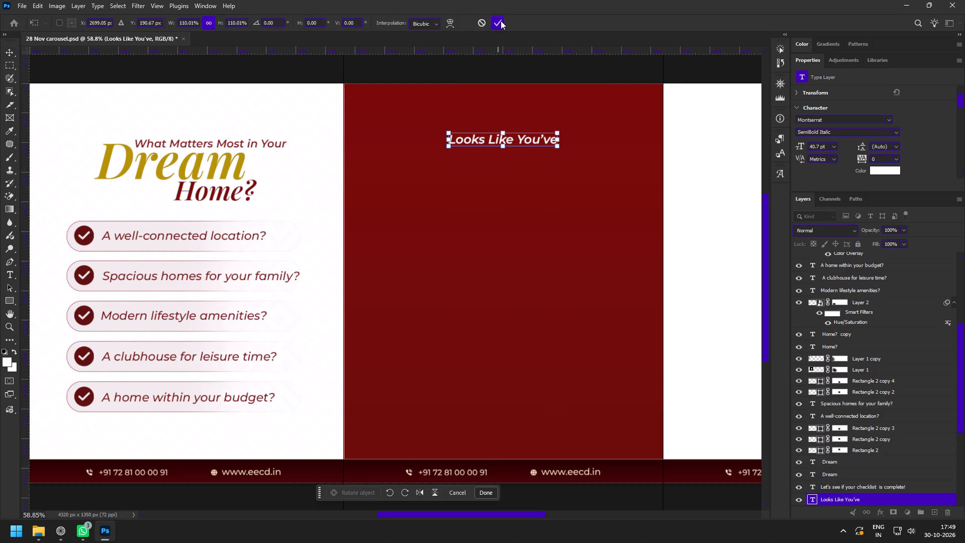
Duplicate the gold "Dream" text below the red slide's heading, replace it with the cut text, and cut "It All", leaving "Found".
key(z)
drag(496, 101, 509, 118)
key(v)
click(147, 175)
alt+drag(132, 176, 271, 200)
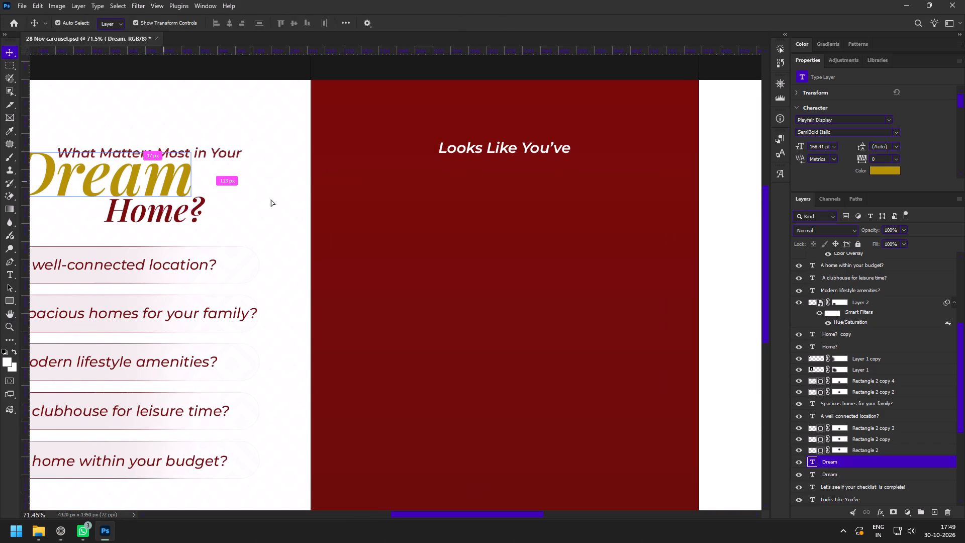
alt+drag(271, 200, 517, 204)
double_click(517, 204)
key(ctrl+v)
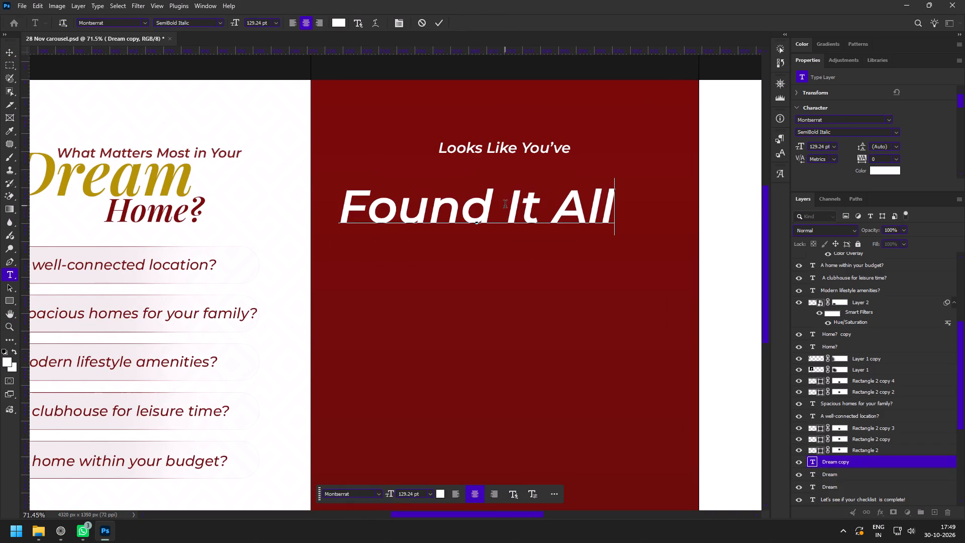
drag(502, 207, 714, 219)
key(ctrl+x)
key(BackSpace)
key(ctrl+Return)
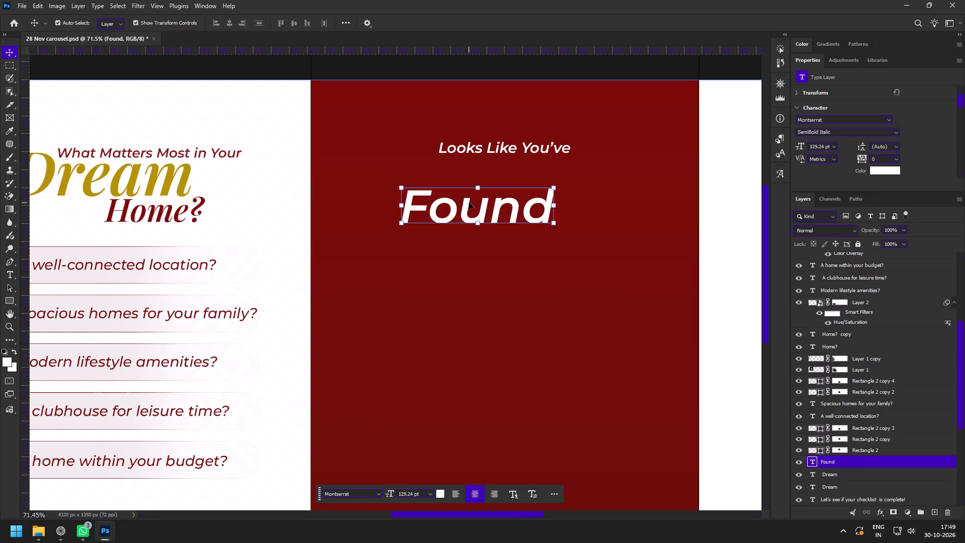
Open the font choices for the "Found" text.
click(890, 122)
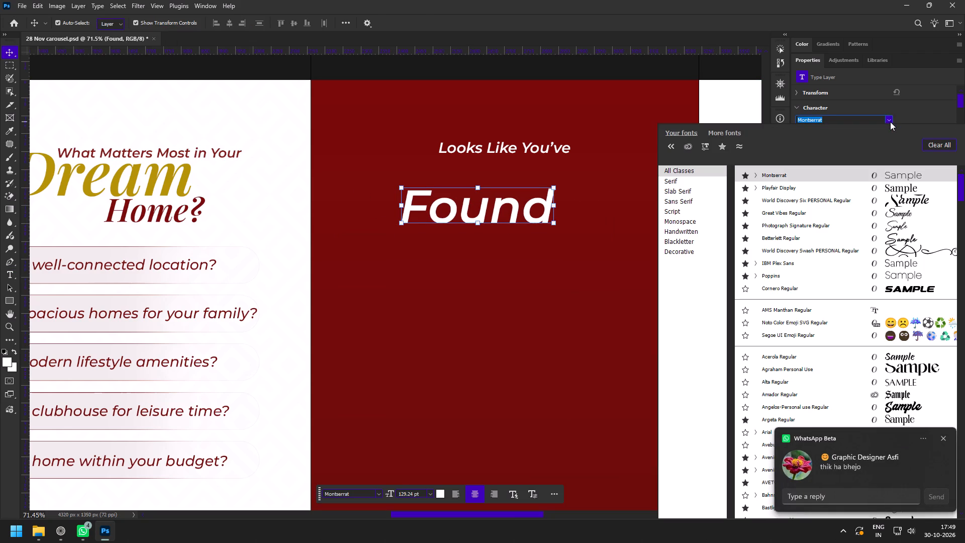
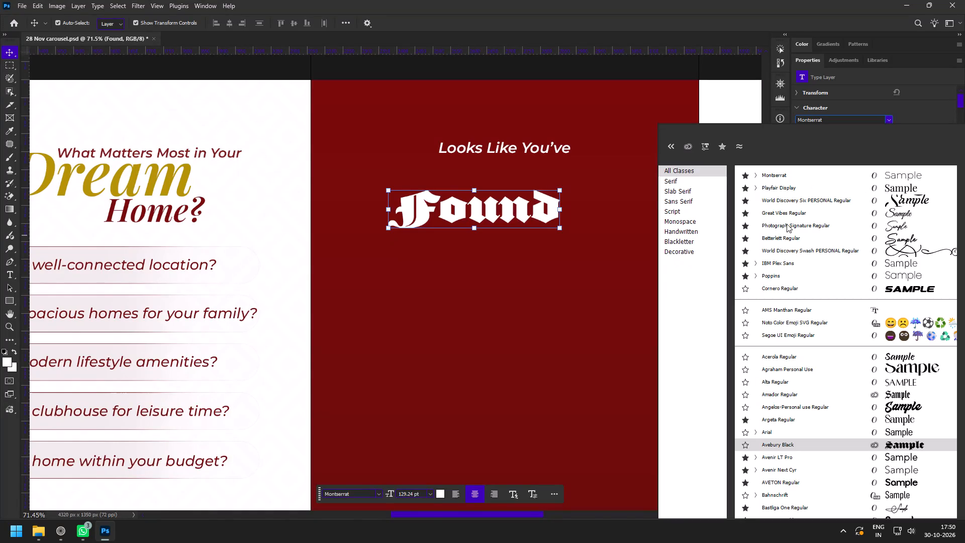
Set the "Found" text in Playfair Display with the SemiBold Italic style.
click(731, 109)
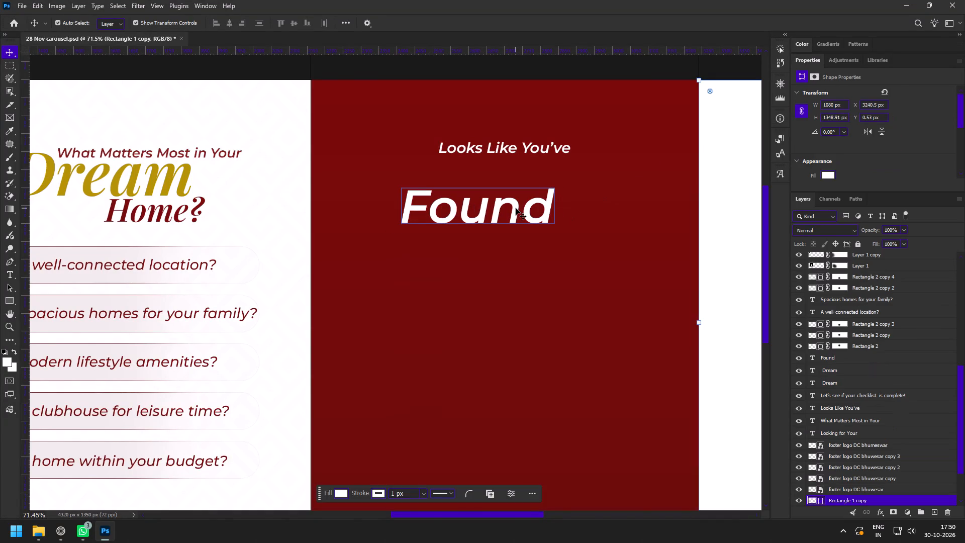
click(516, 208)
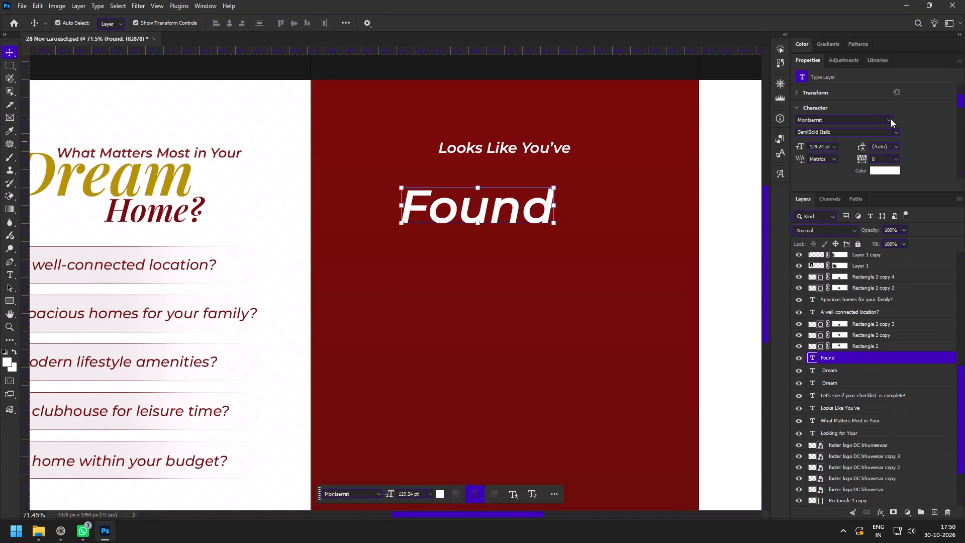
click(891, 118)
scroll(800, 193, up, 2)
click(797, 192)
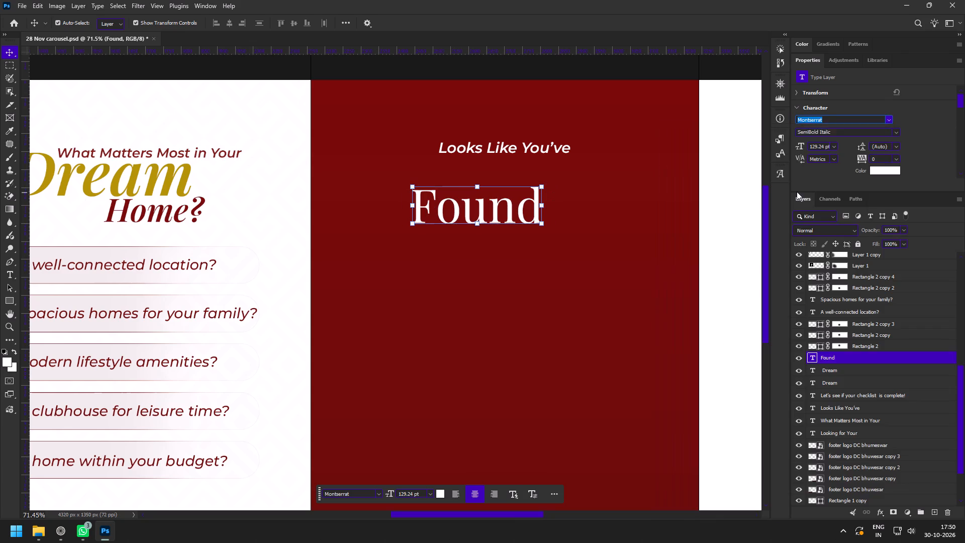
click(898, 131)
click(845, 209)
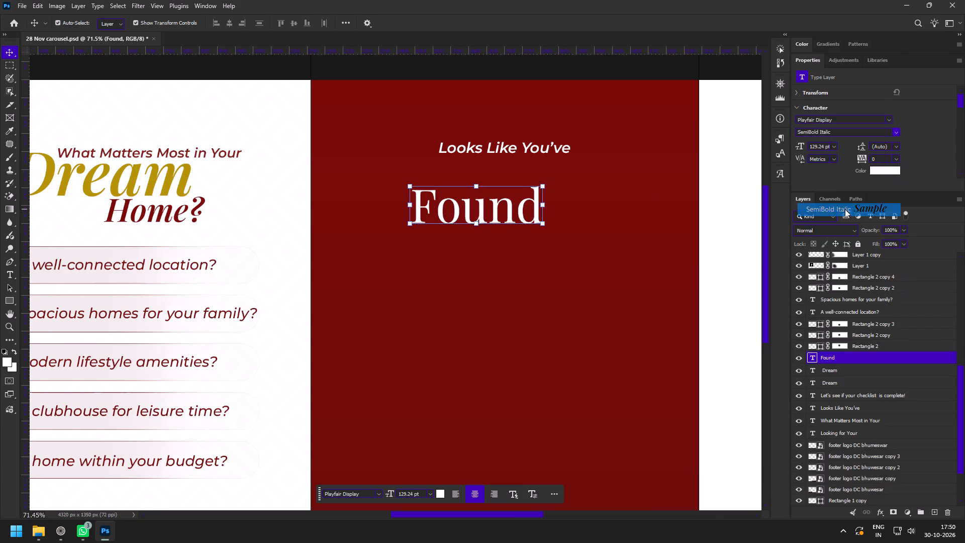
Enlarge the "Found" text to about 145% and move it up so it overlaps the "Looks Like You've" line.
key(z)
drag(502, 192, 517, 208)
key(v)
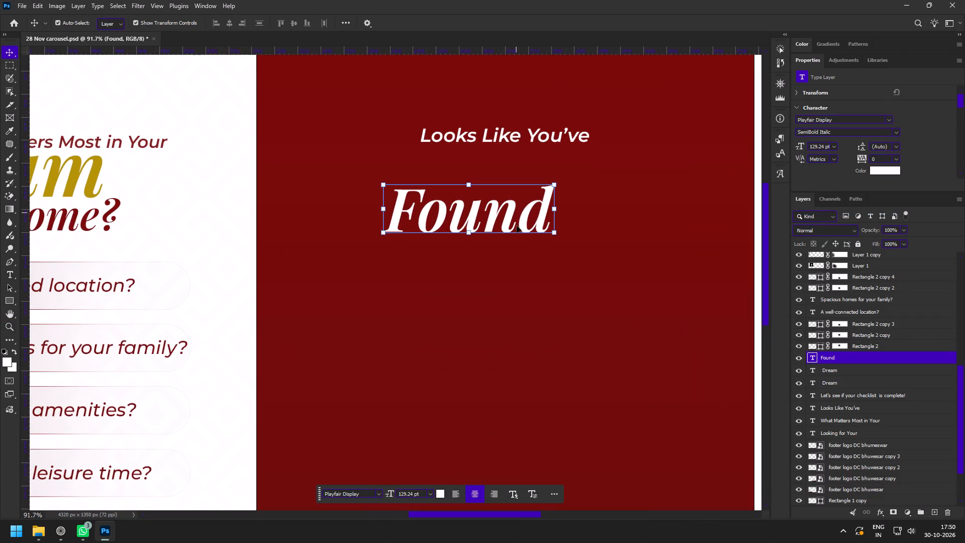
key(space)
drag(519, 239, 451, 230)
drag(492, 201, 535, 200)
drag(480, 210, 495, 171)
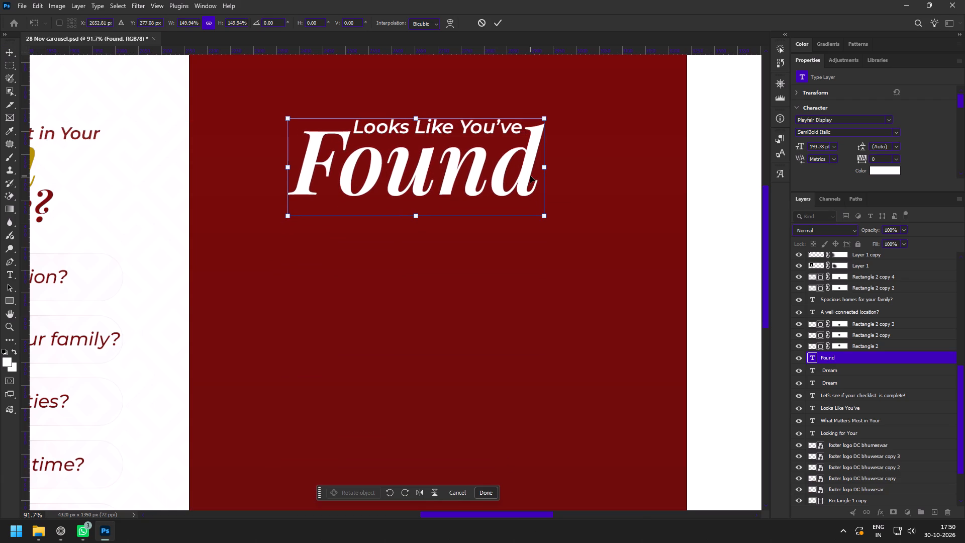
drag(545, 168, 592, 165)
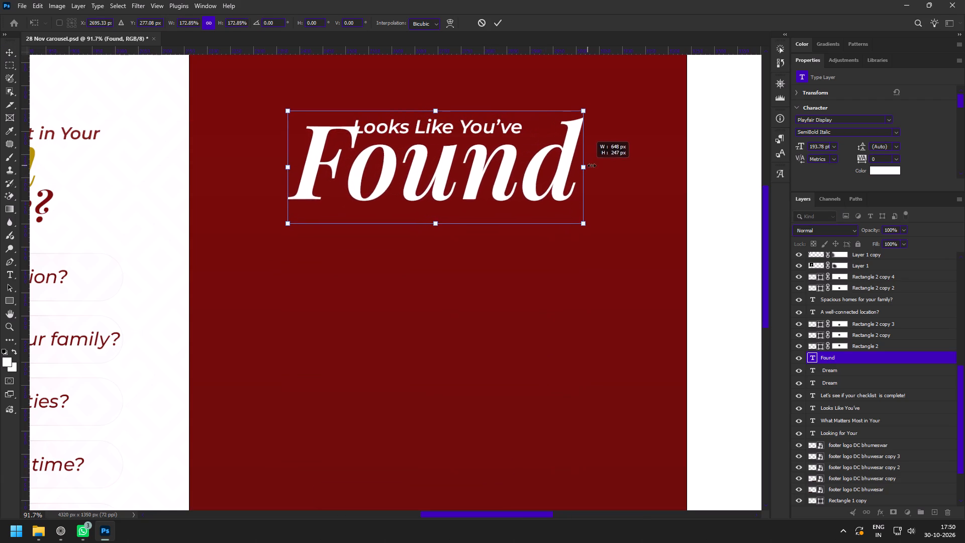
drag(592, 165, 593, 165)
drag(595, 171, 539, 175)
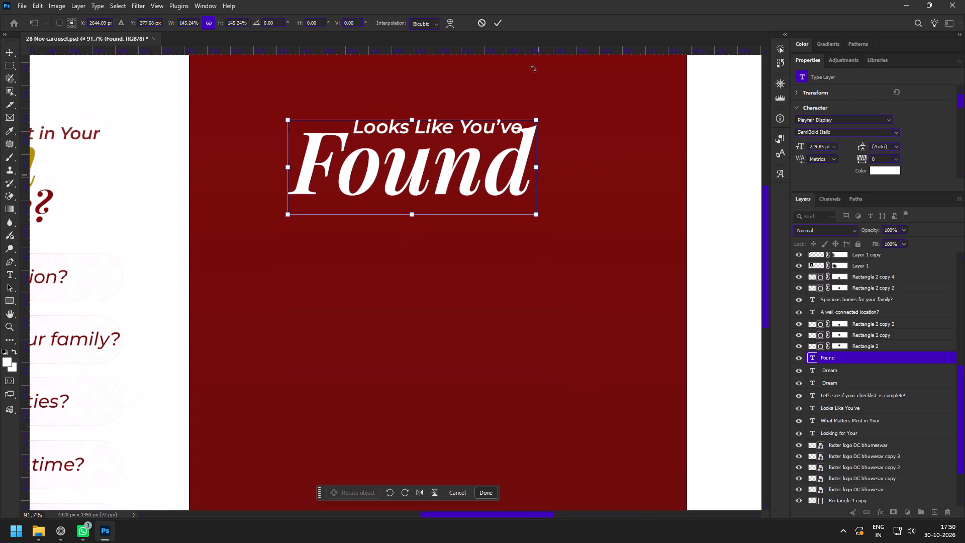
click(499, 23)
Shrink "Looks Like You've" to about 35 pt and nestle it between the F and d of "Found".
key(z)
drag(432, 78, 448, 99)
key(v)
click(447, 101)
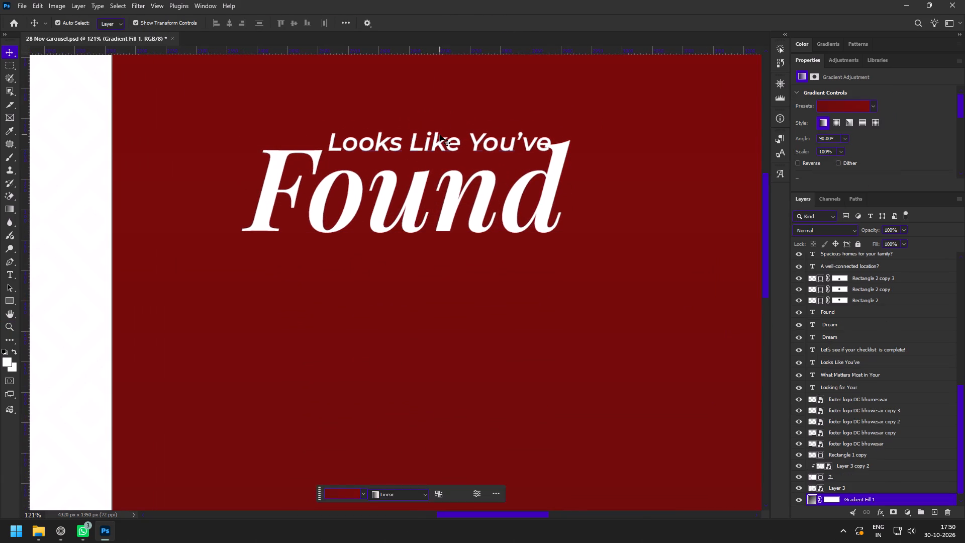
click(440, 135)
click(549, 141)
drag(553, 143, 523, 146)
drag(496, 143, 504, 150)
click(499, 21)
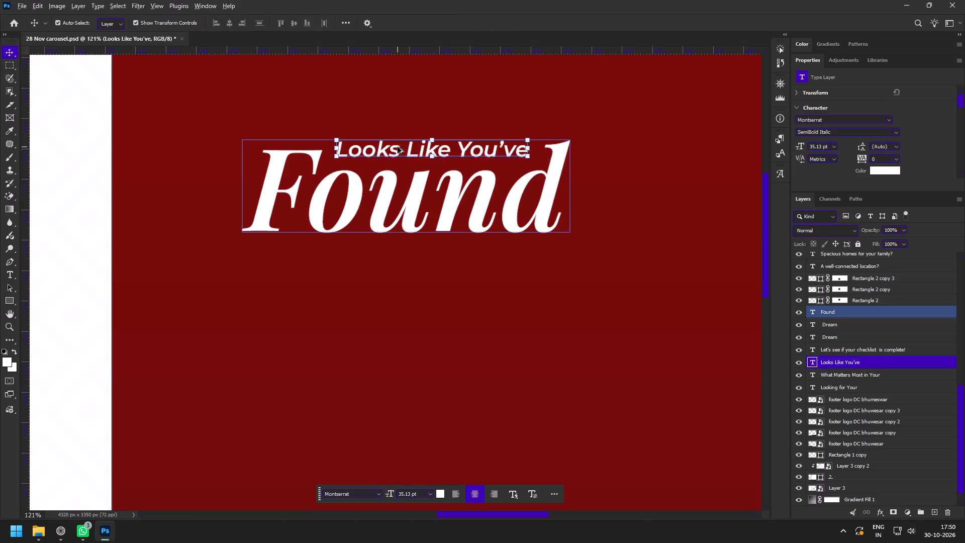
Duplicate the "Found" text just below itself and replace the copy's wording with the cut text "It All".
click(363, 217)
alt+drag(408, 206, 399, 273)
double_click(399, 273)
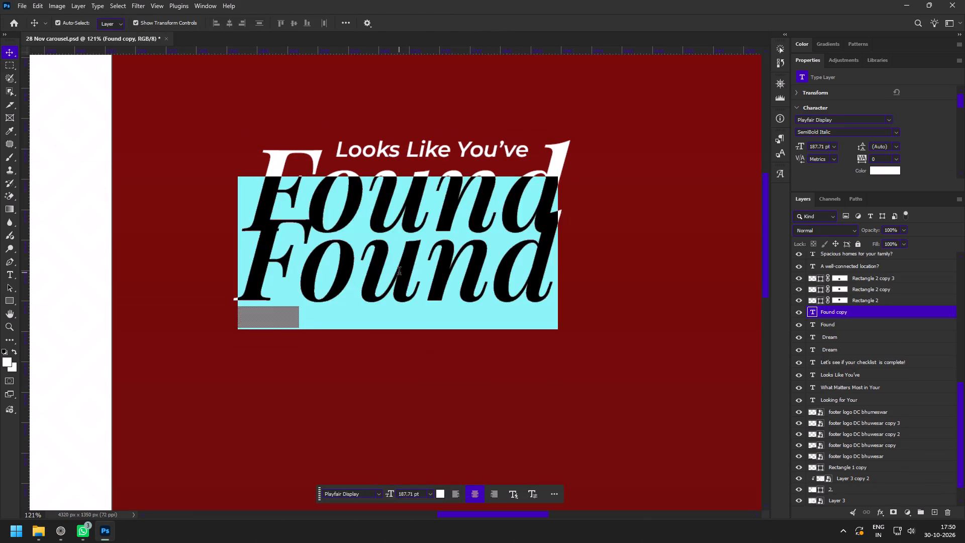
key(ctrl+v)
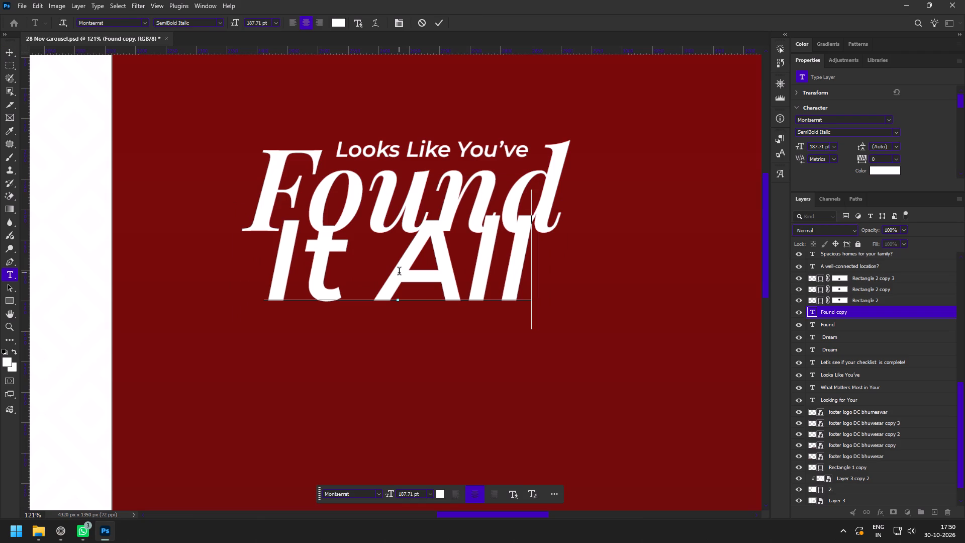
click(441, 20)
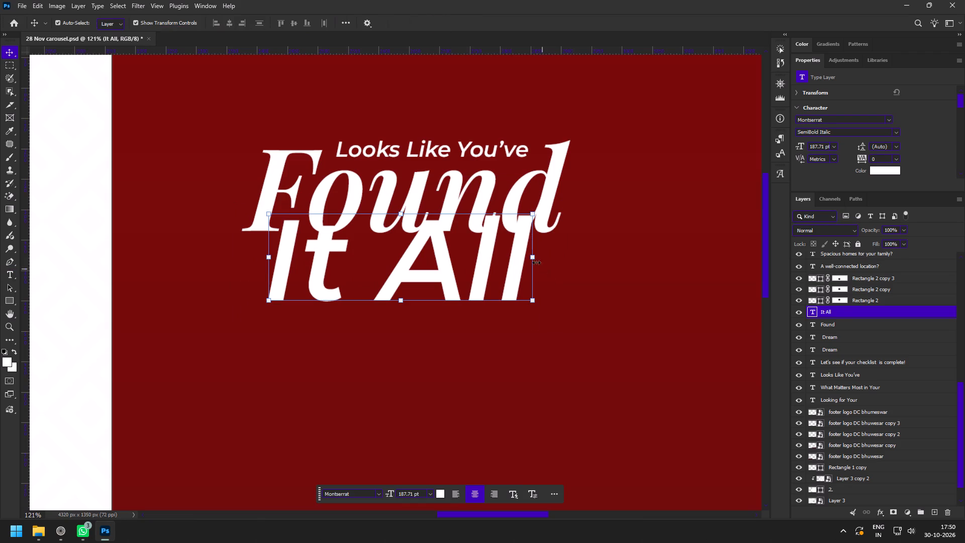
Scale "It All" down to about 29% and place it directly after the d of "Found".
drag(536, 260, 345, 269)
drag(328, 268, 565, 260)
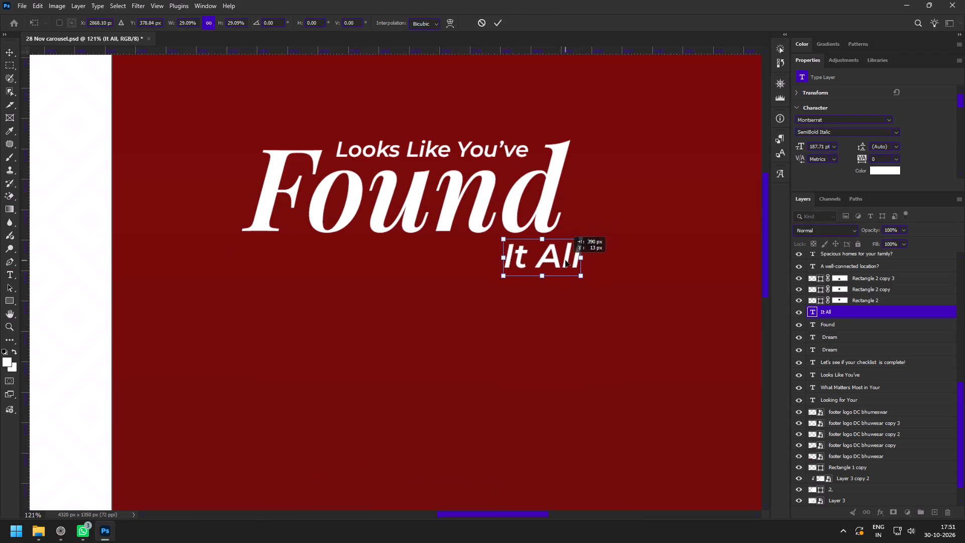
drag(565, 260, 628, 197)
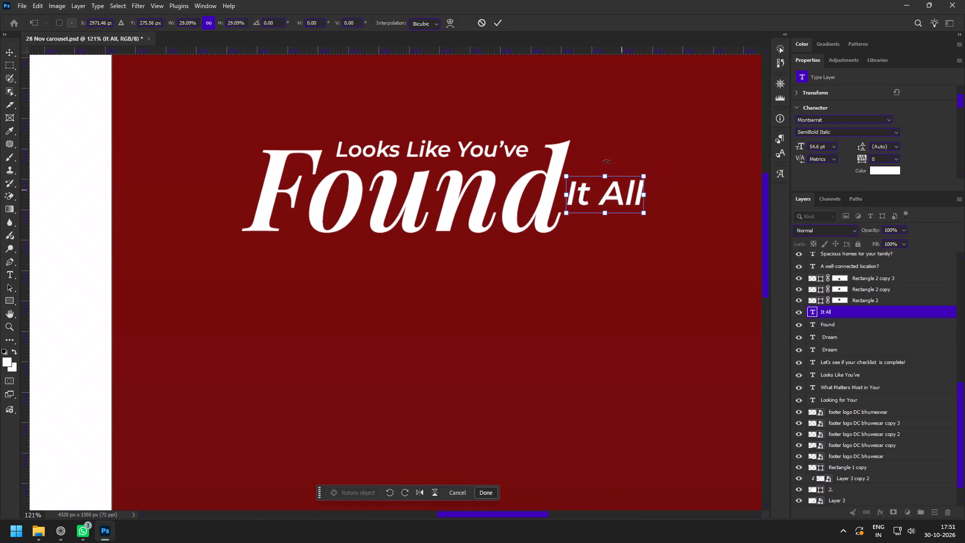
click(500, 18)
Select "Looks Like You've", "Found" and "It All" together and center the heading horizontally on the red slide.
shift+click(318, 204)
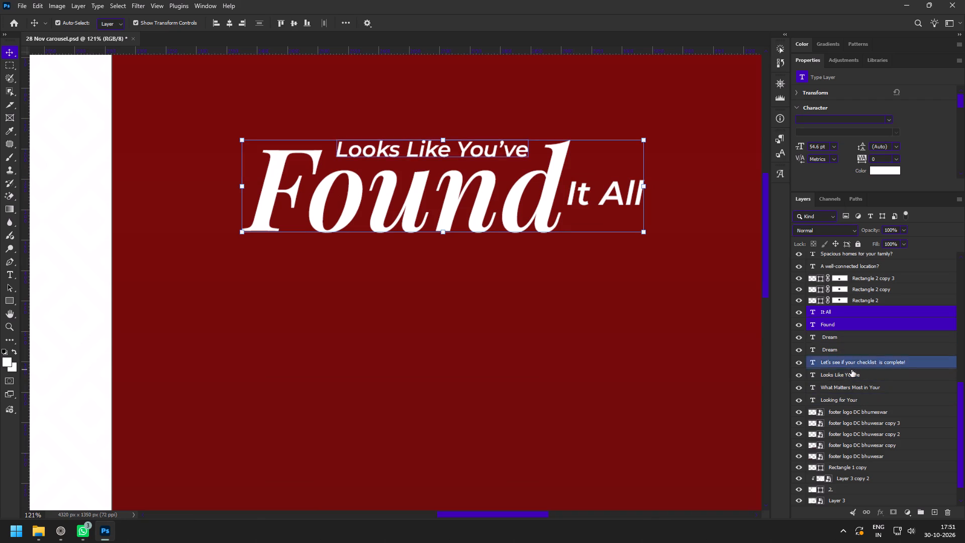
scroll(864, 393, up, 3)
scroll(868, 396, down, 1)
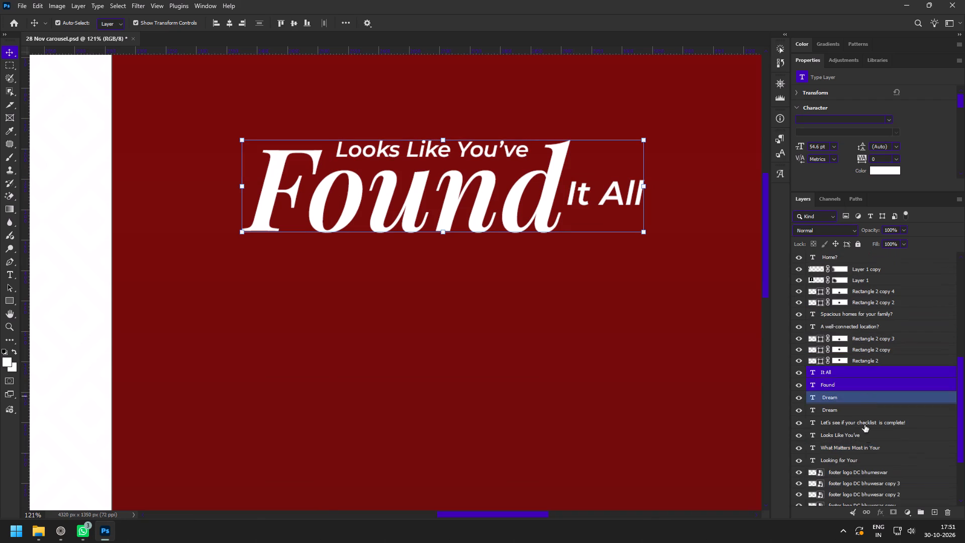
ctrl+click(865, 436)
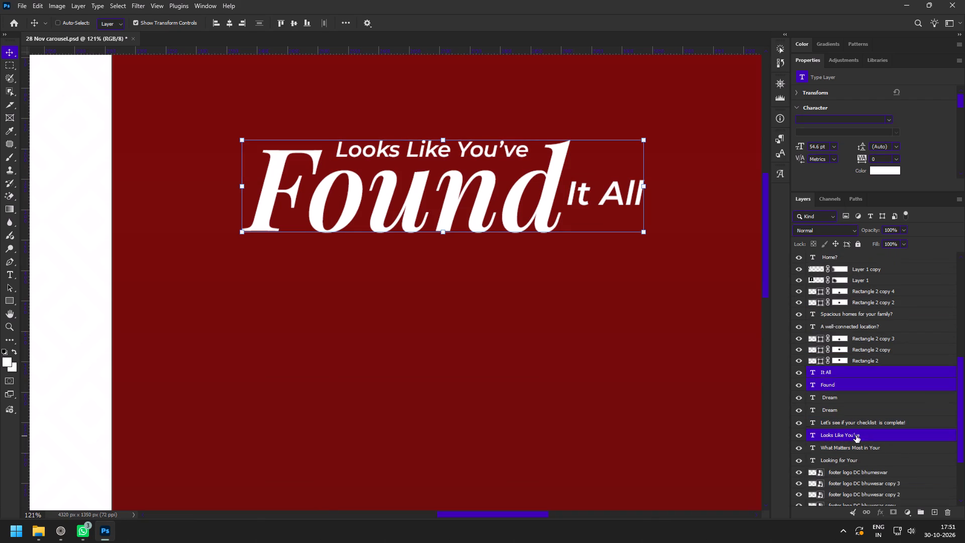
key(z)
drag(545, 305, 517, 289)
key(space)
key(space)
key(space)
drag(545, 309, 502, 253)
key(v)
click(455, 192)
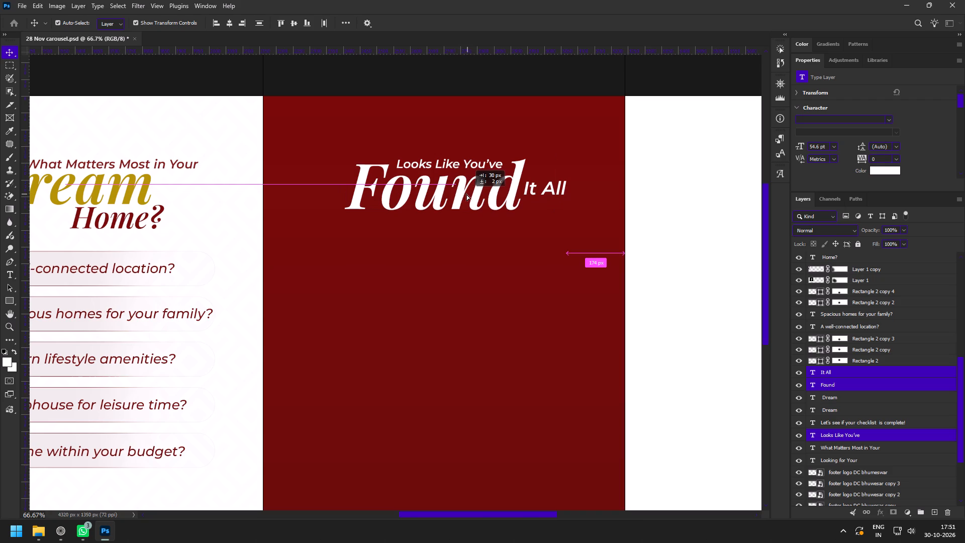
Duplicate the white slide's five checklist bars and their check-mark circles straight across onto the red slide, about 1010 px over.
key(space)
key(space)
key(space)
key(space)
key(space)
key(space)
drag(334, 299, 402, 229)
click(75, 186)
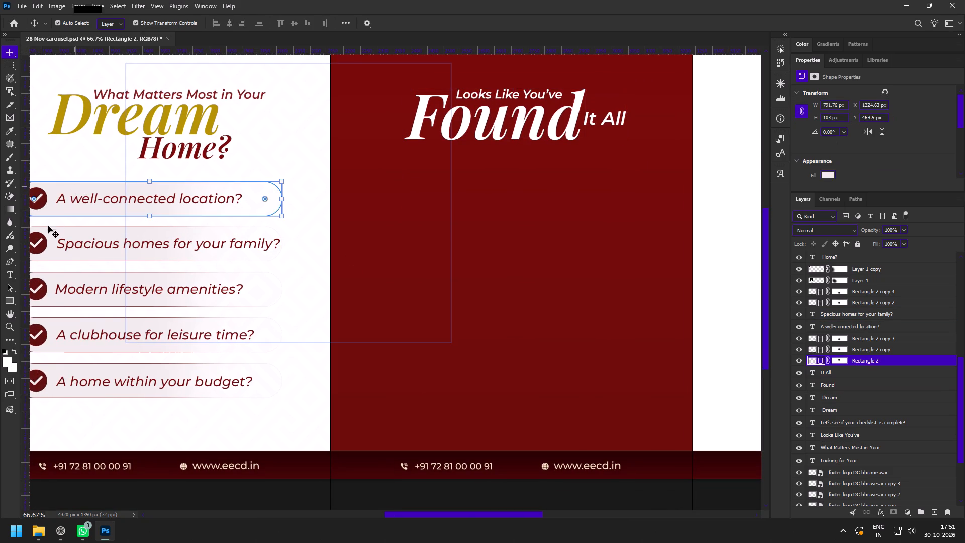
shift+click(60, 233)
shift+click(63, 276)
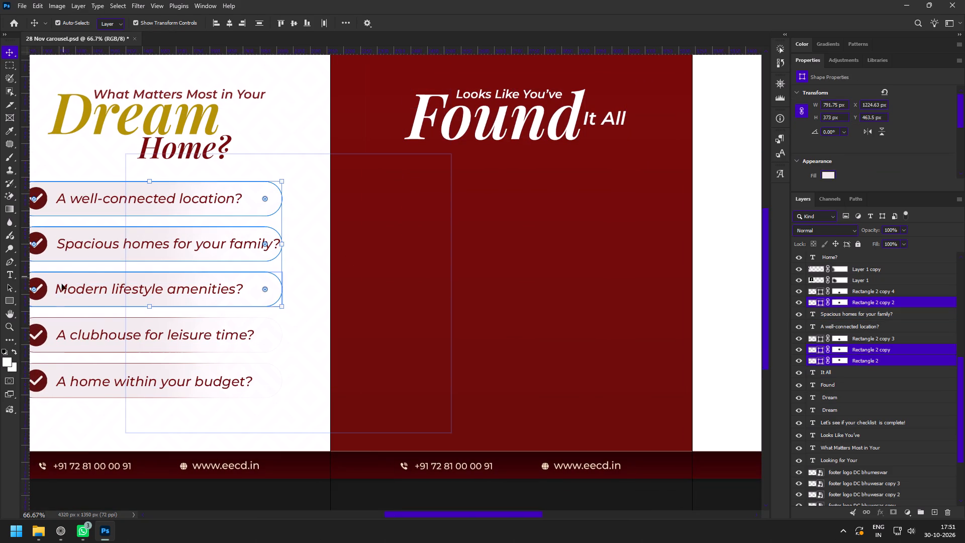
shift+click(59, 320)
shift+click(57, 371)
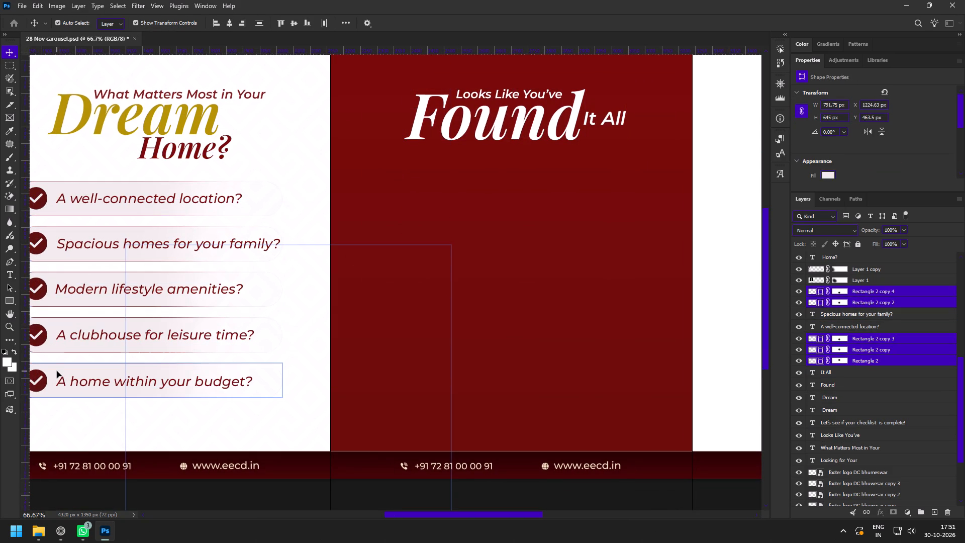
key(space)
key(space)
drag(53, 368, 231, 349)
shift+click(218, 357)
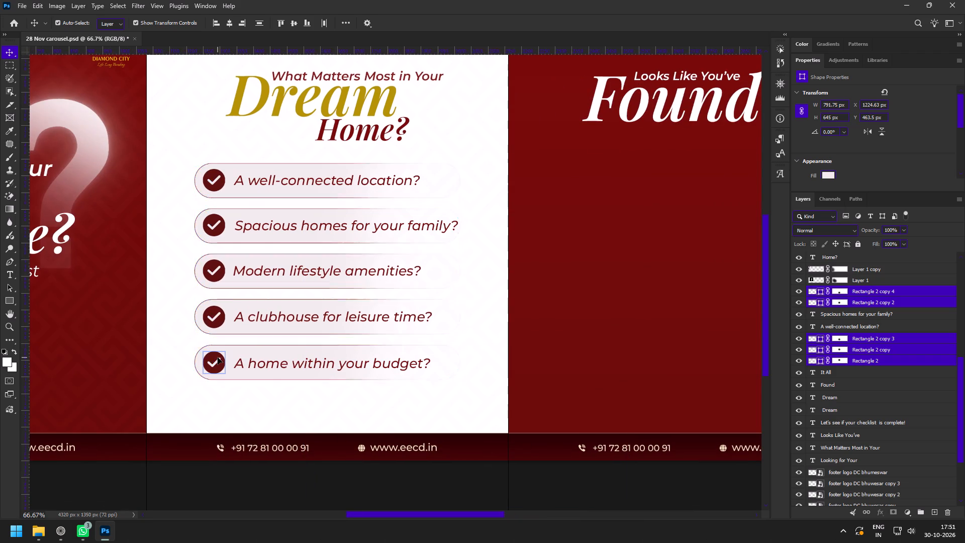
shift+click(215, 309)
shift+click(217, 266)
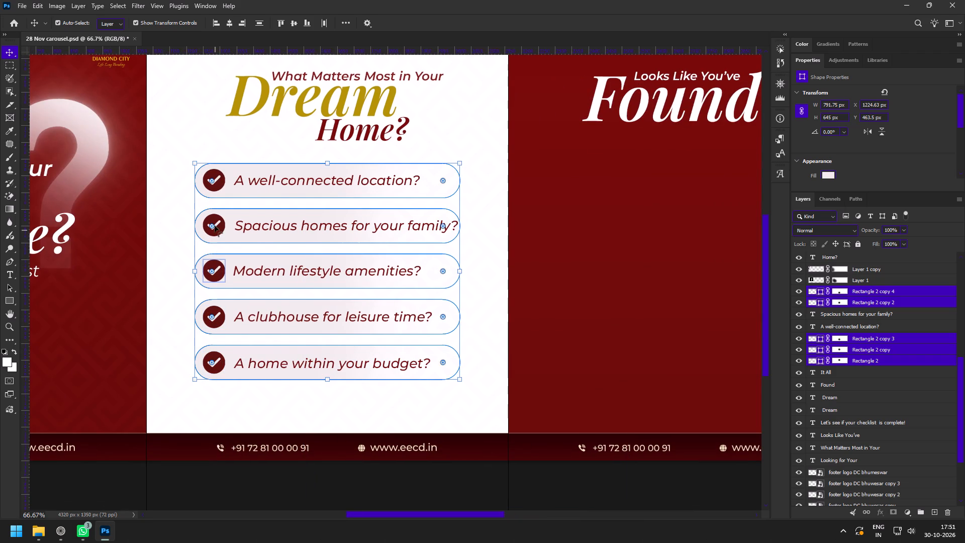
shift+click(214, 221)
shift+click(218, 175)
alt+drag(218, 175, 560, 177)
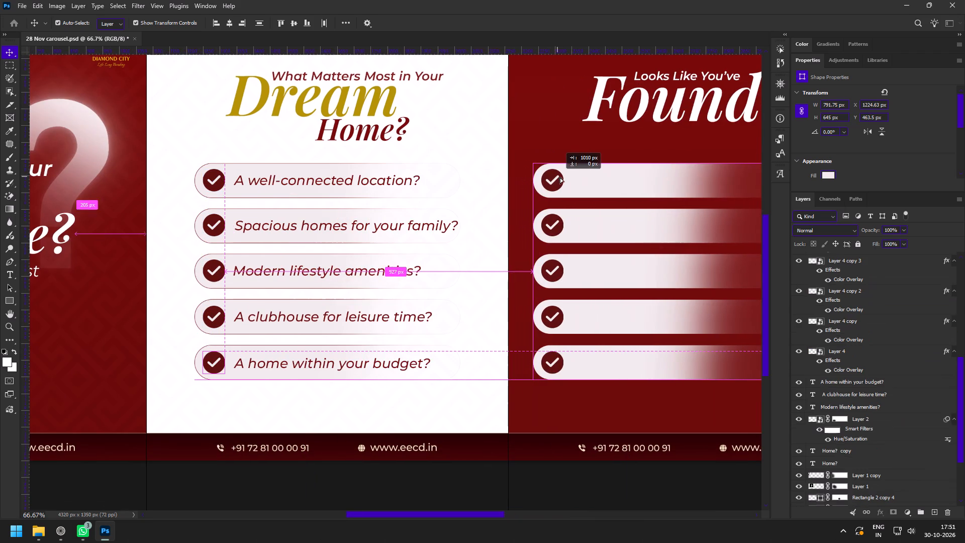
alt+drag(560, 177, 556, 176)
Shift the copied bars and check marks about 54 px right to sit more centrally beneath the red slide's heading.
key(space)
key(space)
key(space)
key(space)
key(space)
key(space)
drag(620, 223, 520, 224)
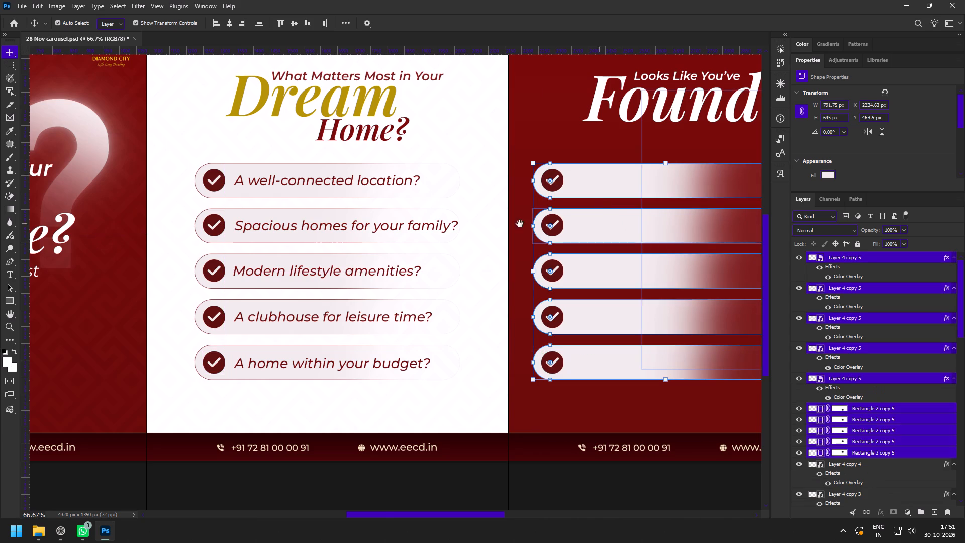
drag(520, 224, 424, 229)
drag(412, 191, 428, 188)
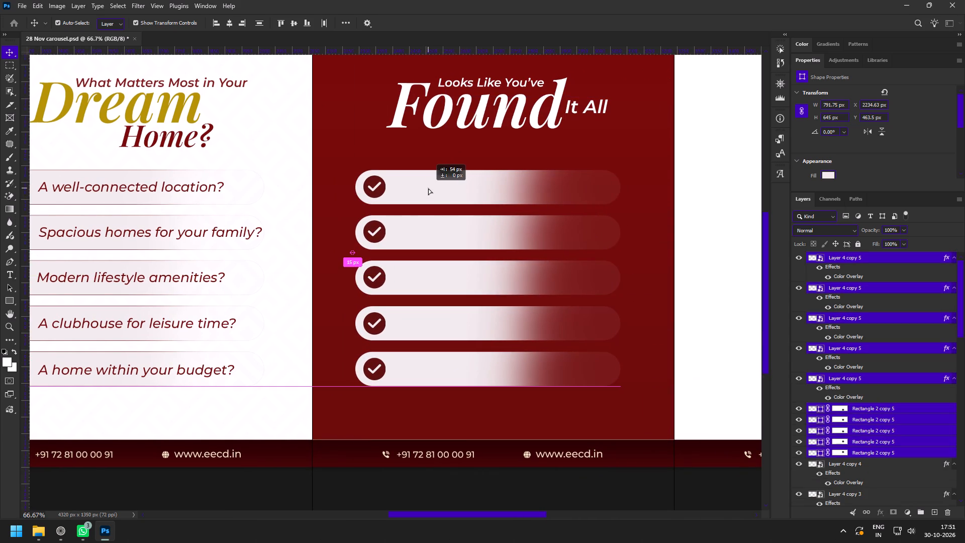
drag(428, 188, 429, 188)
click(423, 191)
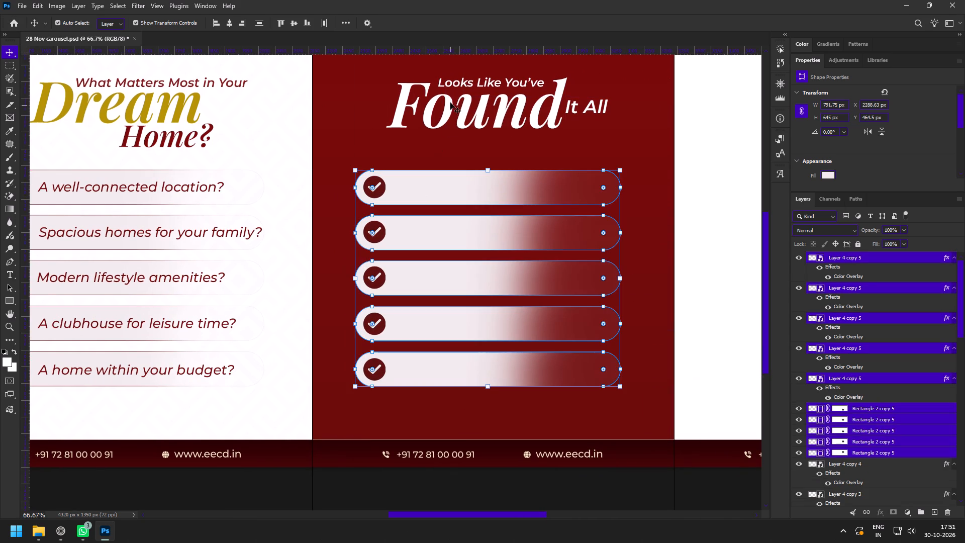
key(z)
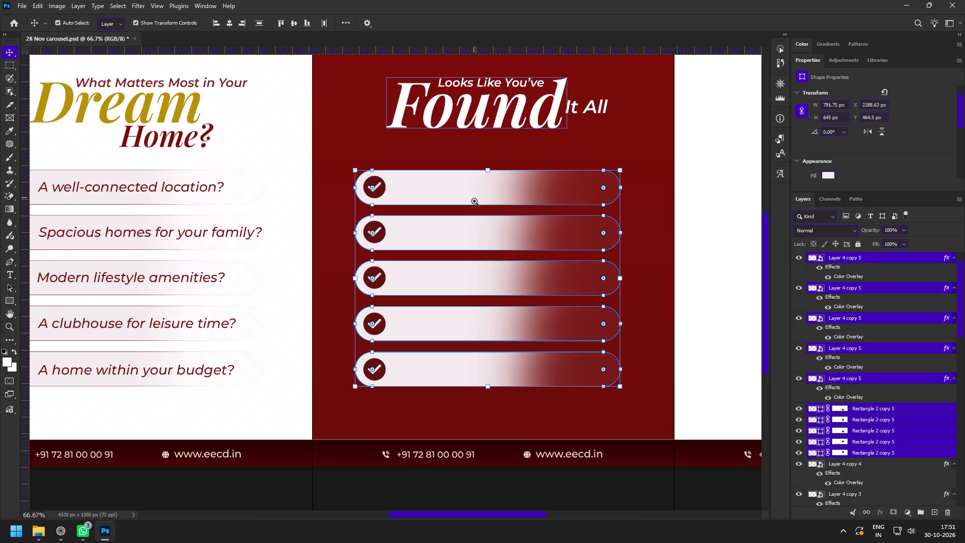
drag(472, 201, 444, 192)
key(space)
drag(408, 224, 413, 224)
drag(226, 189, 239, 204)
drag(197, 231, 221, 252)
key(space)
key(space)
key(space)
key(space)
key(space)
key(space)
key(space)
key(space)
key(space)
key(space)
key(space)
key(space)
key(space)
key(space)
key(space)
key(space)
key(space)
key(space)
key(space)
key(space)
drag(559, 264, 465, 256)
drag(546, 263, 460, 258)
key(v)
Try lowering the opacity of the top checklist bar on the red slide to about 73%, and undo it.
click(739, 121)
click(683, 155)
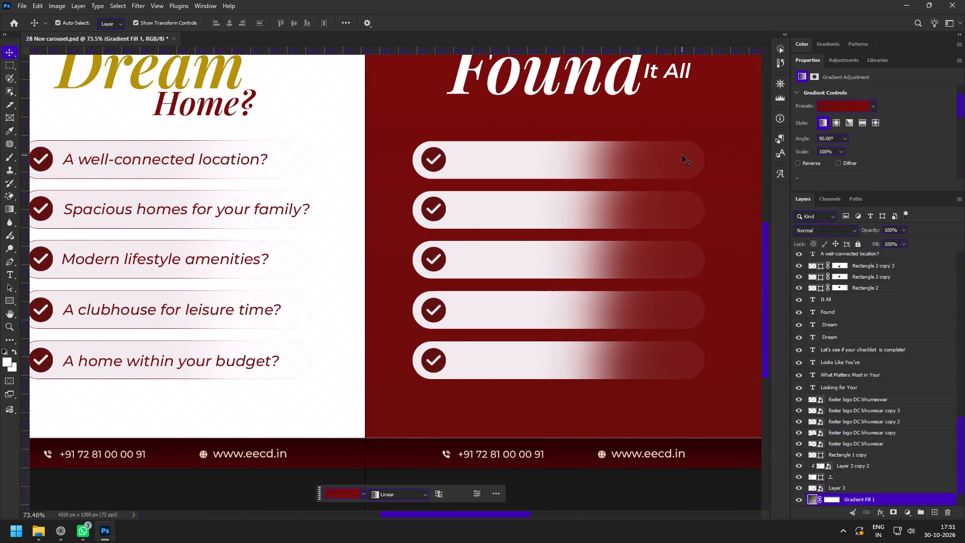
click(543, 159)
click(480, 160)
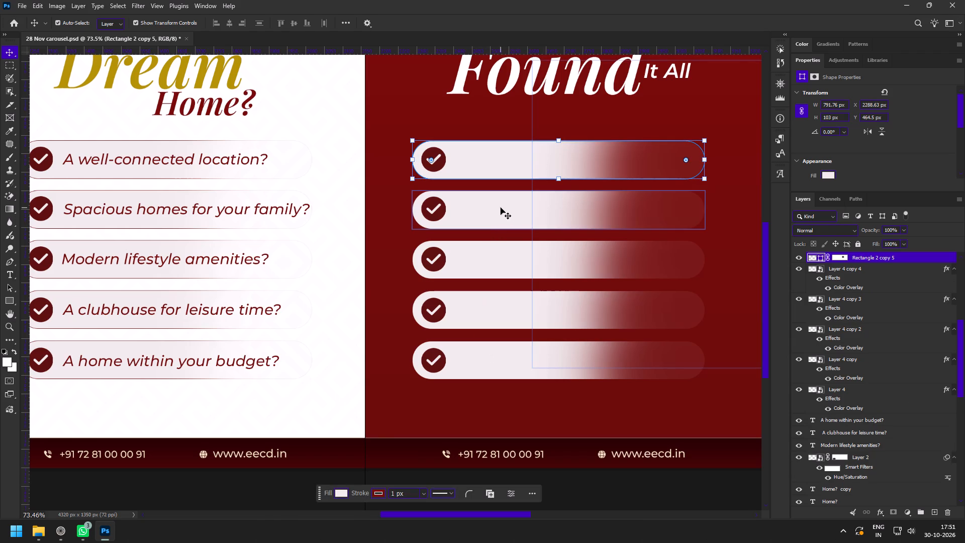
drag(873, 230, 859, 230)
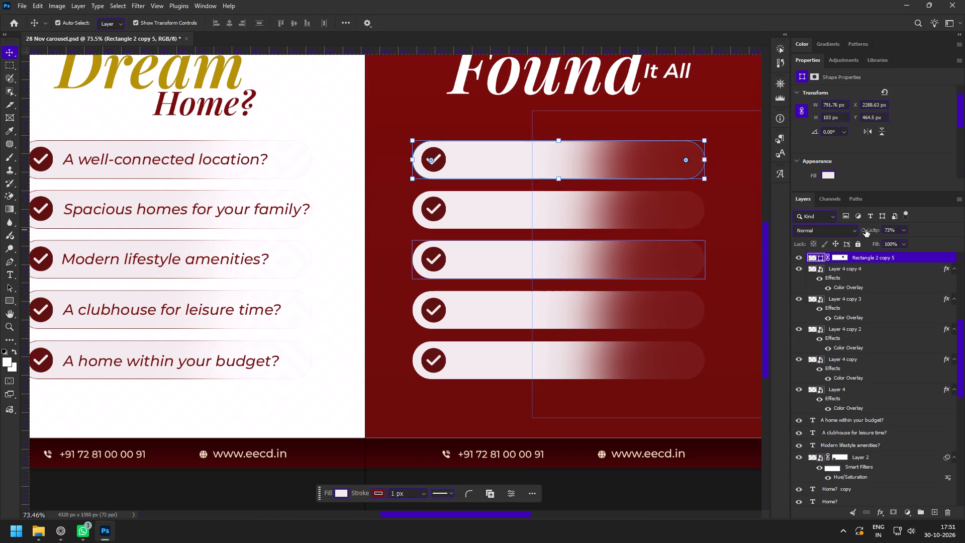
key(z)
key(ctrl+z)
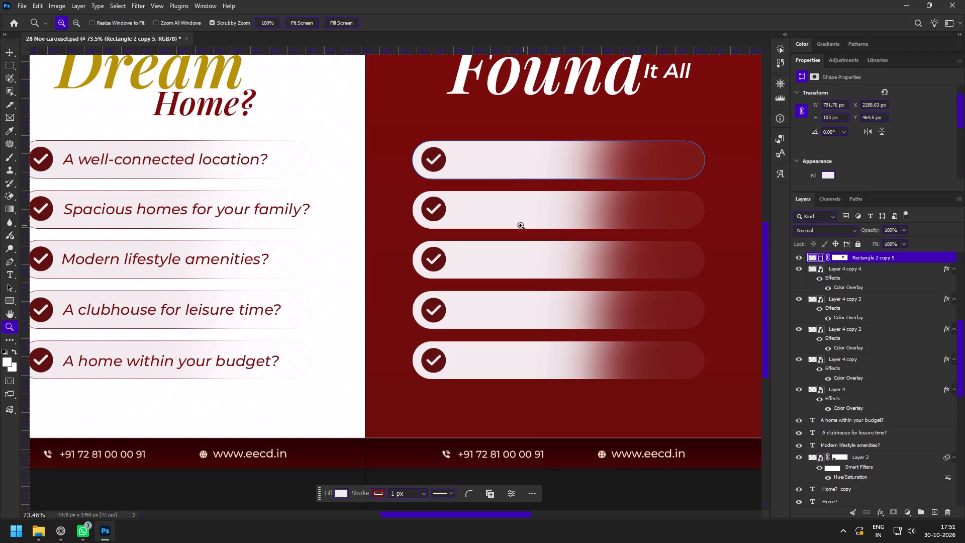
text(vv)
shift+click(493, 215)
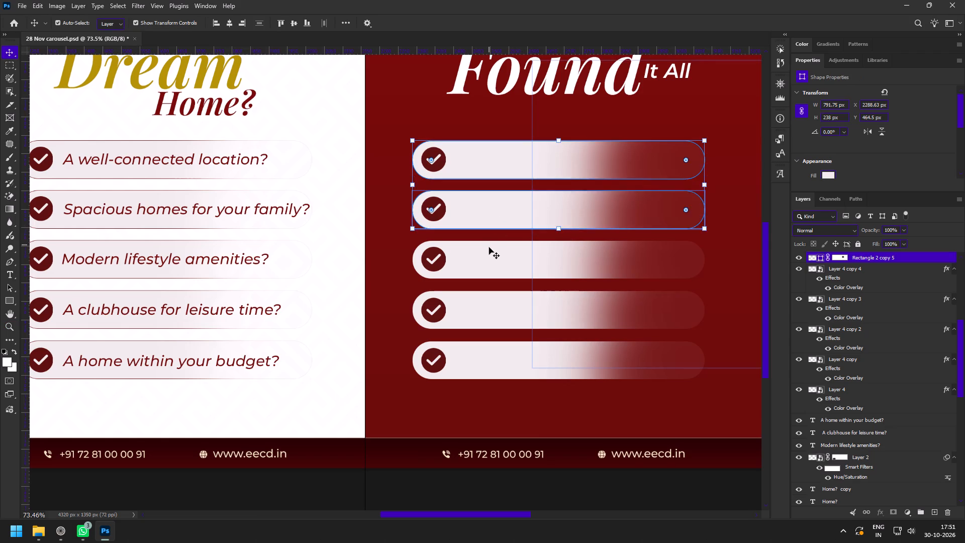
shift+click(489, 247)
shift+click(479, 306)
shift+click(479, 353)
Delete the five check-mark circles from the checklist bars on the white slide.
key(z)
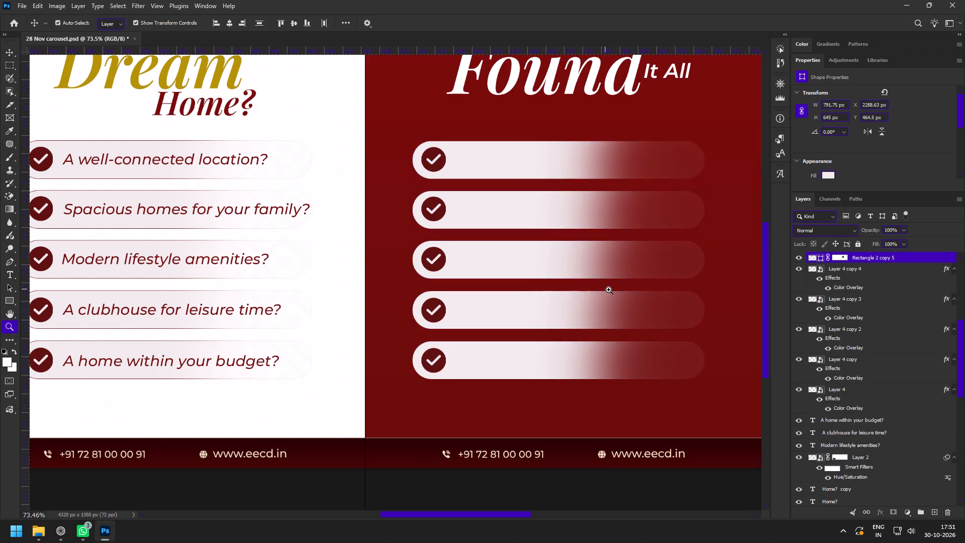
drag(609, 290, 586, 283)
key(space)
key(space)
key(space)
key(space)
key(space)
key(space)
key(space)
key(space)
key(space)
key(space)
drag(508, 298, 529, 289)
drag(227, 276, 243, 286)
drag(277, 234, 288, 249)
key(v)
click(241, 126)
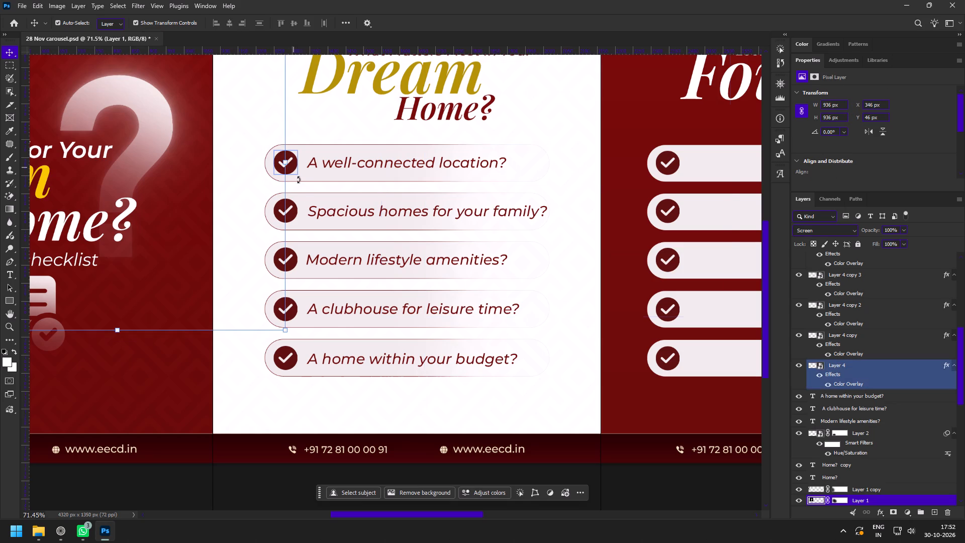
click(594, 175)
click(290, 164)
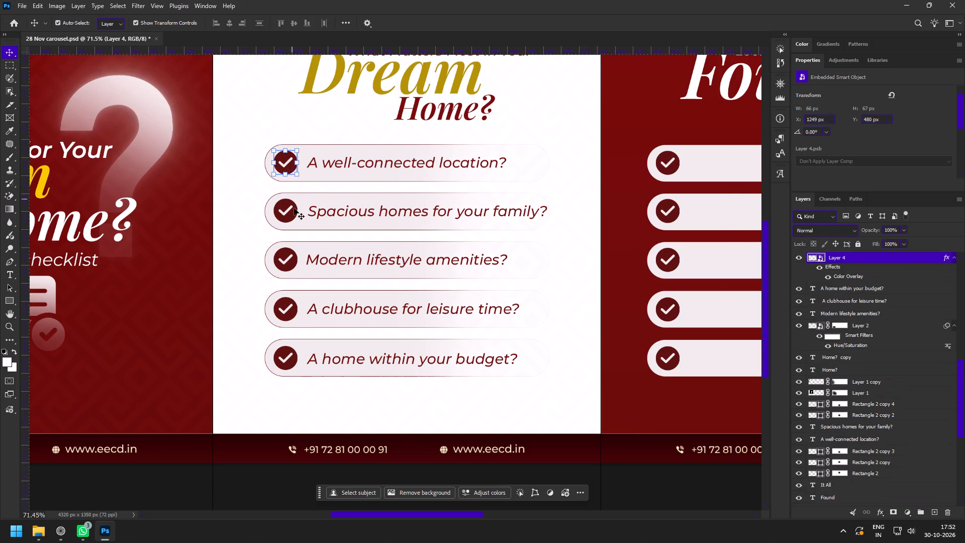
key(Delete)
click(289, 218)
key(Delete)
click(290, 264)
key(Delete)
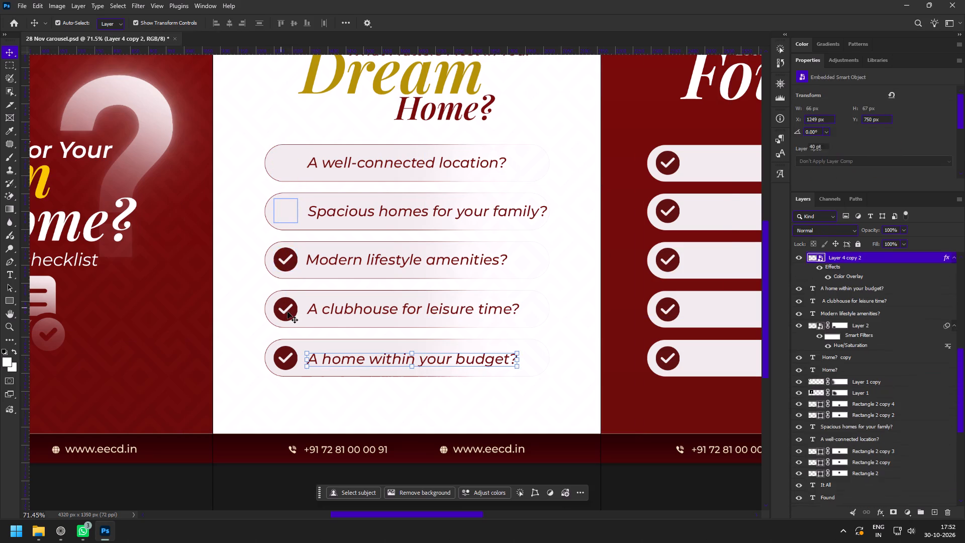
click(287, 312)
key(Delete)
click(289, 361)
key(Delete)
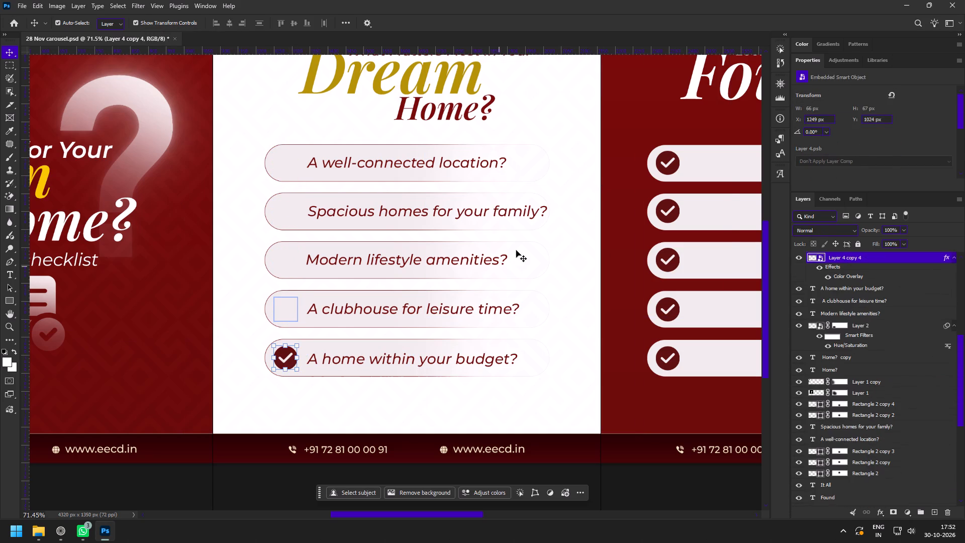
Fade out the faint right end of the red slide's top bar by painting black on its layer mask at 30% brush opacity.
key(space)
key(space)
key(space)
key(space)
key(space)
key(space)
key(space)
key(space)
key(space)
key(space)
key(space)
key(space)
key(space)
key(space)
key(space)
key(space)
drag(659, 231, 500, 232)
click(509, 234)
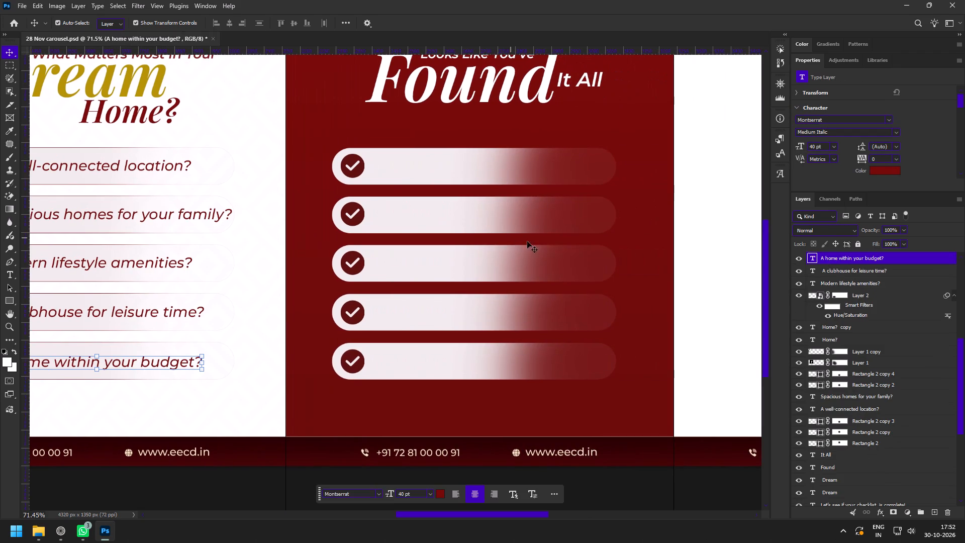
key(space)
key(space)
drag(595, 222, 531, 246)
key(v)
click(526, 195)
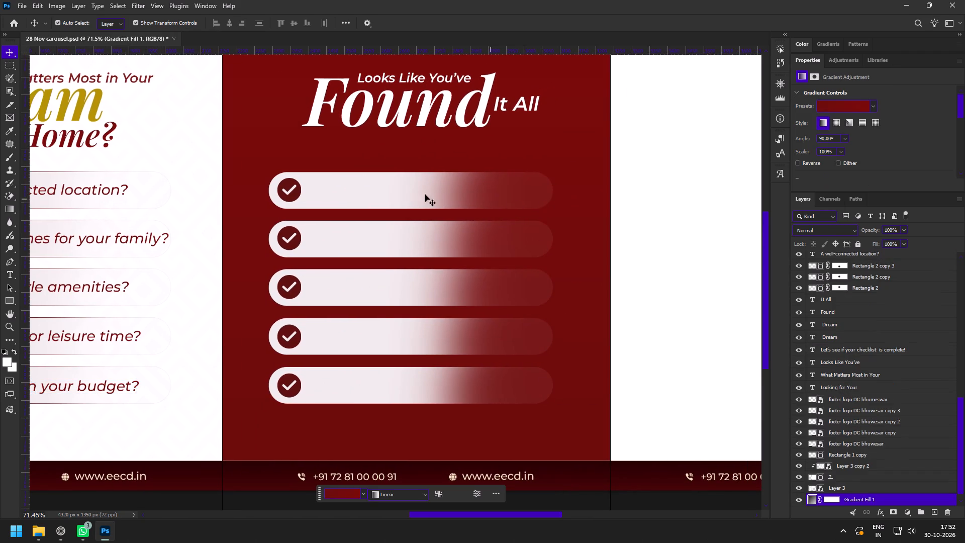
click(395, 189)
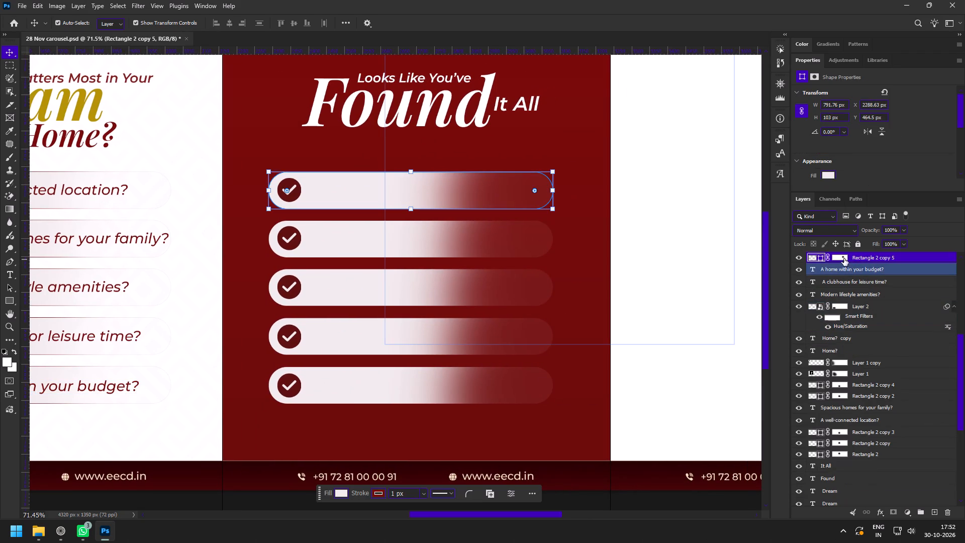
click(842, 256)
key(b)
drag(576, 204, 488, 269)
drag(556, 217, 607, 154)
drag(565, 193, 541, 219)
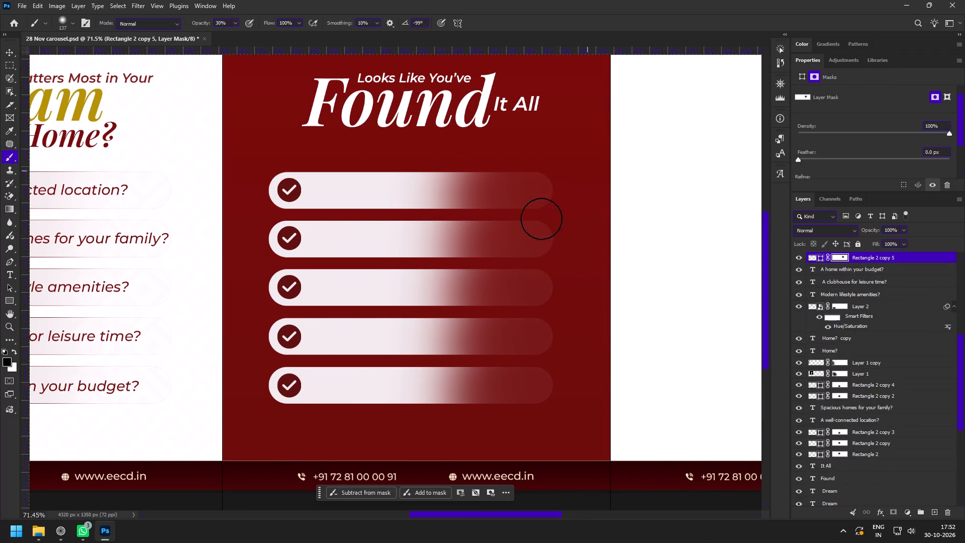
drag(541, 219, 495, 261)
drag(582, 183, 629, 127)
drag(595, 162, 424, 271)
alt+right_drag(536, 229, 619, 256)
drag(596, 227, 583, 232)
drag(571, 215, 550, 225)
click(576, 185)
drag(581, 165, 511, 245)
drag(568, 154, 433, 345)
drag(576, 205, 462, 364)
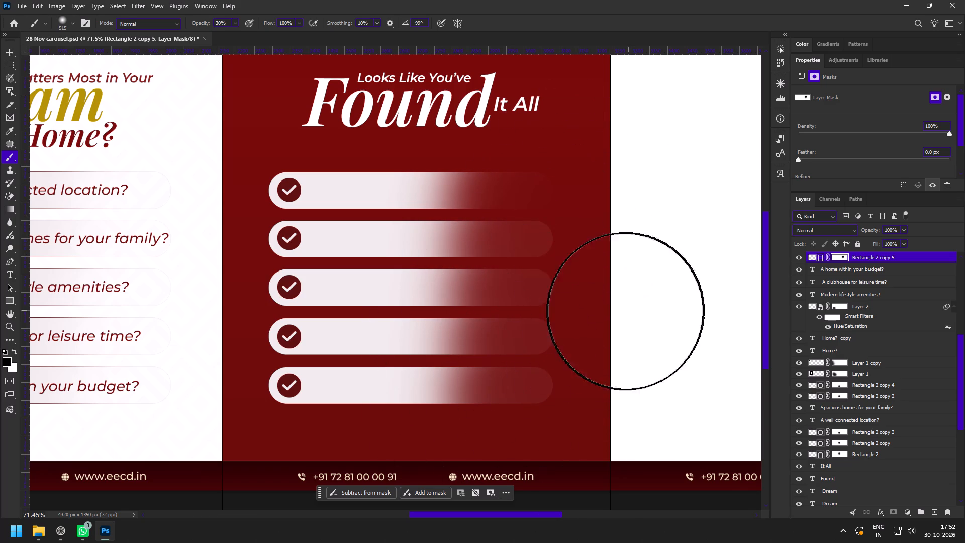
Brush long diagonal strokes on the top bar's layer mask at 30% opacity to fade its lower edge.
drag(349, 274, 640, 216)
drag(519, 243, 172, 320)
drag(236, 306, 595, 231)
drag(481, 255, 154, 322)
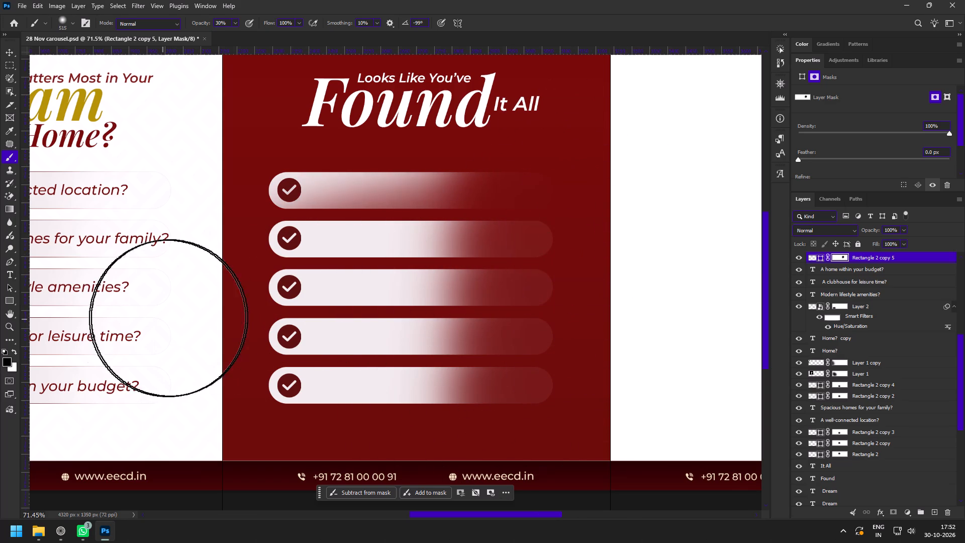
drag(195, 314, 659, 215)
Delete the four lower bars and their check marks from the red slide, keeping only the masked top row.
key(z)
drag(594, 317, 576, 307)
drag(516, 286, 533, 303)
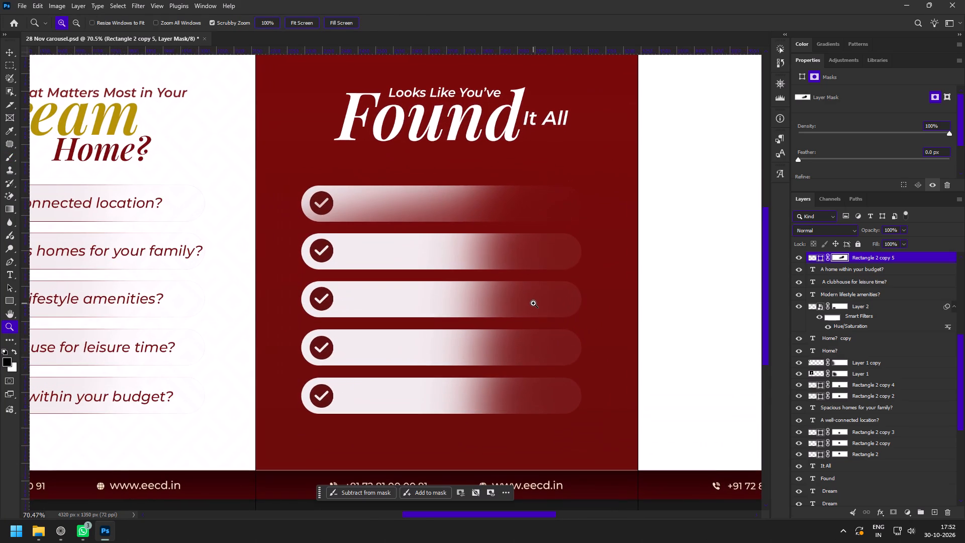
key(v)
click(365, 259)
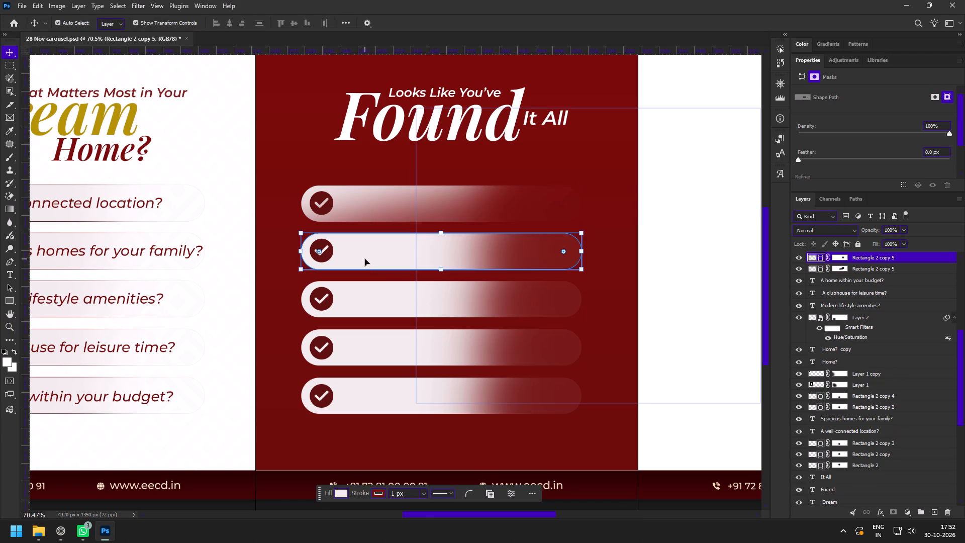
shift+click(323, 254)
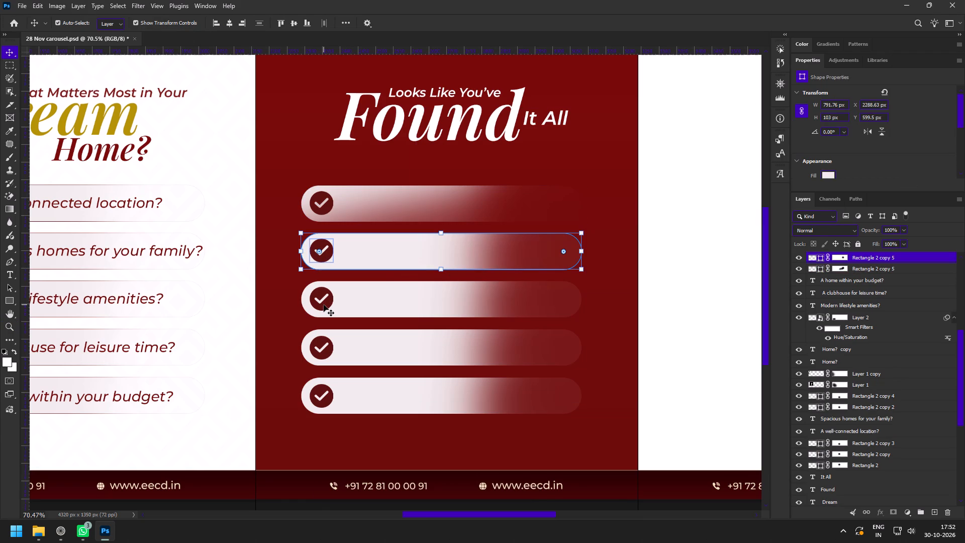
key(Delete)
click(325, 306)
key(Delete)
click(352, 306)
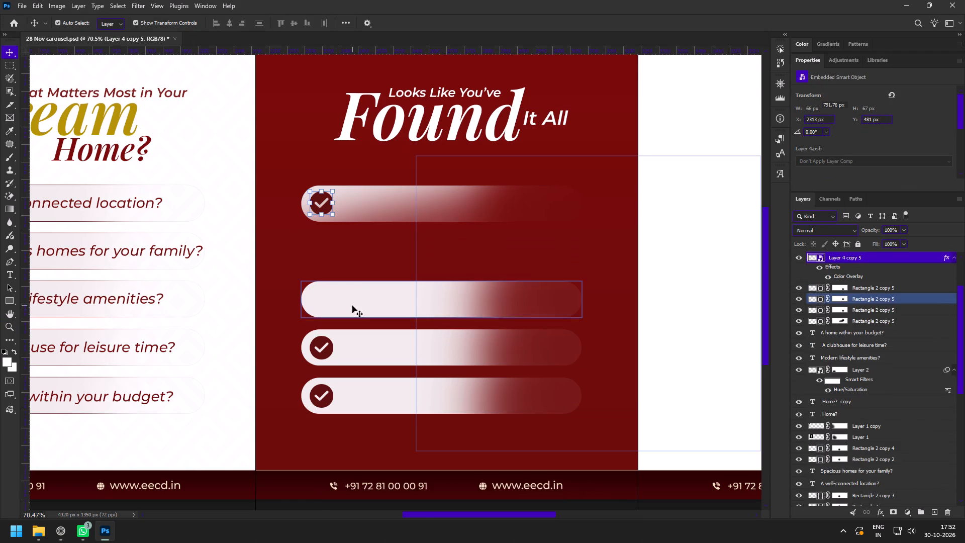
key(Delete)
click(327, 358)
click(325, 351)
key(Delete)
click(358, 353)
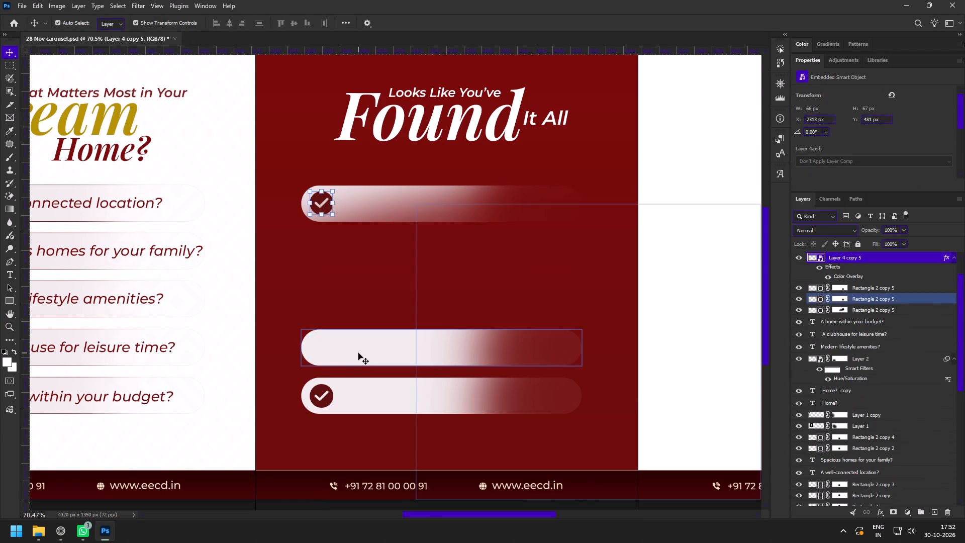
key(Delete)
click(327, 399)
key(Delete)
click(361, 395)
key(Delete)
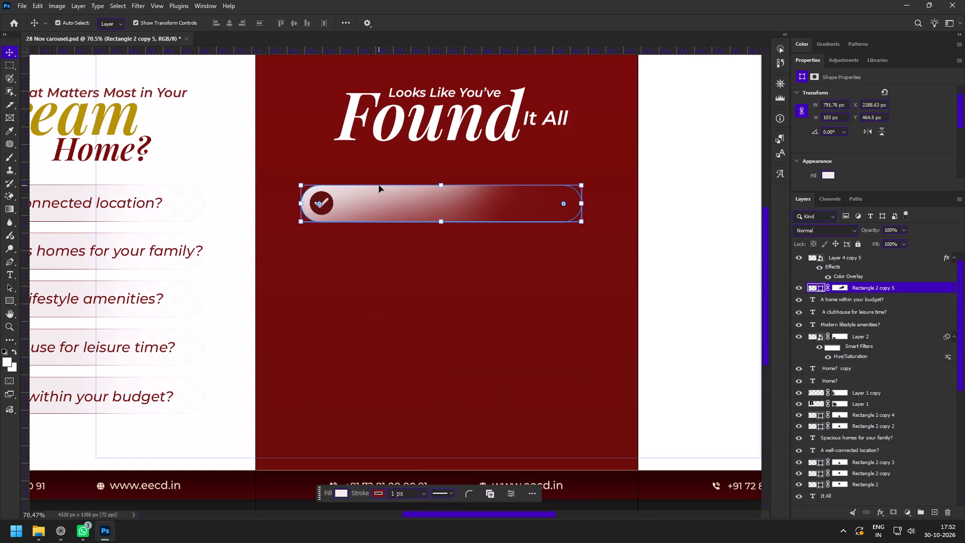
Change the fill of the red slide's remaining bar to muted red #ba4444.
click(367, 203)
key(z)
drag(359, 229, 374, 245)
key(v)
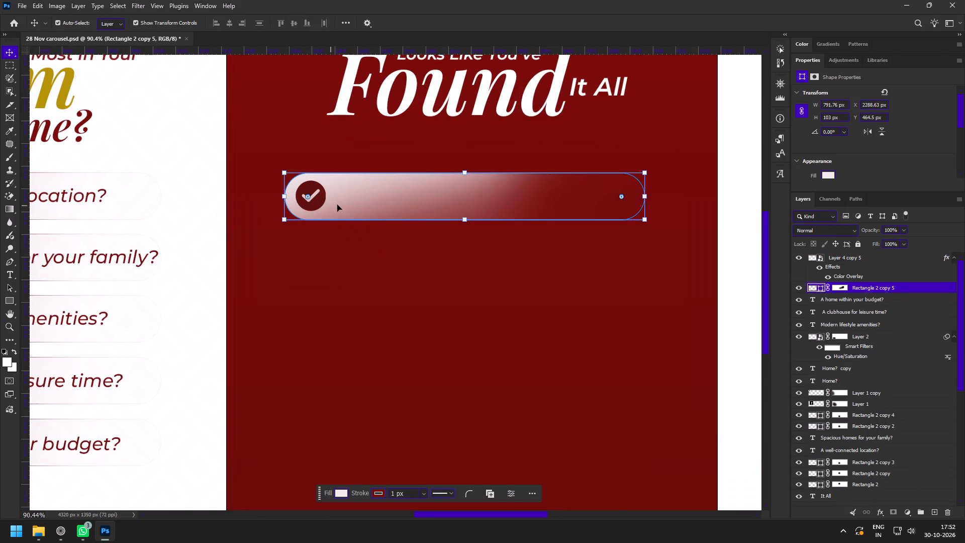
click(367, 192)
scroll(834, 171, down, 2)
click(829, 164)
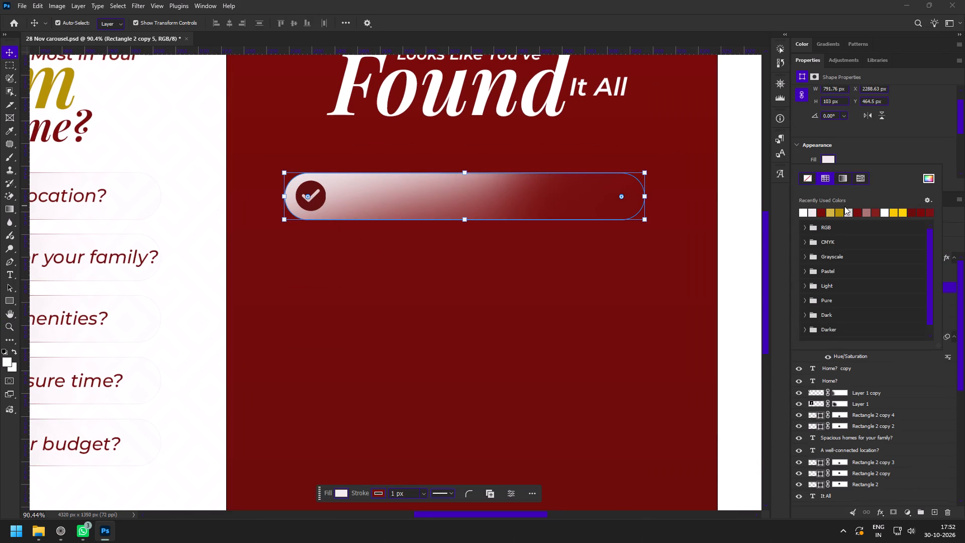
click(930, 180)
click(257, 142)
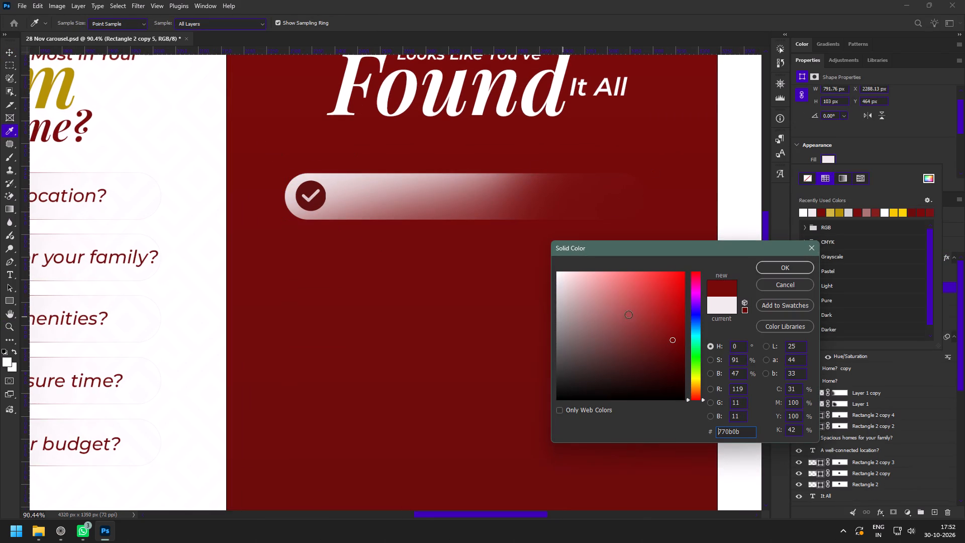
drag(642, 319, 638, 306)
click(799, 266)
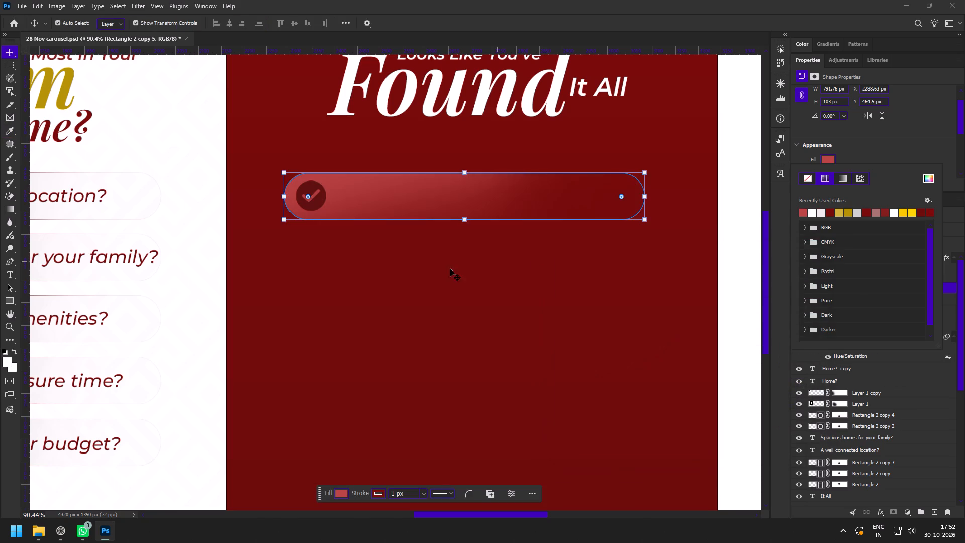
Set the fill of the red slide's bar to a brighter red, #ed5d5d.
key(z)
drag(488, 300, 461, 289)
key(space)
key(space)
drag(493, 306, 442, 258)
drag(382, 173, 401, 193)
key(v)
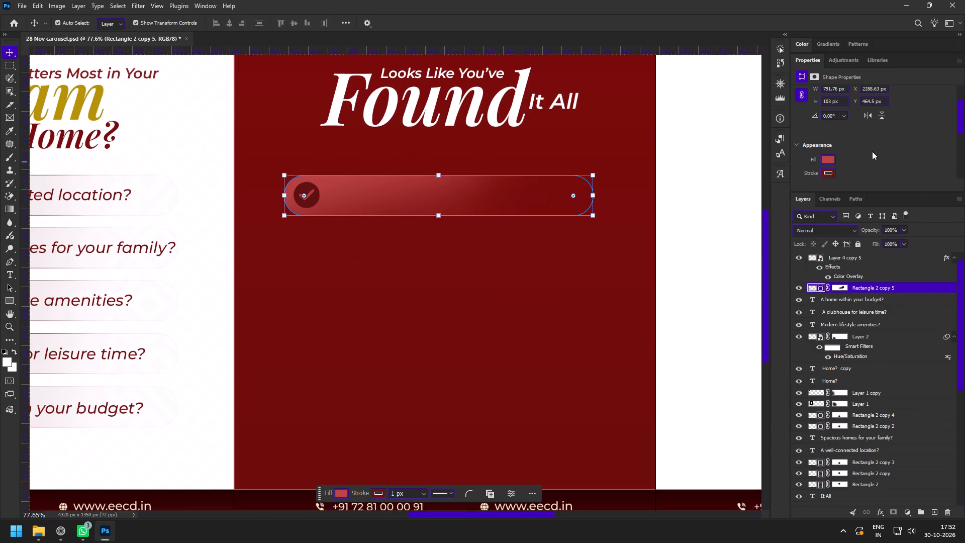
click(827, 162)
click(932, 179)
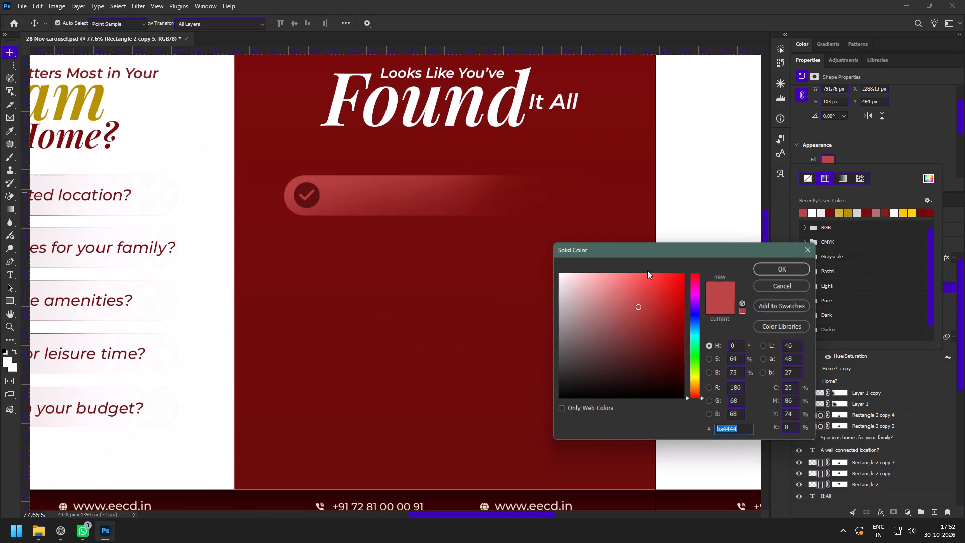
drag(647, 304, 634, 281)
click(793, 266)
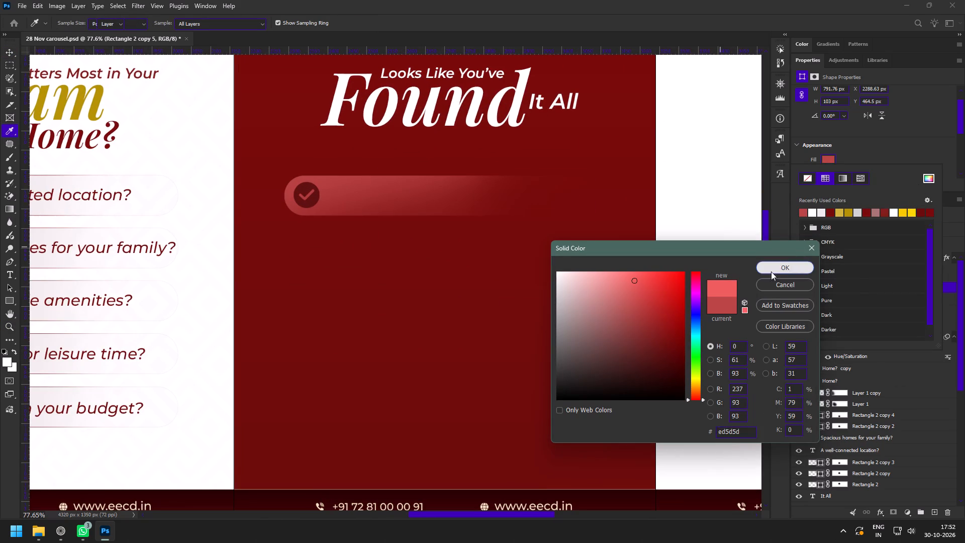
Turn the bar's check-mark circle white by raising its Hue/Saturation lightness and hiding its Color Overlay effect.
key(z)
drag(403, 213, 410, 225)
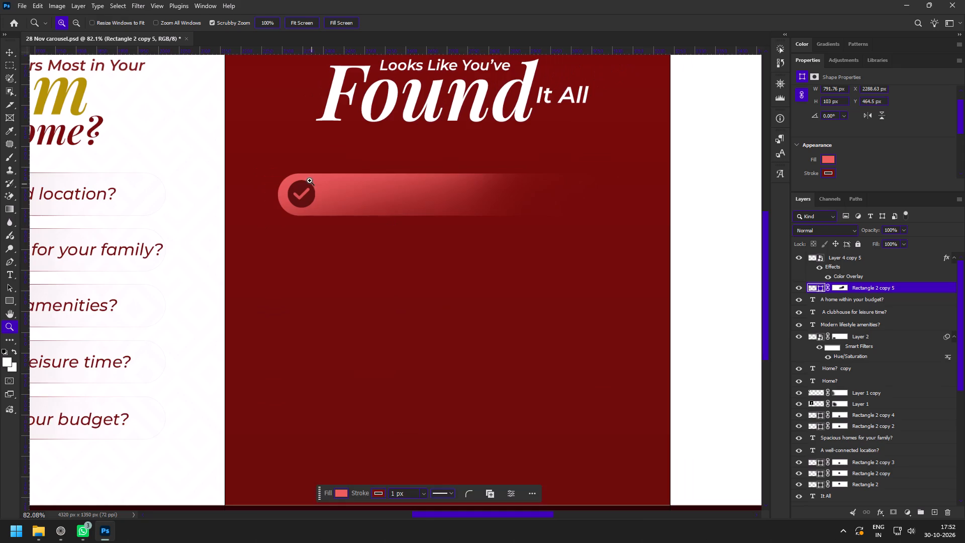
drag(310, 180, 324, 198)
key(v)
click(308, 204)
key(ctrl+u)
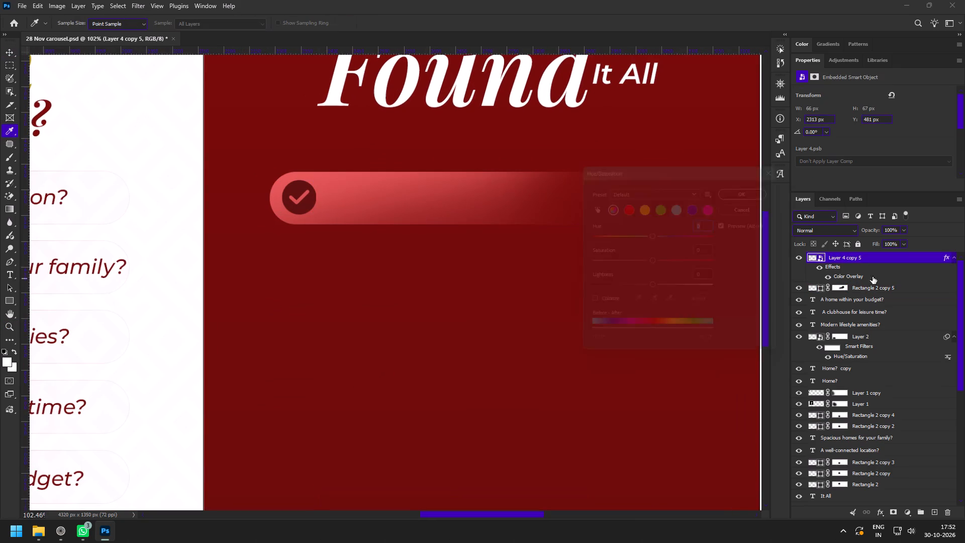
drag(653, 289, 736, 287)
click(763, 186)
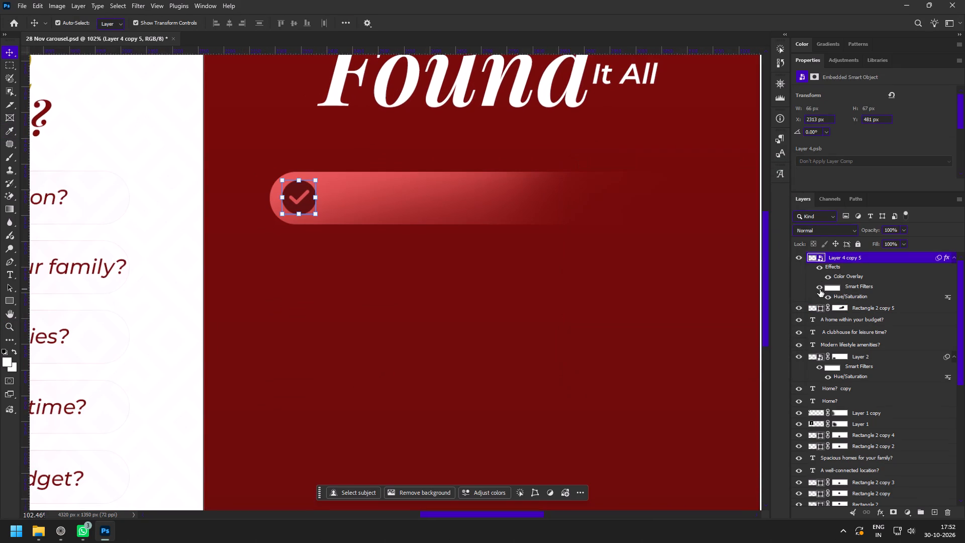
click(819, 269)
Duplicate the red bar and its white check mark straight down about 134 px to form a second row.
key(z)
drag(359, 276, 335, 260)
key(space)
key(space)
key(space)
drag(360, 277, 341, 227)
key(v)
shift+click(343, 186)
alt+drag(333, 178, 333, 213)
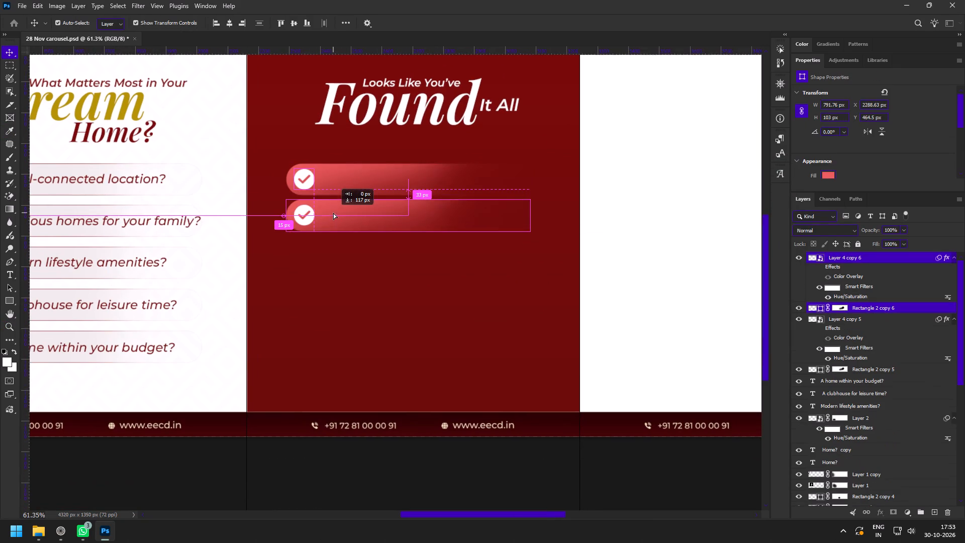
alt+drag(333, 213, 333, 217)
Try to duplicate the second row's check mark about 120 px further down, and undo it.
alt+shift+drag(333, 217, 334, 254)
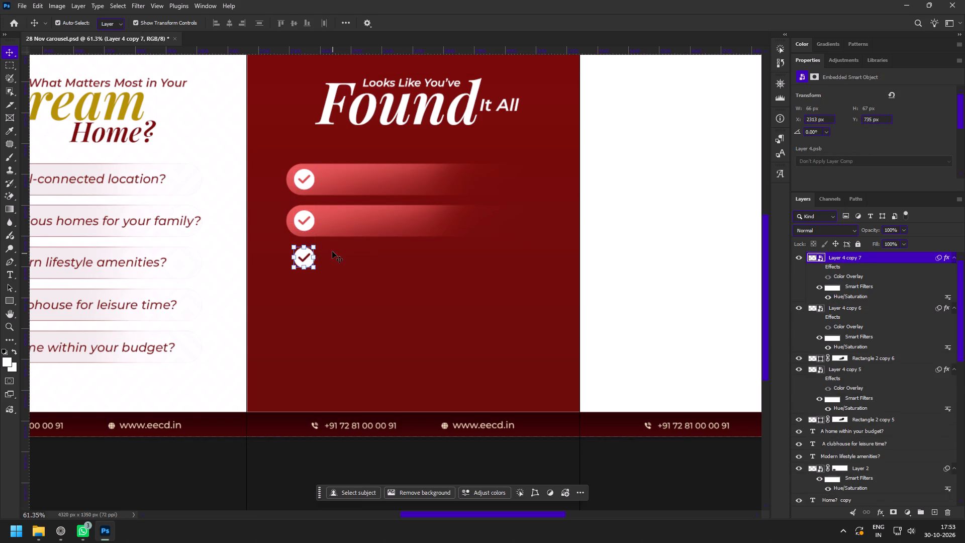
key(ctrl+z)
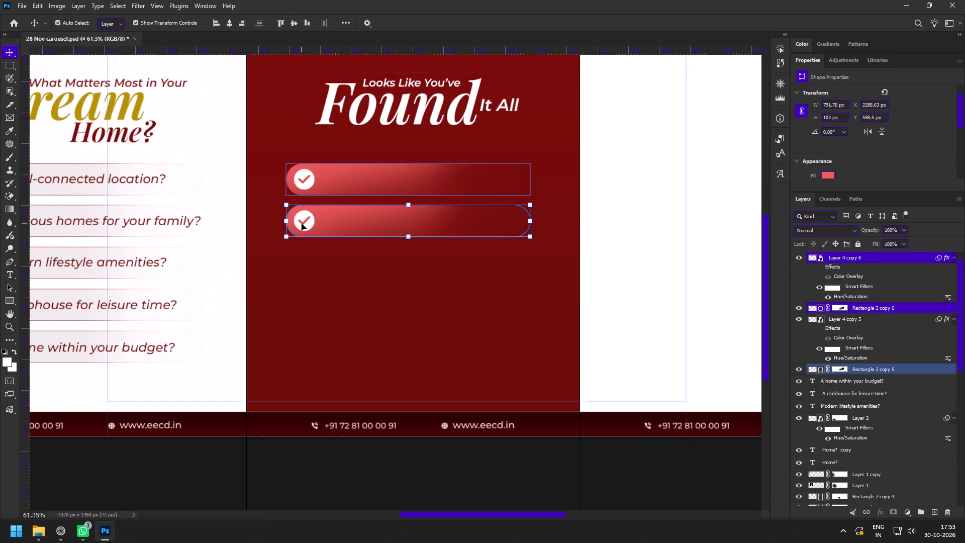
Duplicate the second bar with its check mark downward twice, making a third and fourth row spaced about 128 px apart.
click(306, 227)
alt+drag(333, 220, 331, 257)
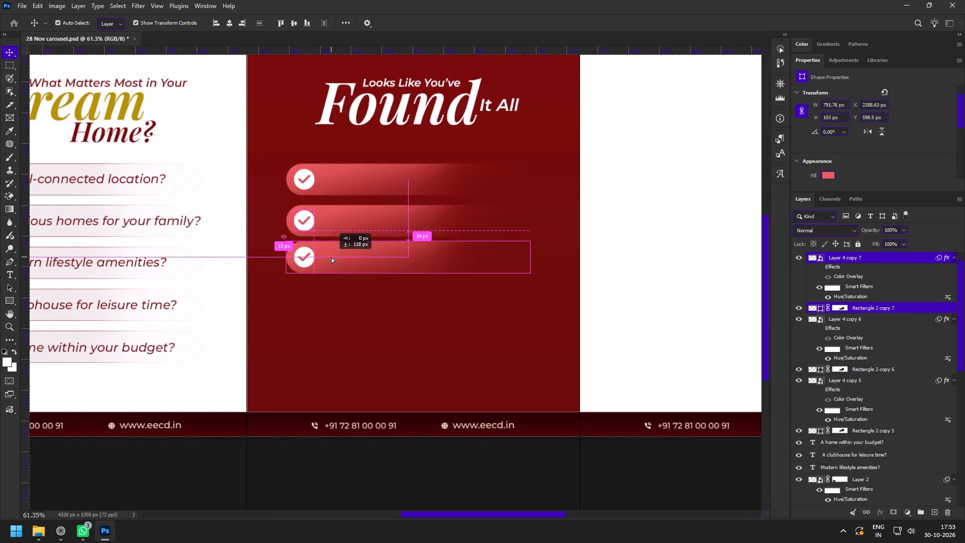
alt+drag(331, 257, 331, 259)
alt+drag(327, 260, 327, 287)
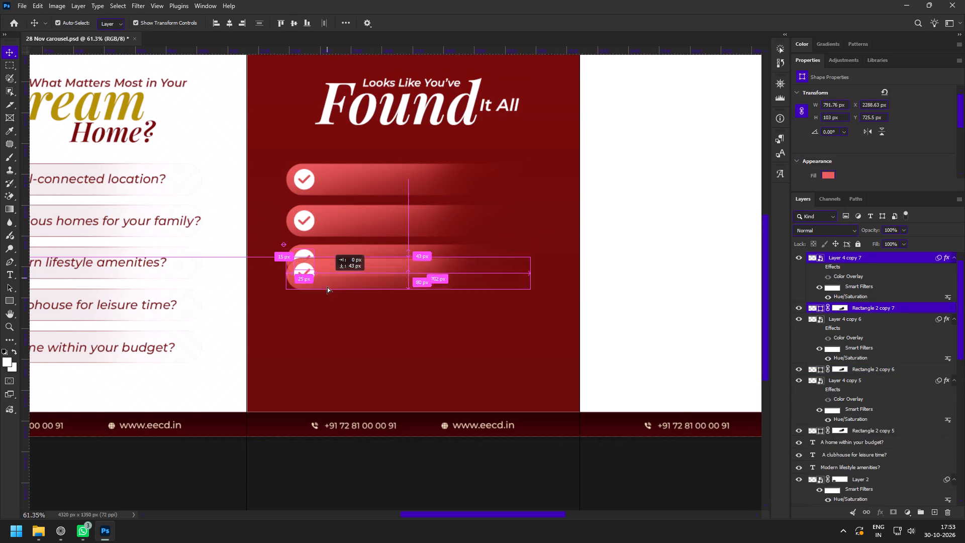
alt+drag(327, 287, 323, 301)
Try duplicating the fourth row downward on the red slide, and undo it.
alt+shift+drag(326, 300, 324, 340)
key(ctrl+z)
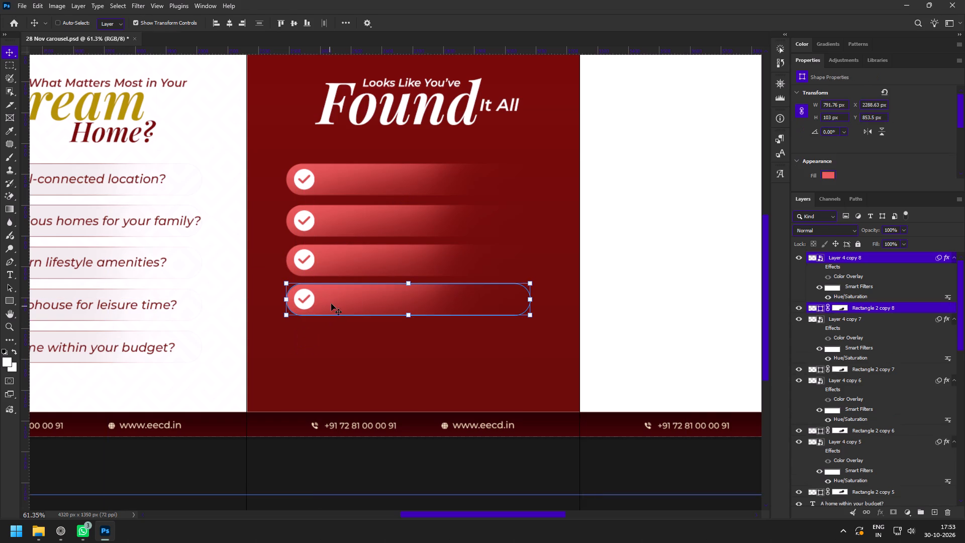
Duplicate the fourth red bar with its check mark straight down about 127 px to form the fifth row.
click(308, 301)
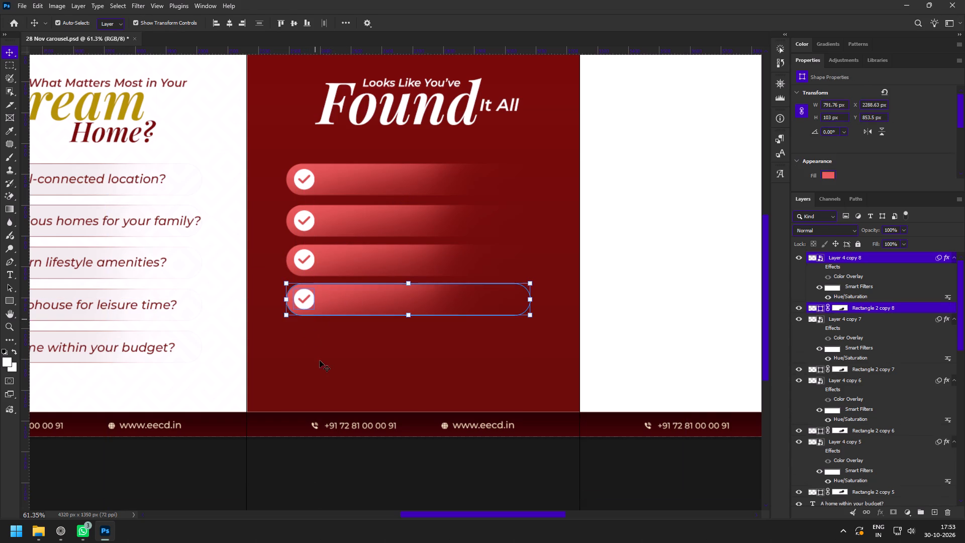
click(320, 361)
click(307, 300)
shift+click(339, 300)
alt+drag(327, 298, 323, 330)
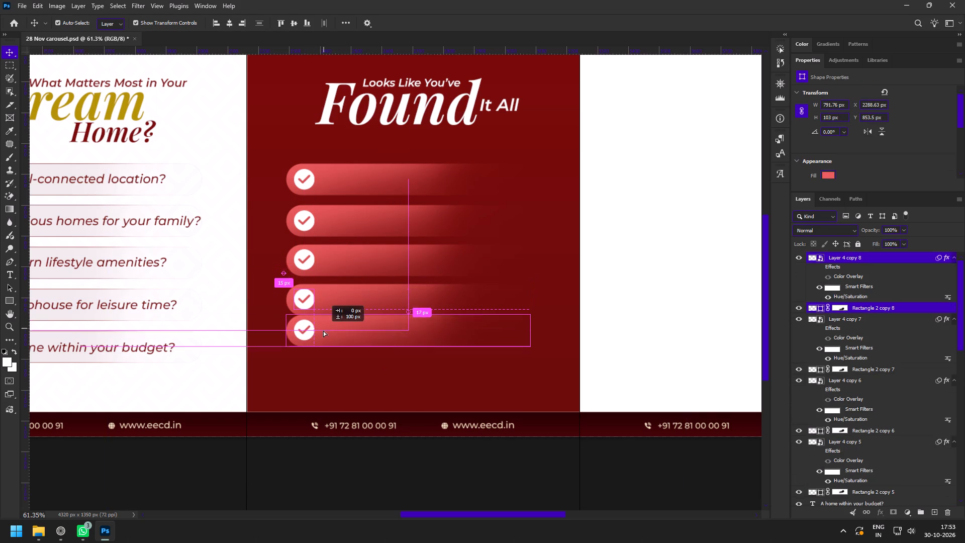
alt+drag(323, 330, 321, 336)
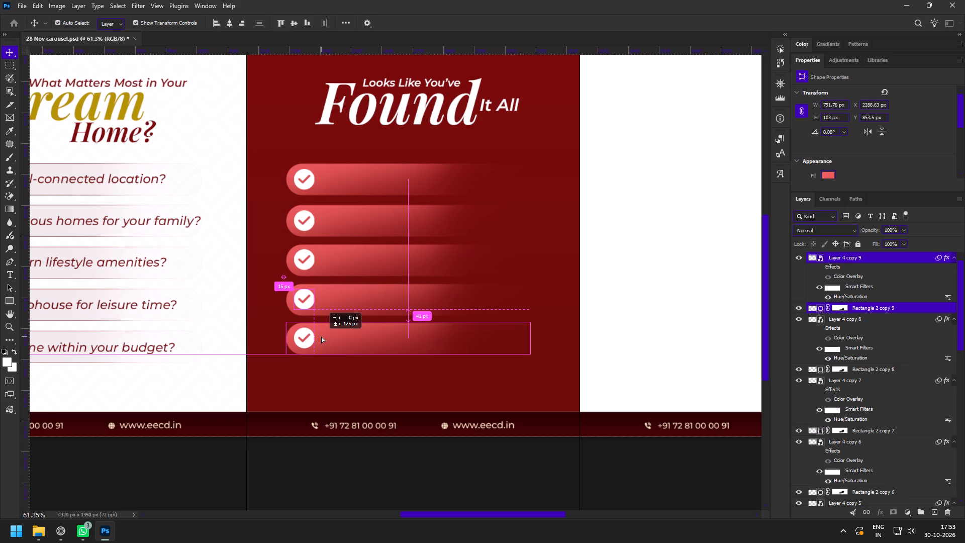
alt+drag(321, 336, 321, 337)
Review the five red rows and compare the third slide's layout with the neighbouring carousel slides.
key(z)
drag(356, 332, 332, 324)
key(space)
key(space)
key(space)
key(space)
key(space)
key(space)
drag(316, 332, 442, 304)
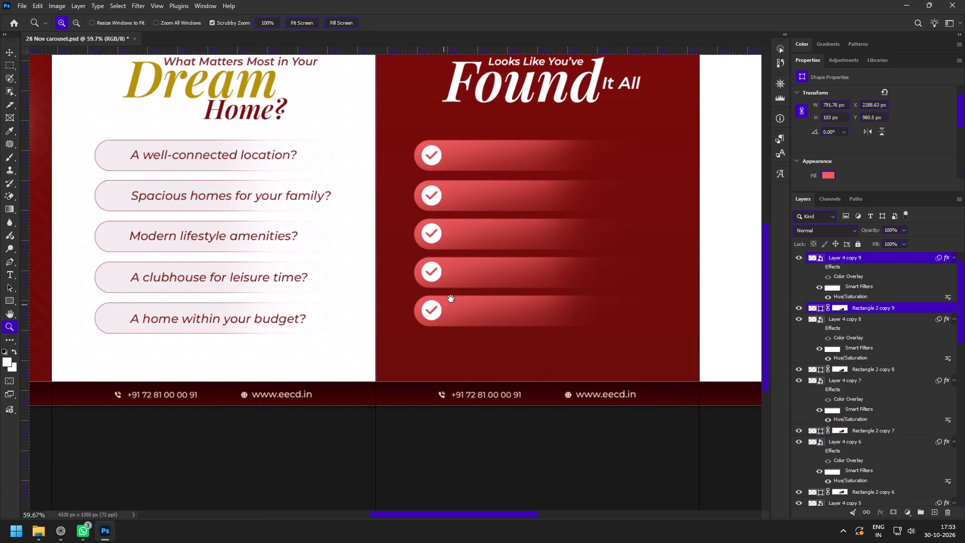
drag(501, 150, 472, 146)
key(space)
key(space)
key(space)
drag(508, 169, 449, 200)
drag(460, 175, 464, 186)
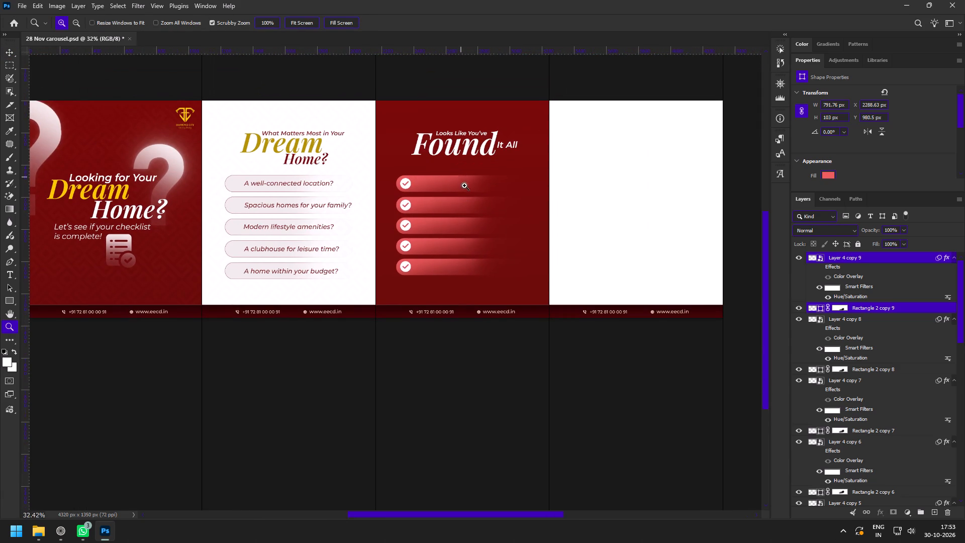
drag(464, 186, 466, 187)
key(space)
key(space)
key(space)
key(space)
key(space)
key(space)
key(space)
key(space)
key(space)
key(space)
key(space)
key(space)
key(space)
key(space)
key(space)
key(space)
key(space)
key(space)
key(space)
key(space)
drag(281, 213, 426, 219)
drag(415, 223, 366, 221)
drag(461, 205, 390, 206)
click(406, 206)
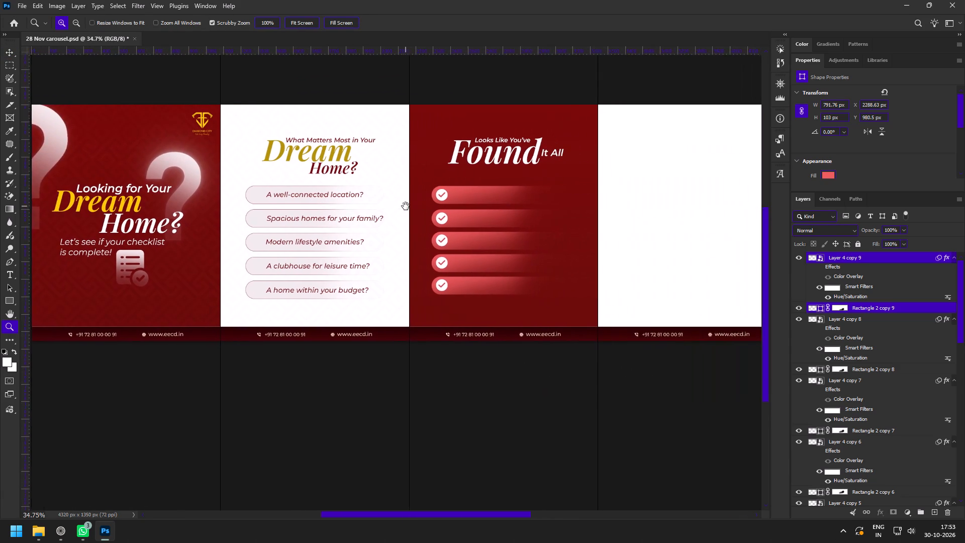
Duplicate the white second slide's faint pattern onto the red third slide and stack the copy directly above the Rectangle 1 copy layer.
key(v)
click(134, 116)
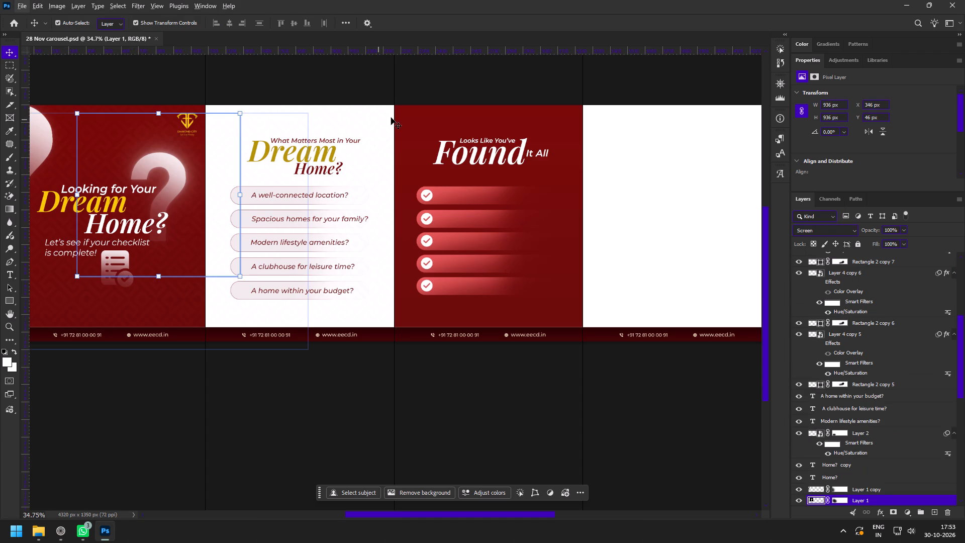
click(377, 112)
alt+drag(370, 115, 557, 119)
scroll(860, 477, down, 3)
drag(854, 446, 854, 425)
drag(843, 435, 841, 417)
key(z)
drag(449, 123, 471, 163)
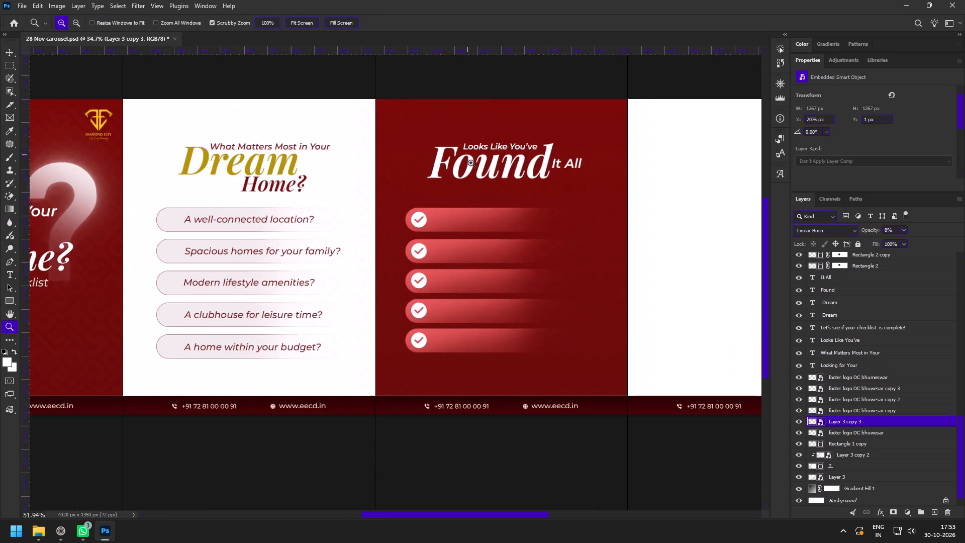
drag(471, 163, 456, 167)
drag(842, 424, 843, 439)
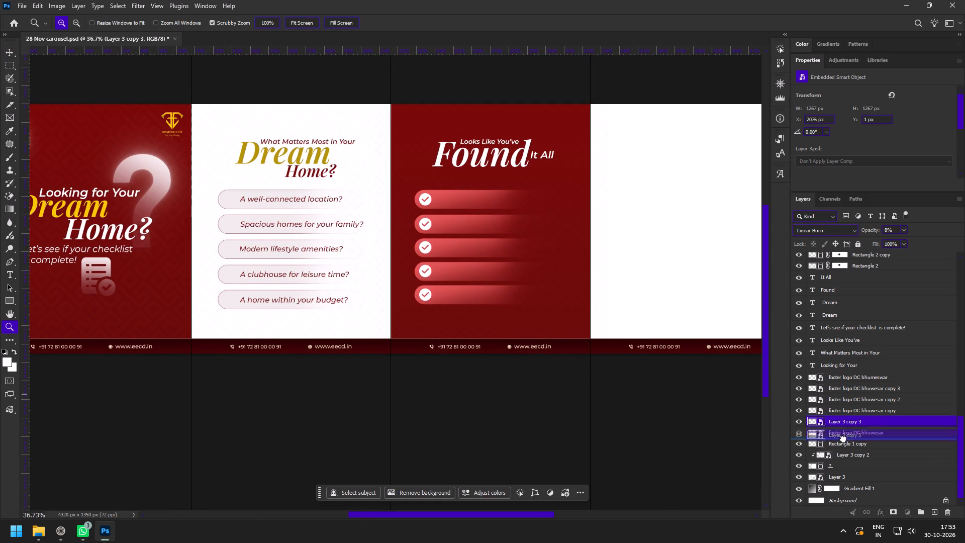
drag(843, 439, 843, 441)
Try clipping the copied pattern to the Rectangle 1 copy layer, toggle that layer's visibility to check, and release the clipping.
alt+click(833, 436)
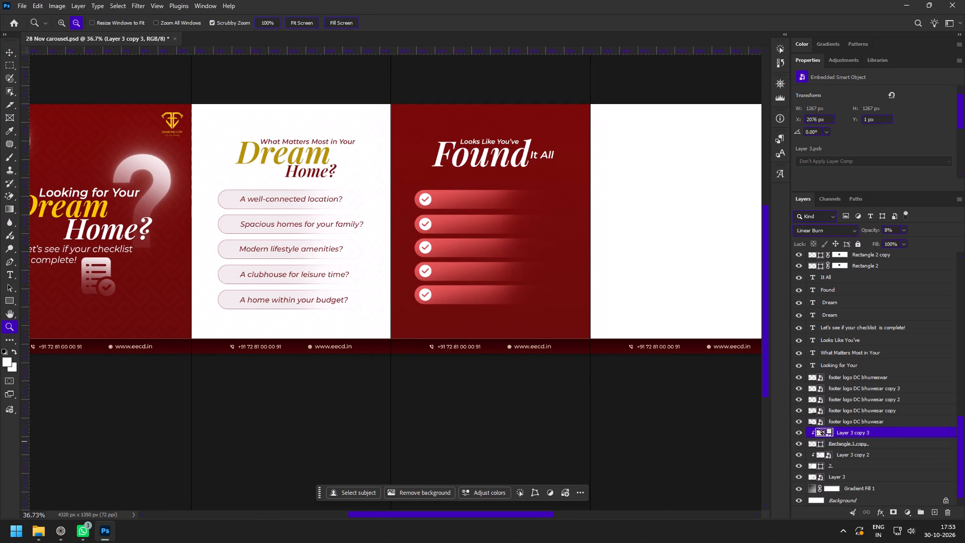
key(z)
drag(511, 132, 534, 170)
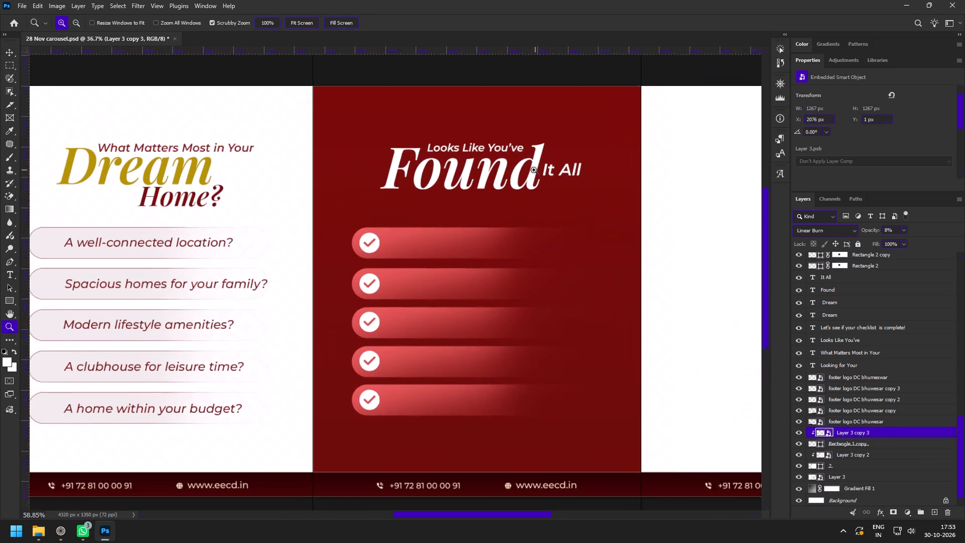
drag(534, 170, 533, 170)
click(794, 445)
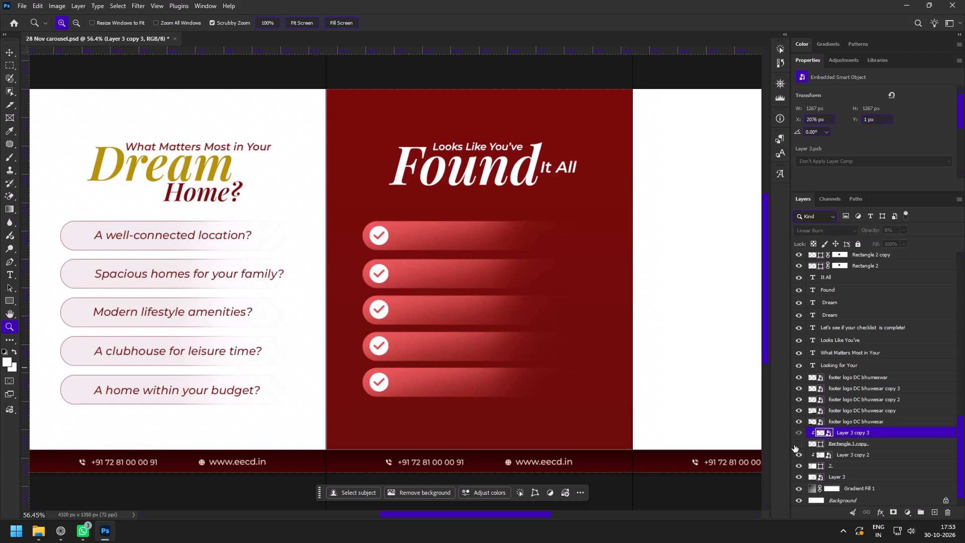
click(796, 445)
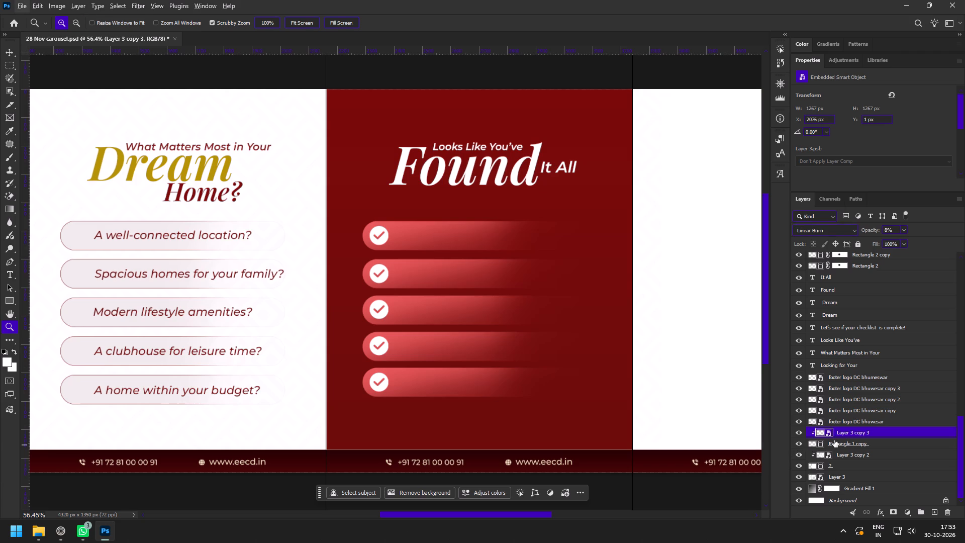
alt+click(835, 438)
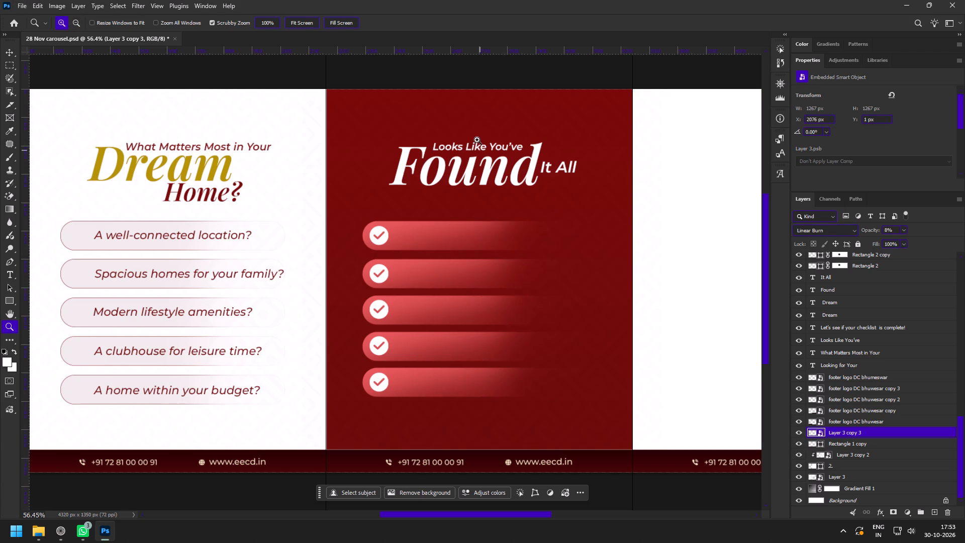
Recolour the word "Found" bright golden yellow, starting from the gold sampled from the "Dream" heading.
key(v)
key(z)
key(space)
key(space)
drag(476, 264, 434, 256)
key(v)
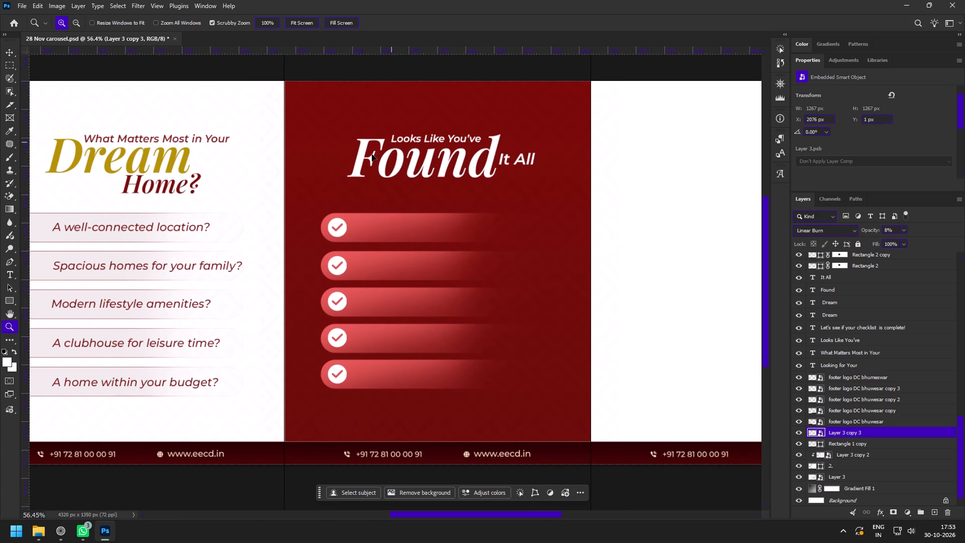
click(359, 159)
click(882, 169)
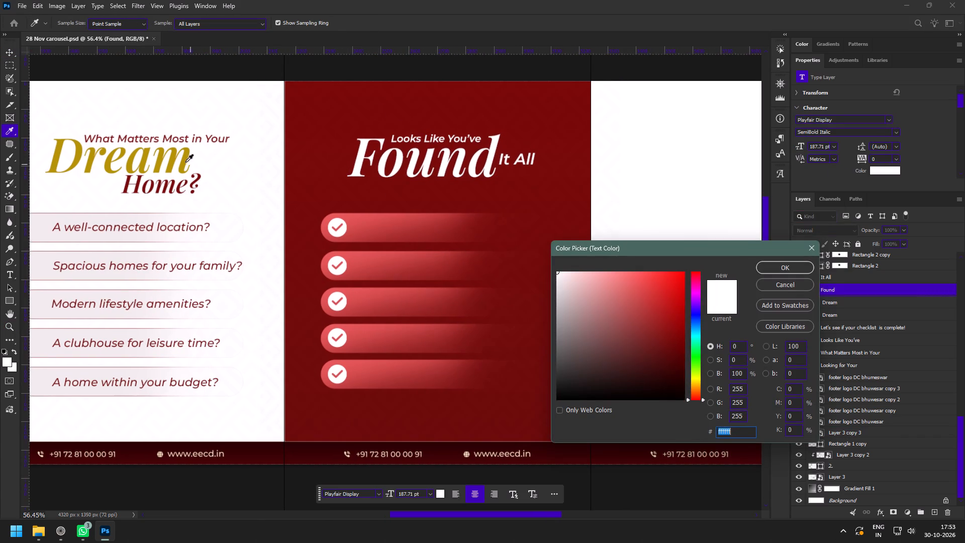
click(184, 162)
drag(673, 308, 658, 286)
drag(659, 287, 656, 280)
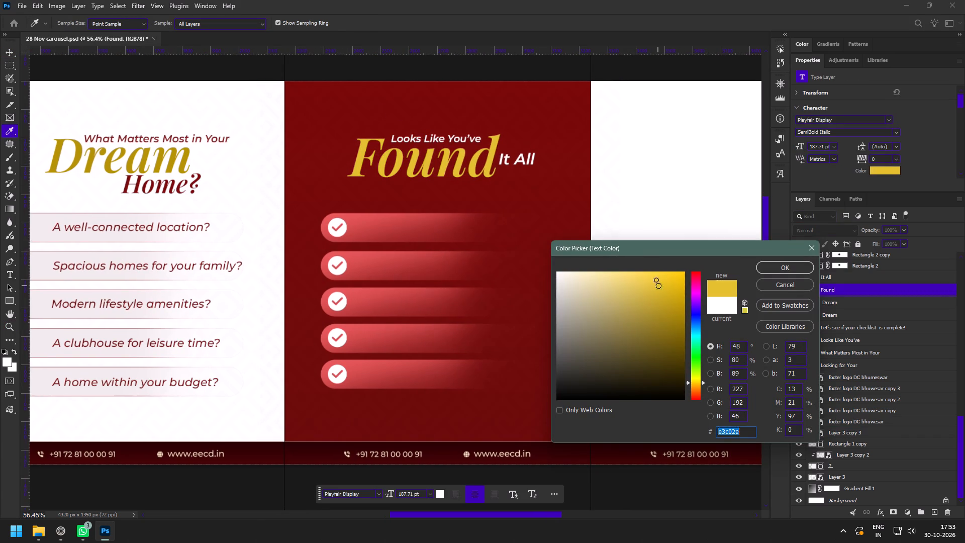
drag(656, 280, 640, 253)
drag(669, 280, 701, 243)
click(761, 268)
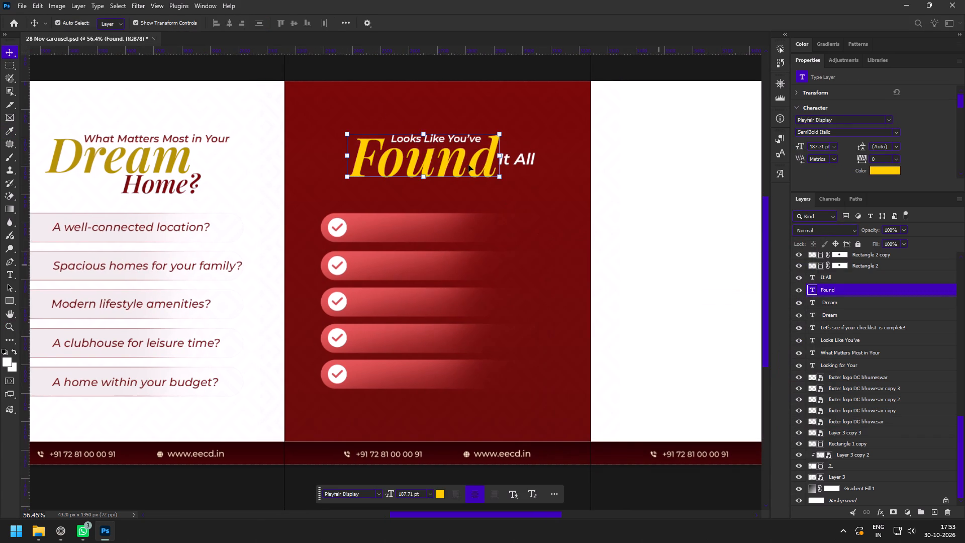
Duplicate the five checklist questions from the white slide straight across onto the red slide's bars, beside the check marks.
key(z)
drag(431, 98, 439, 113)
key(space)
key(space)
drag(414, 245, 403, 219)
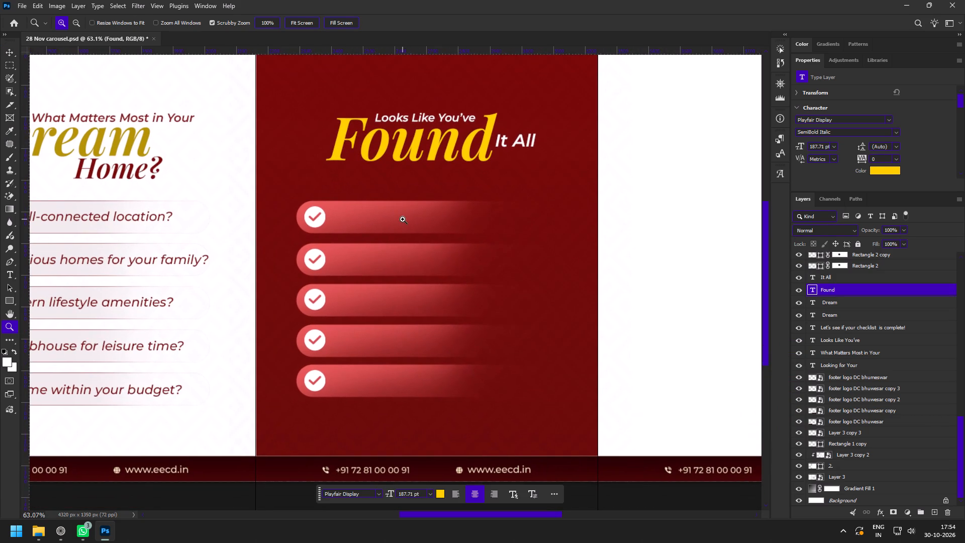
key(space)
key(space)
key(space)
key(space)
drag(263, 290, 318, 298)
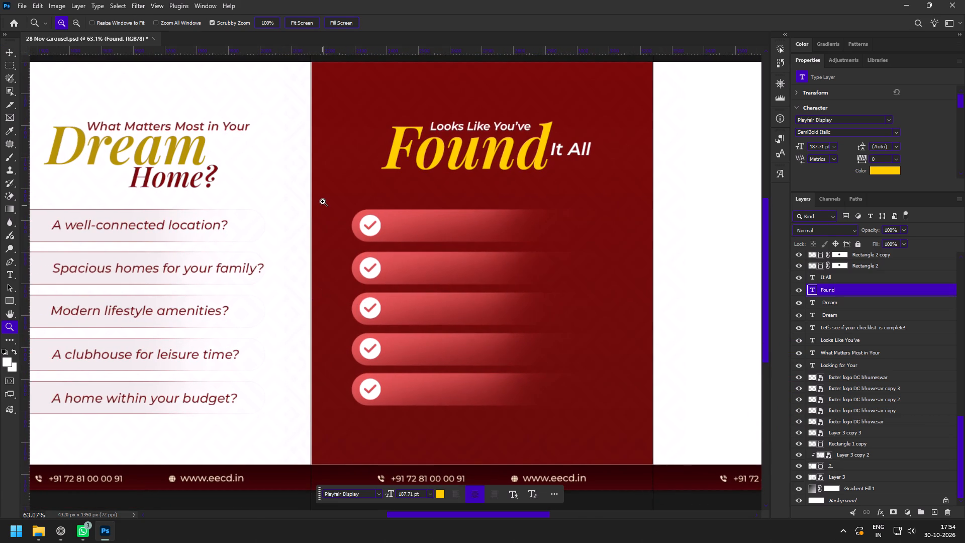
key(v)
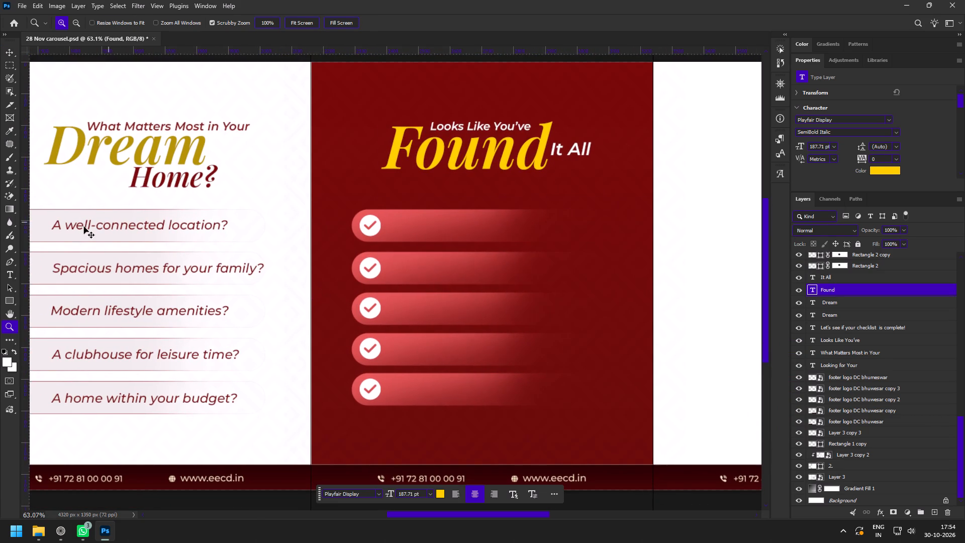
click(77, 231)
click(86, 227)
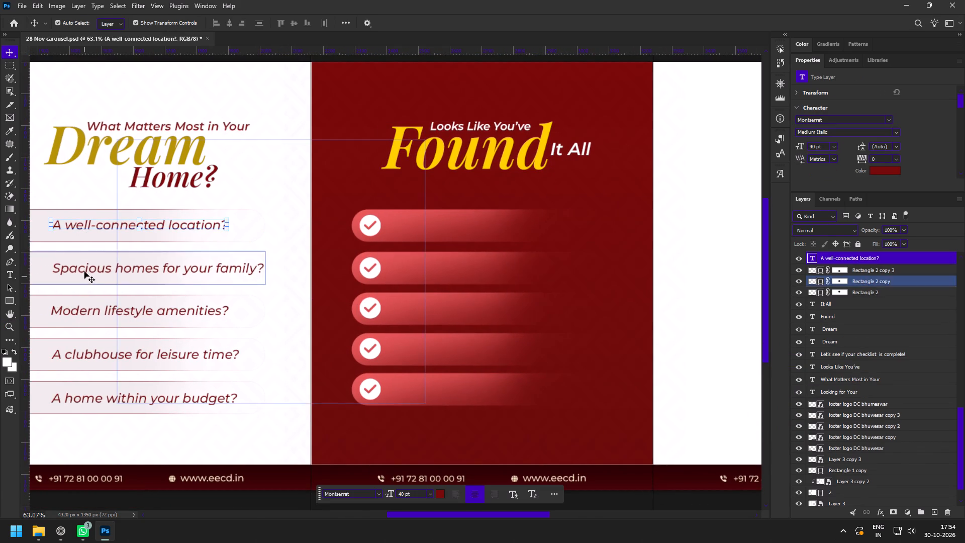
shift+click(84, 269)
shift+click(79, 310)
shift+click(74, 355)
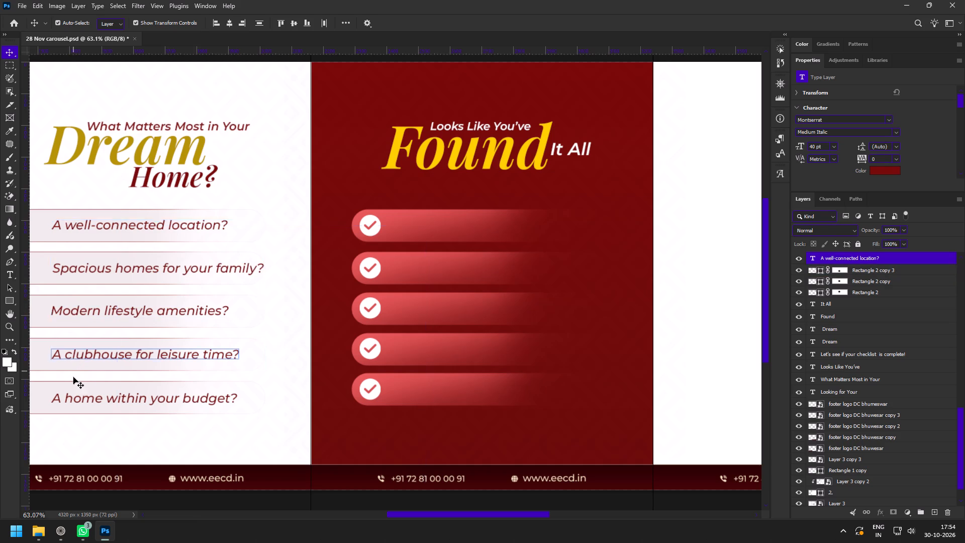
shift+click(75, 399)
alt+drag(79, 353, 406, 357)
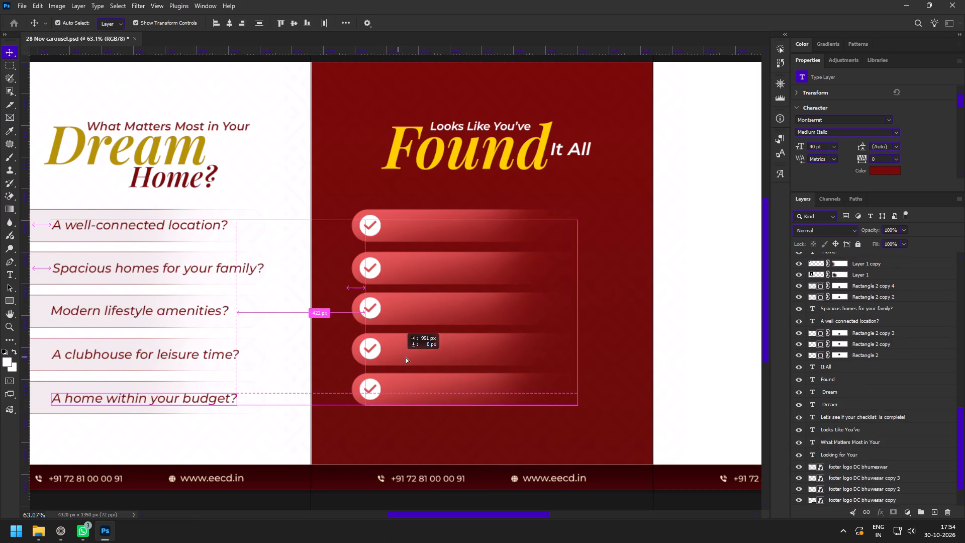
alt+drag(406, 357, 424, 358)
Move the five copied question text layers to the top of the layer stack, above the red bars.
scroll(819, 322, up, 5)
middle_click(820, 322)
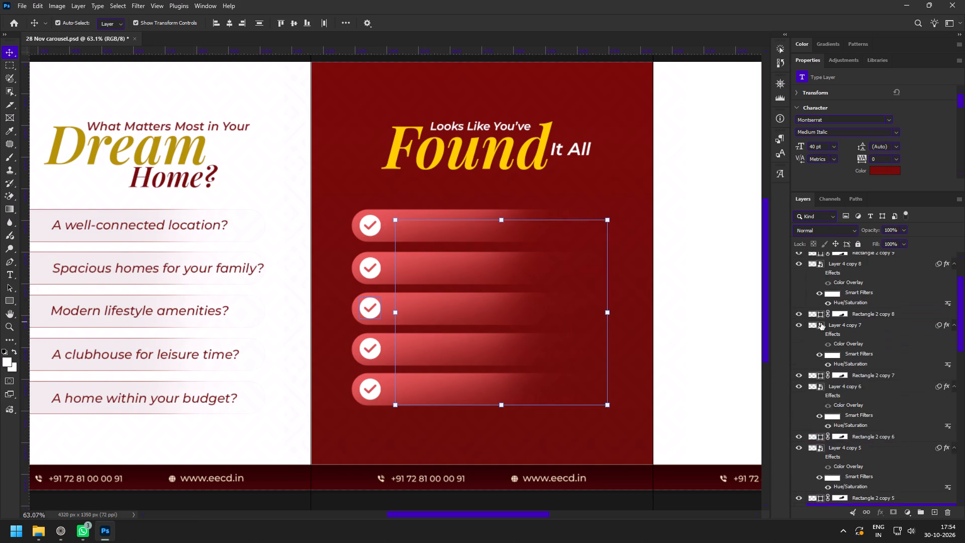
scroll(821, 323, up, 3)
scroll(840, 353, down, 4)
drag(840, 378, 860, 184)
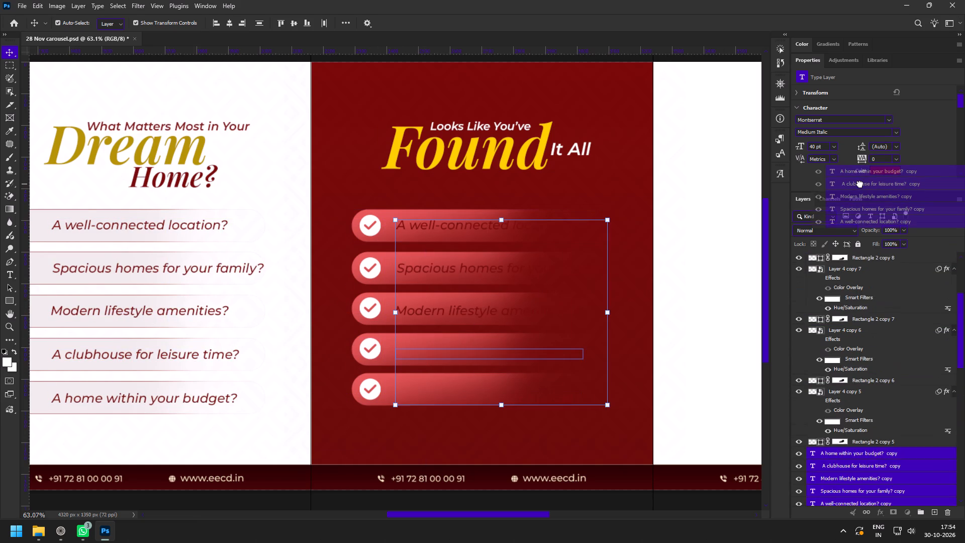
drag(860, 184, 855, 261)
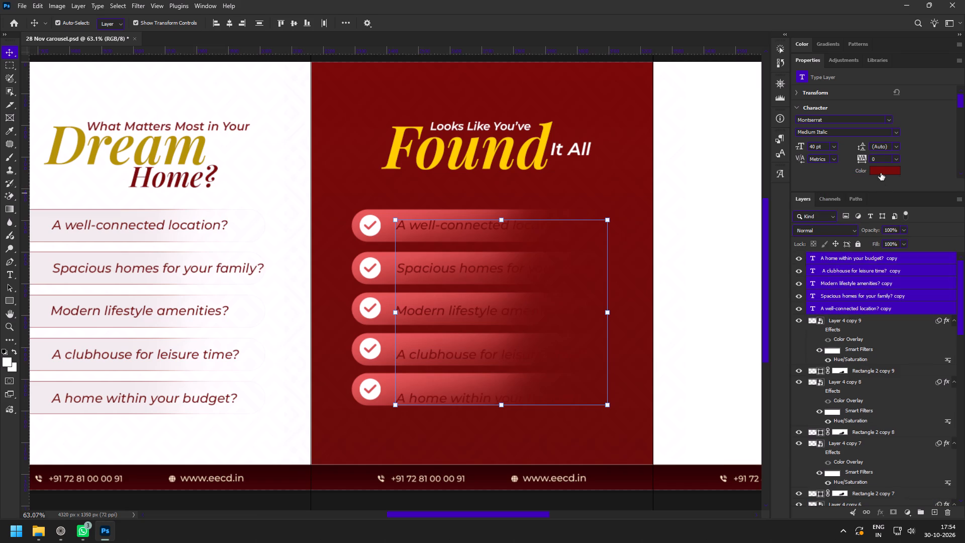
Set the text colour of the five copied checklist questions to white, #ffffff.
click(880, 173)
drag(627, 326, 548, 243)
click(778, 274)
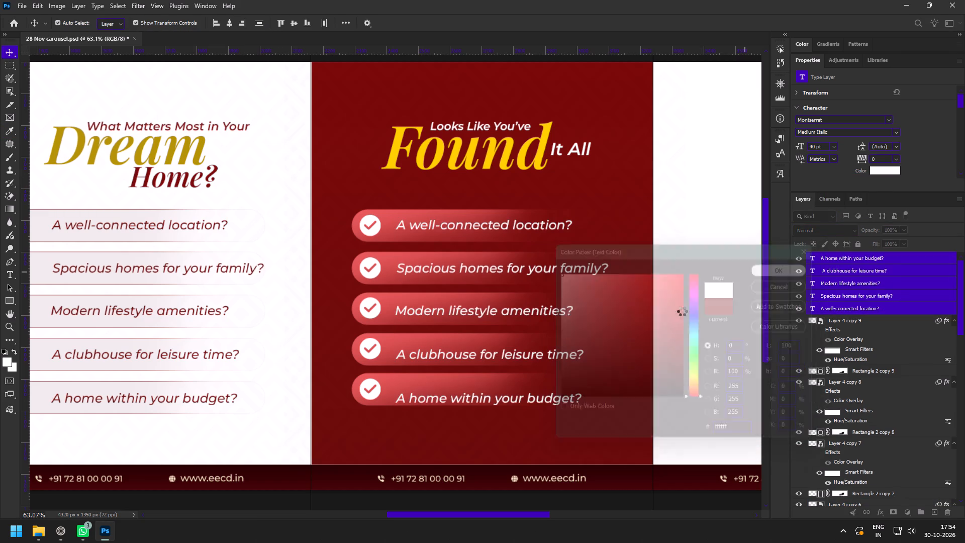
Scale the five white checklist questions together down to 96.74%, keeping their top edge in place.
key(z)
drag(432, 418, 446, 429)
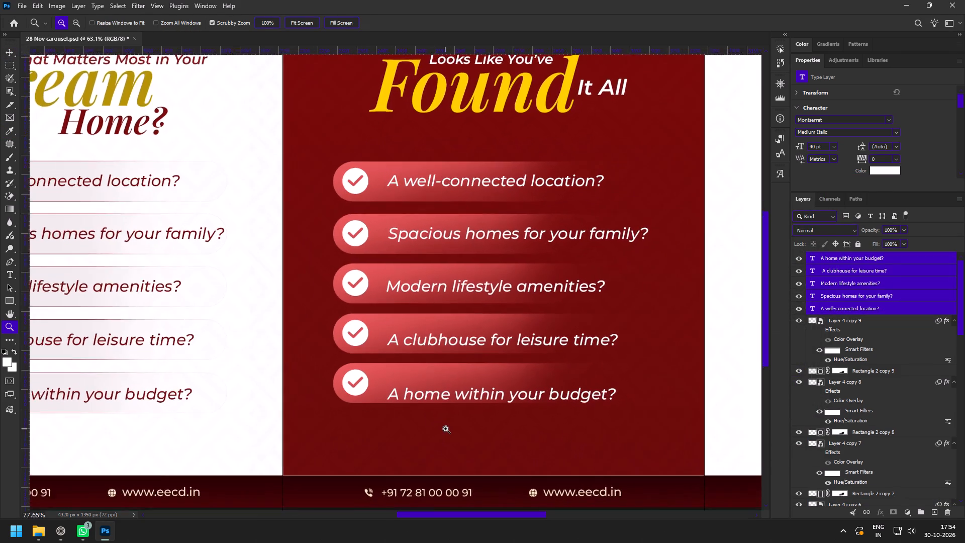
drag(446, 429, 431, 429)
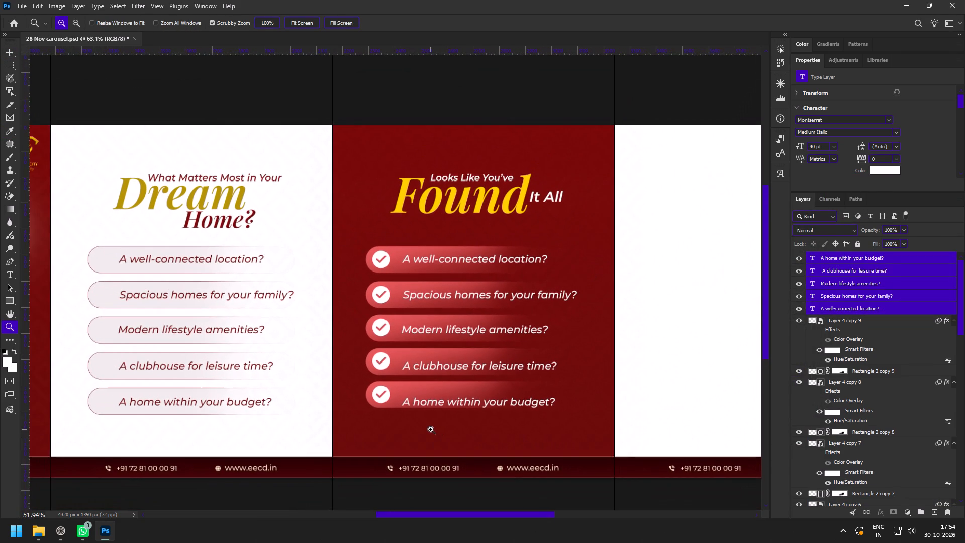
drag(431, 429, 433, 431)
drag(387, 431, 394, 433)
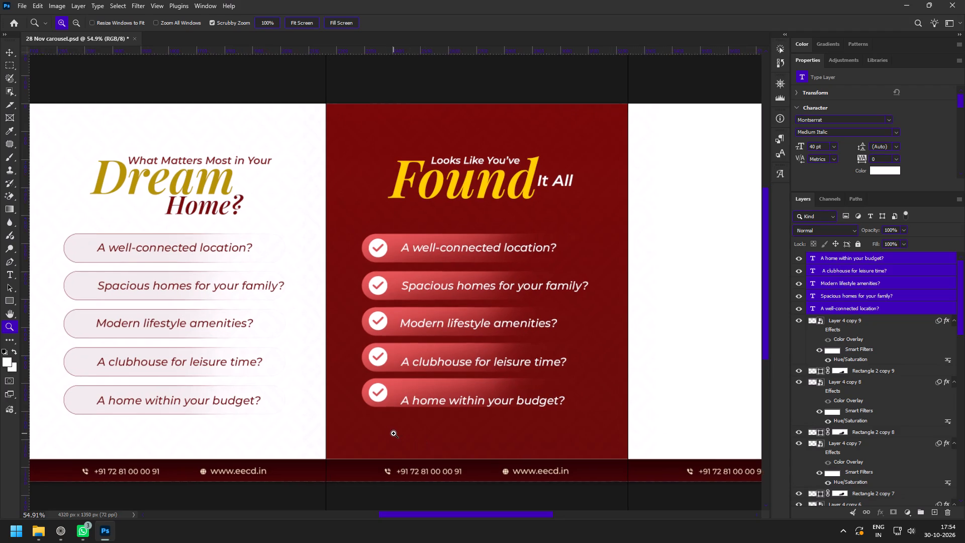
drag(394, 433, 403, 436)
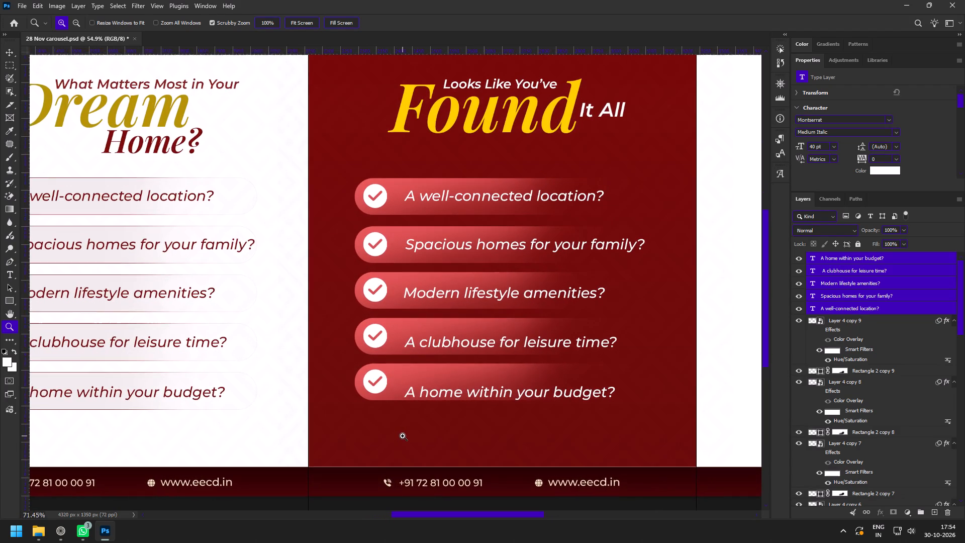
drag(403, 436, 405, 436)
key(v)
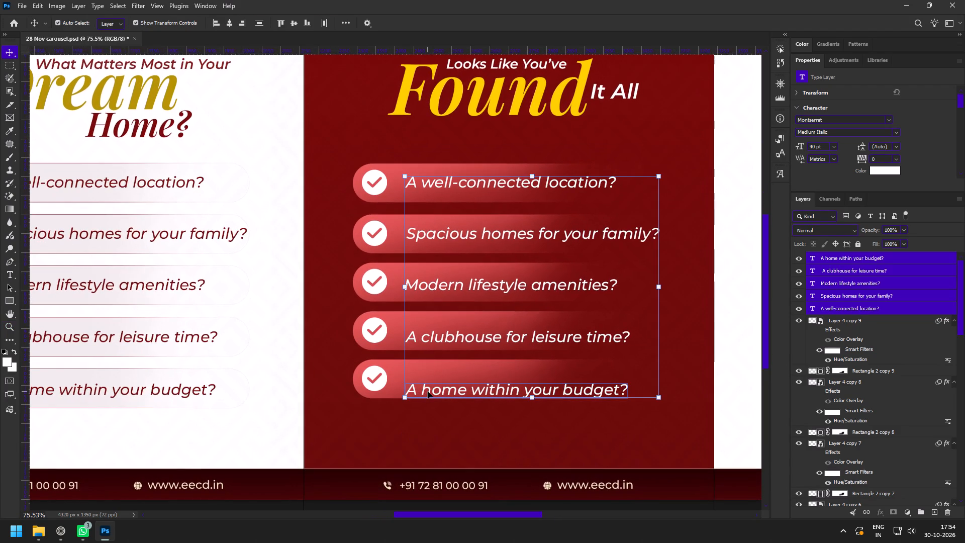
click(427, 392)
drag(531, 398, 528, 385)
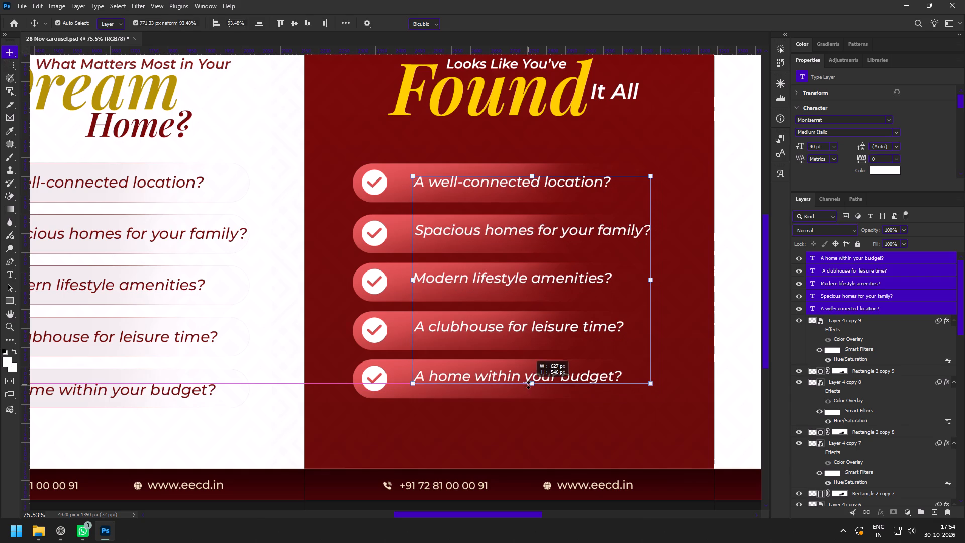
drag(528, 385, 525, 388)
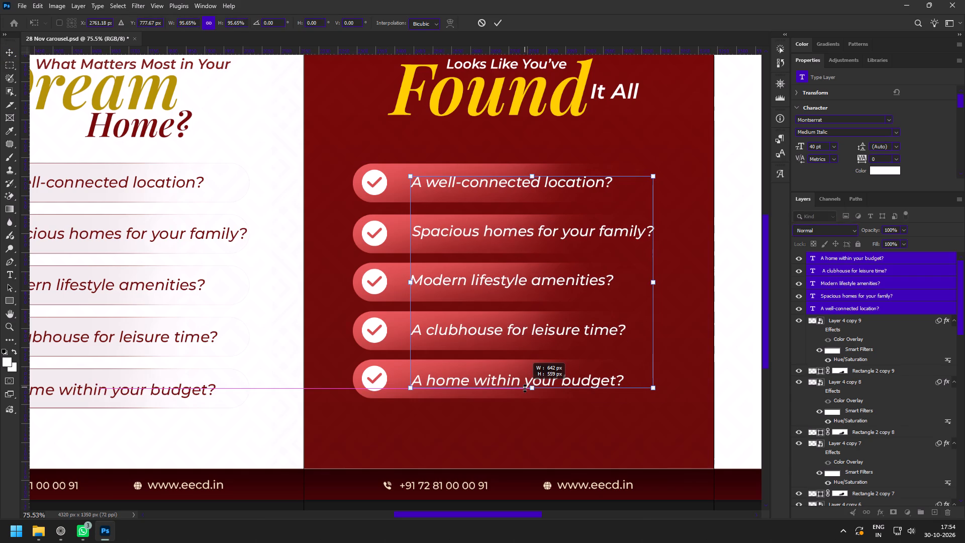
drag(525, 388, 525, 390)
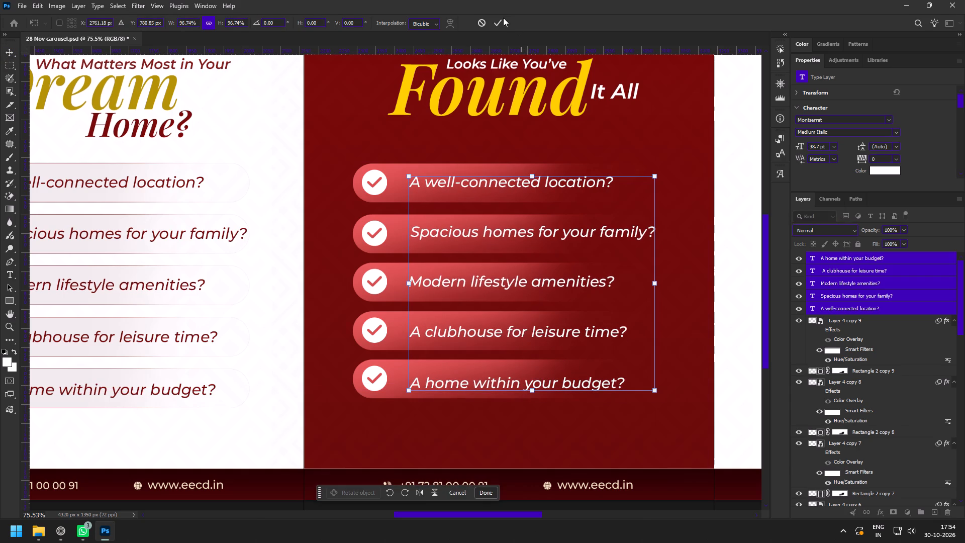
click(500, 21)
Align the first three questions on the red slide to the vertical centres of their own bars.
key(z)
key(v)
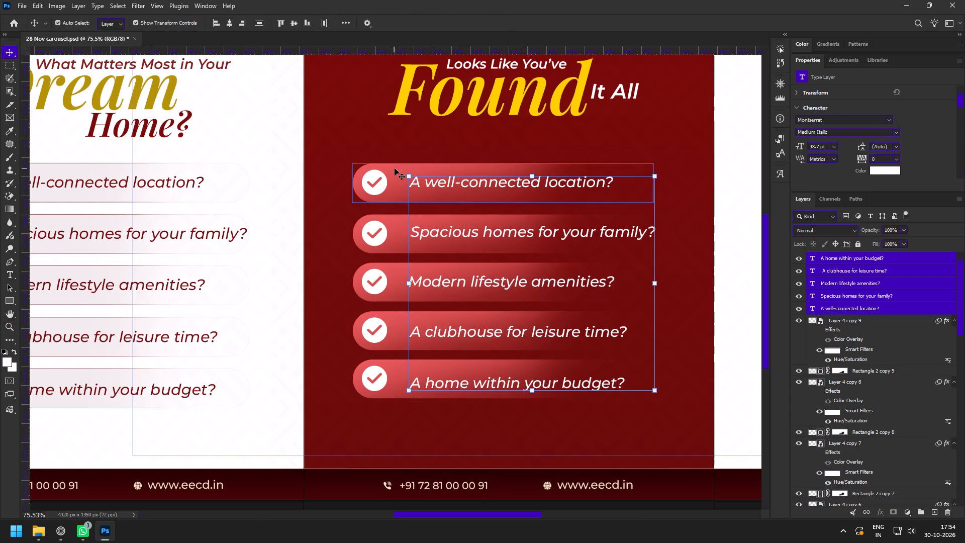
click(395, 168)
shift+click(430, 182)
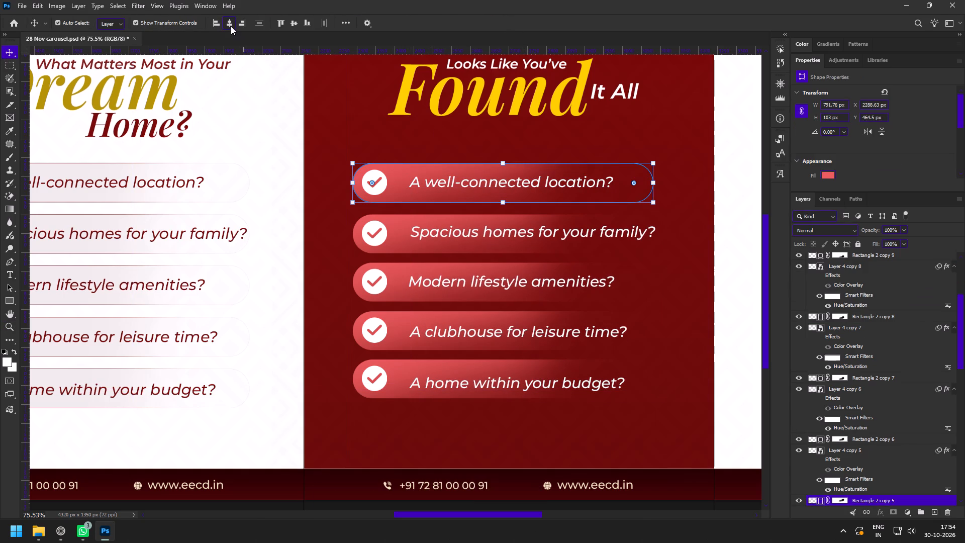
click(295, 24)
click(398, 231)
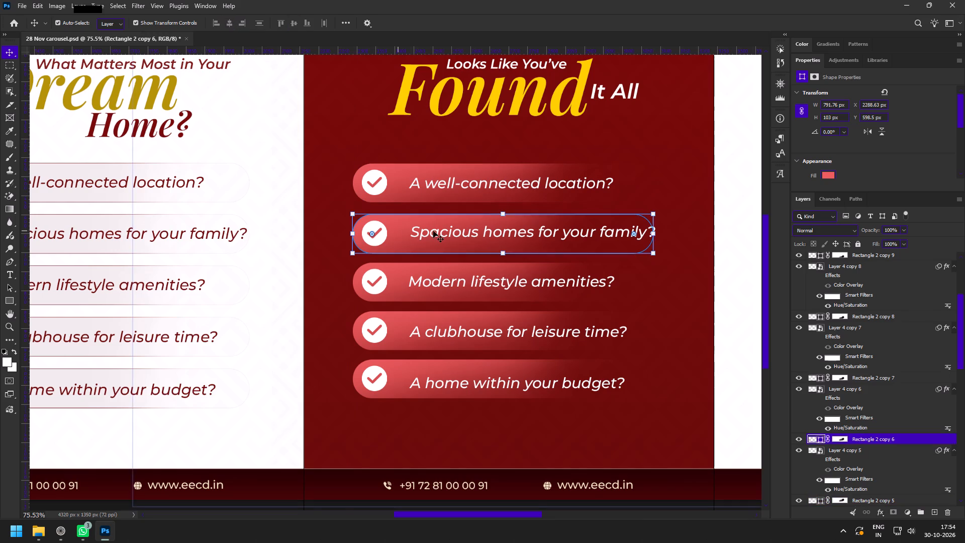
shift+click(434, 231)
click(293, 22)
click(399, 282)
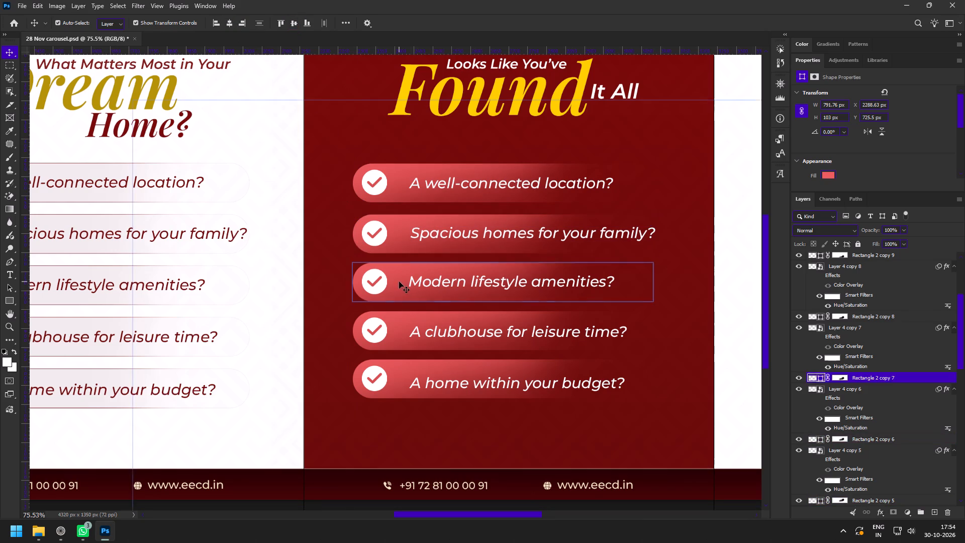
shift+click(434, 279)
click(291, 30)
click(293, 24)
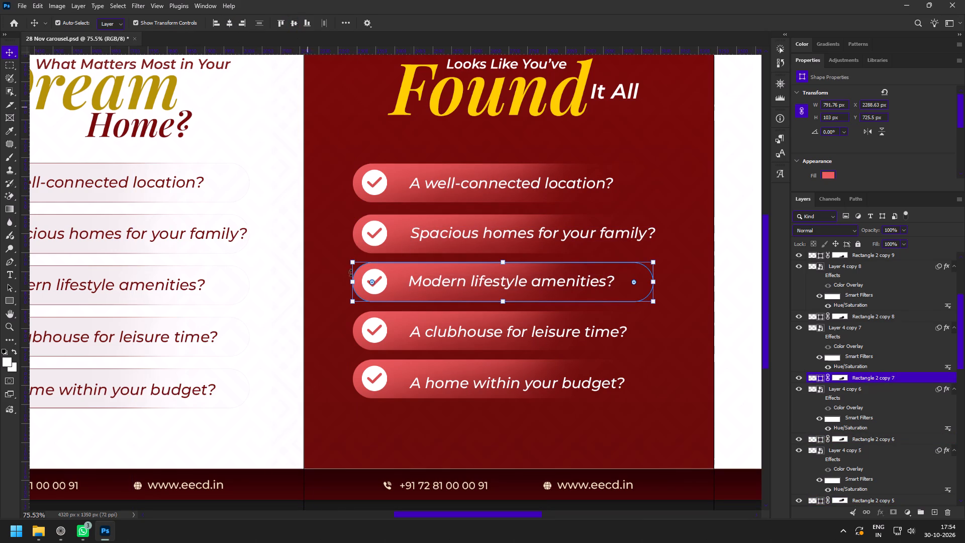
Align "A clubhouse for leisure time?" and "A home within your budget?" to the vertical centres of their red bars.
click(400, 318)
shift+click(428, 332)
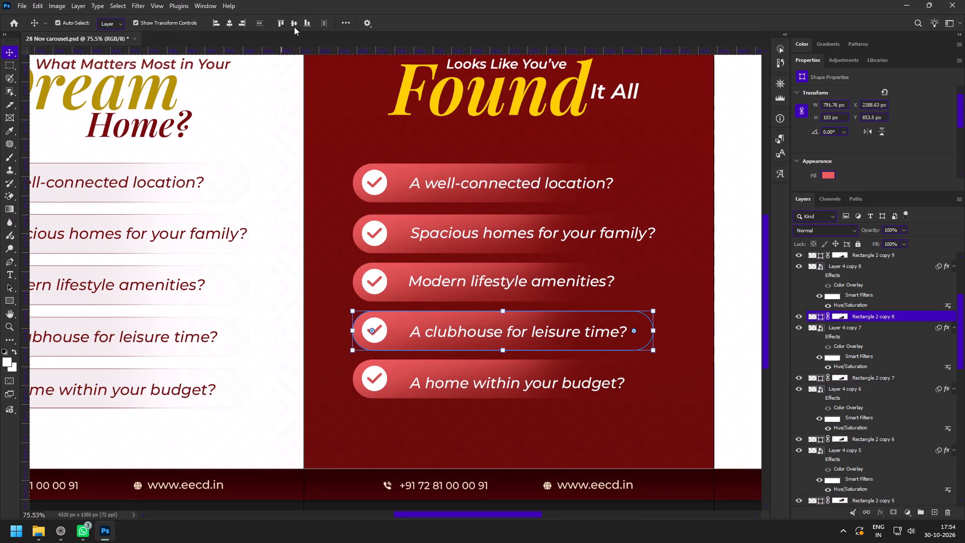
click(294, 22)
click(405, 366)
shift+click(426, 384)
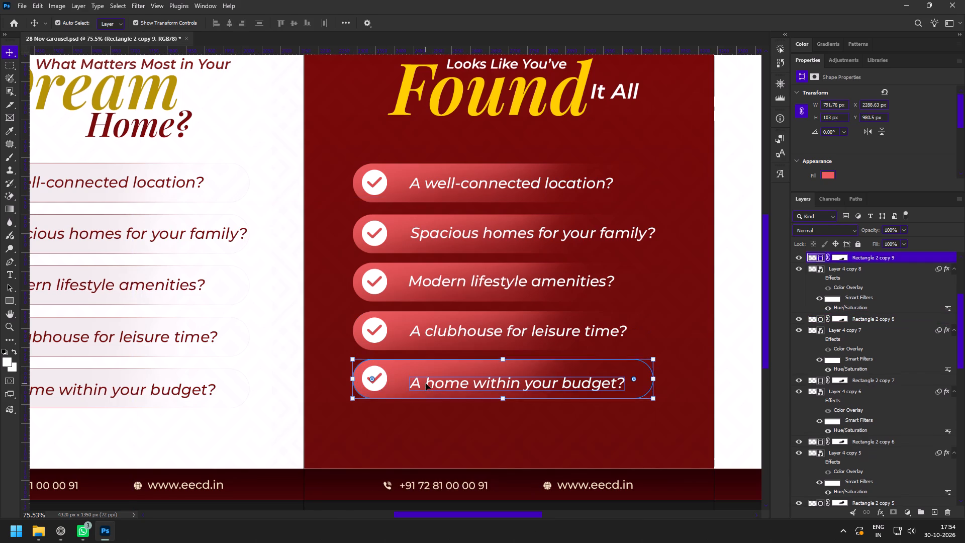
click(294, 25)
Shift all five white questions together slightly left, closer to the check marks on the red bars.
click(415, 419)
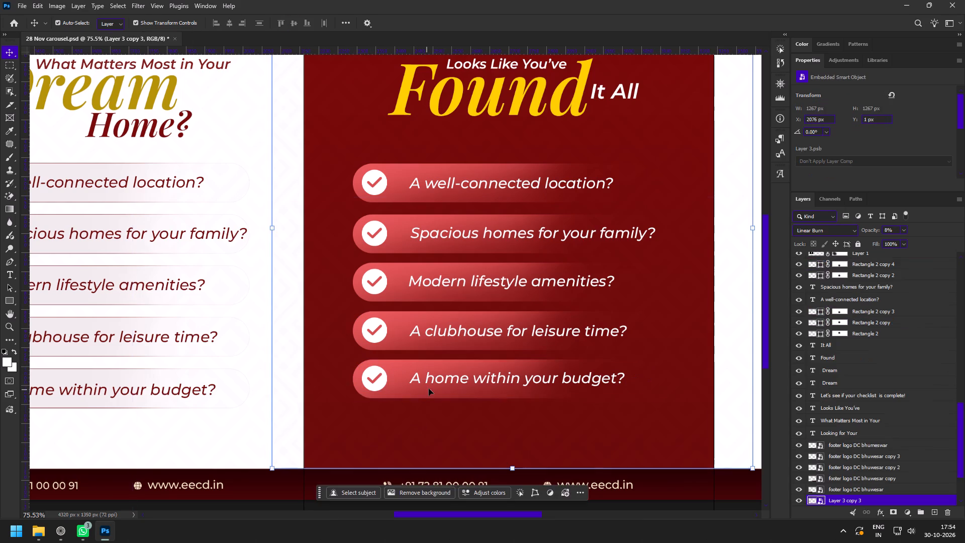
click(425, 379)
shift+click(431, 330)
shift+click(428, 282)
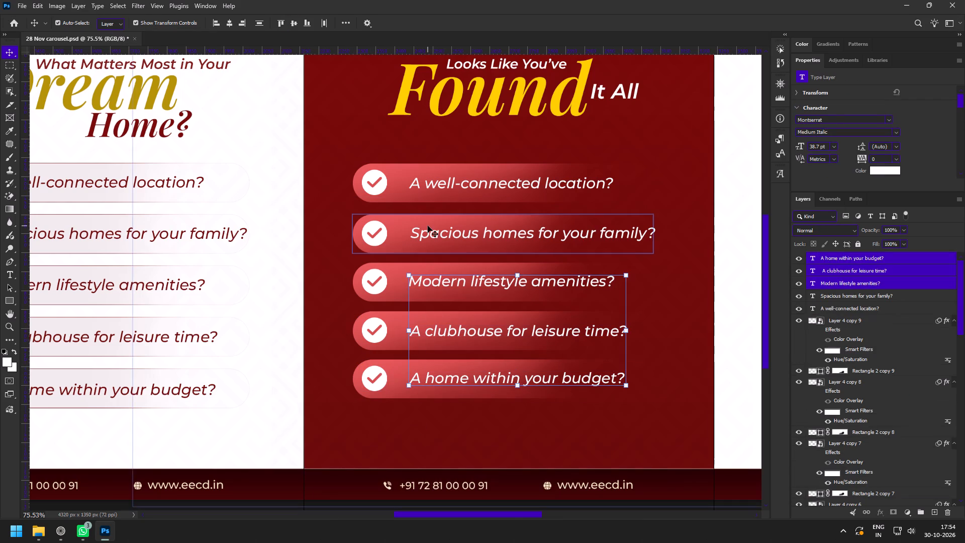
shift+click(428, 226)
shift+click(393, 219)
shift+click(426, 235)
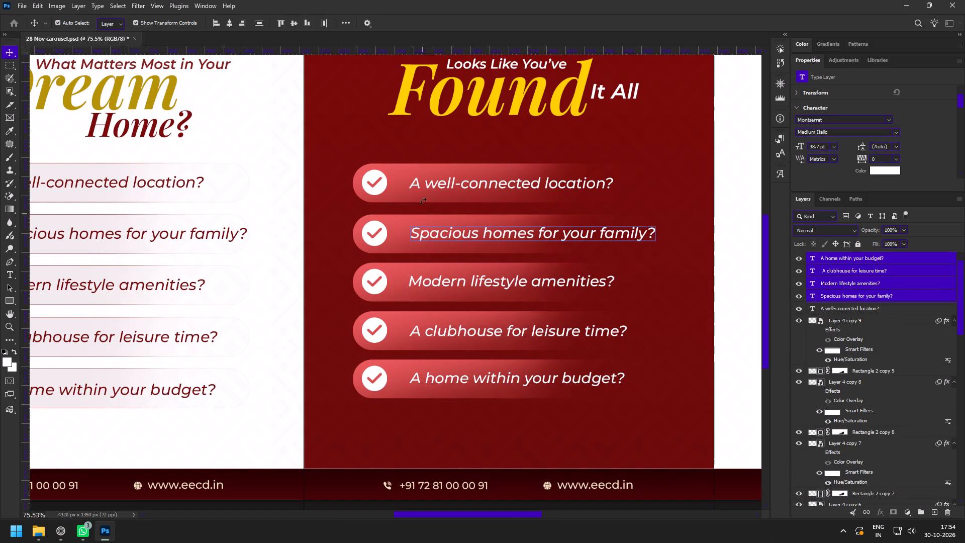
shift+click(426, 183)
drag(440, 184, 429, 184)
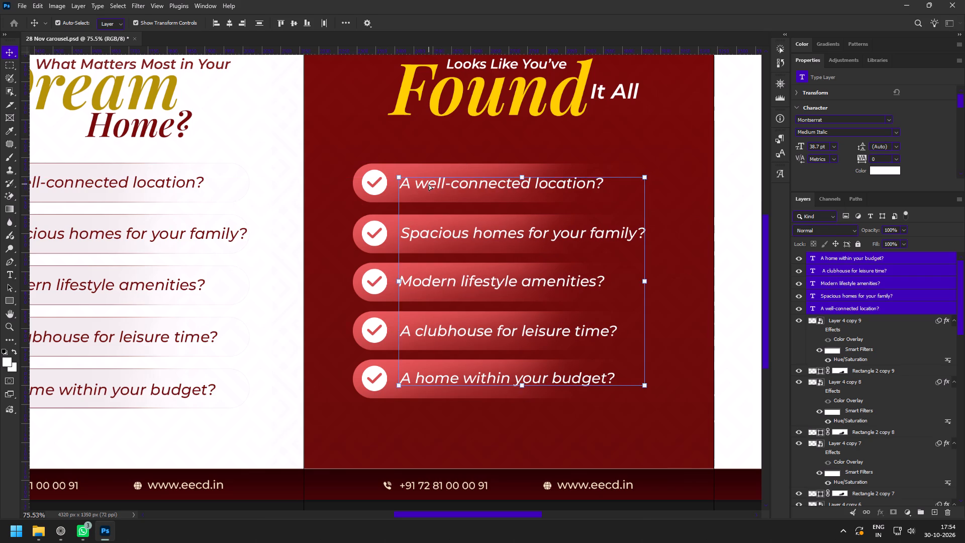
Switch to the Pinterest page in the browser and search for "question mark".
key(z)
key(space)
key(space)
drag(414, 328, 386, 294)
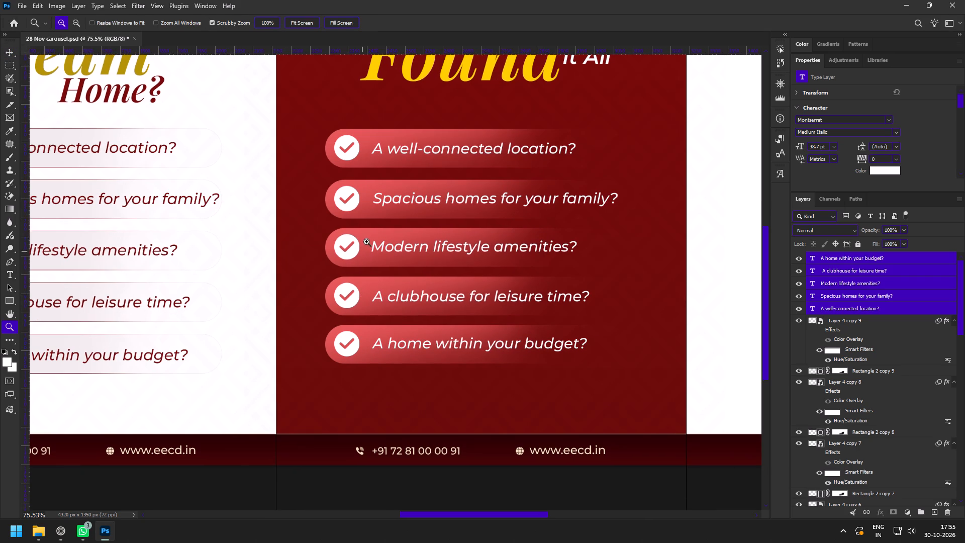
key(space)
key(space)
key(space)
key(space)
key(space)
key(space)
key(space)
key(space)
key(space)
key(space)
key(space)
key(space)
key(space)
key(space)
key(space)
key(space)
key(space)
key(space)
key(space)
key(space)
drag(276, 252, 380, 258)
drag(325, 264, 400, 266)
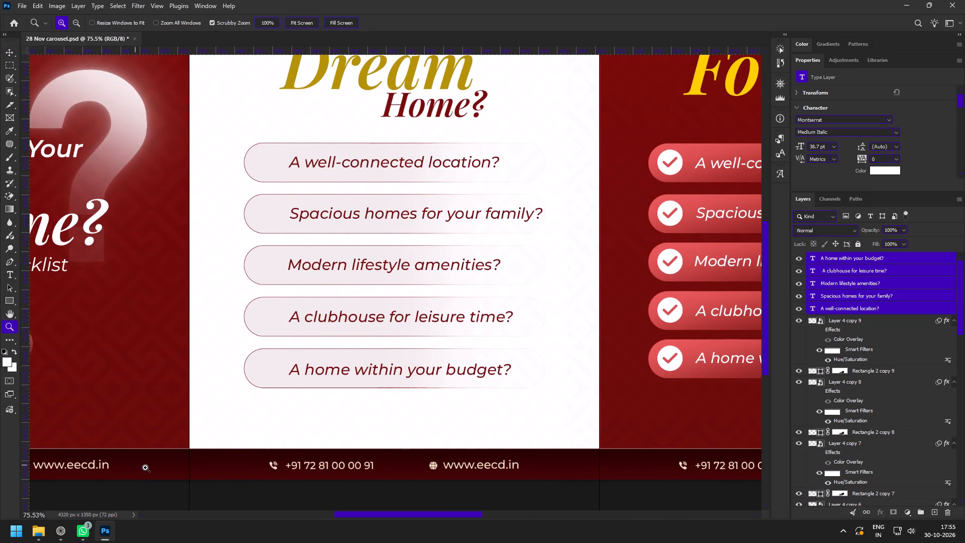
key(v)
click(57, 536)
click(29, 185)
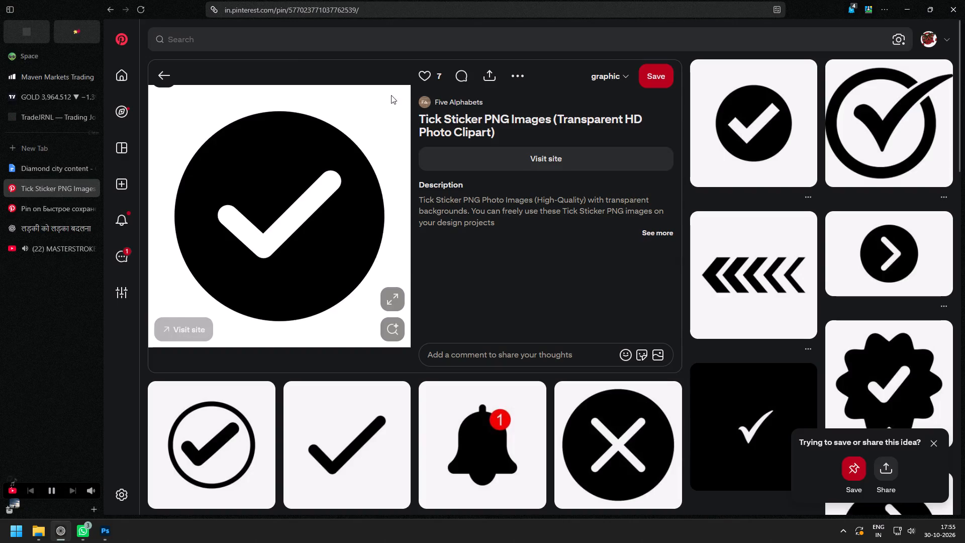
click(226, 32)
text(question mark)
key(space)
key(Return)
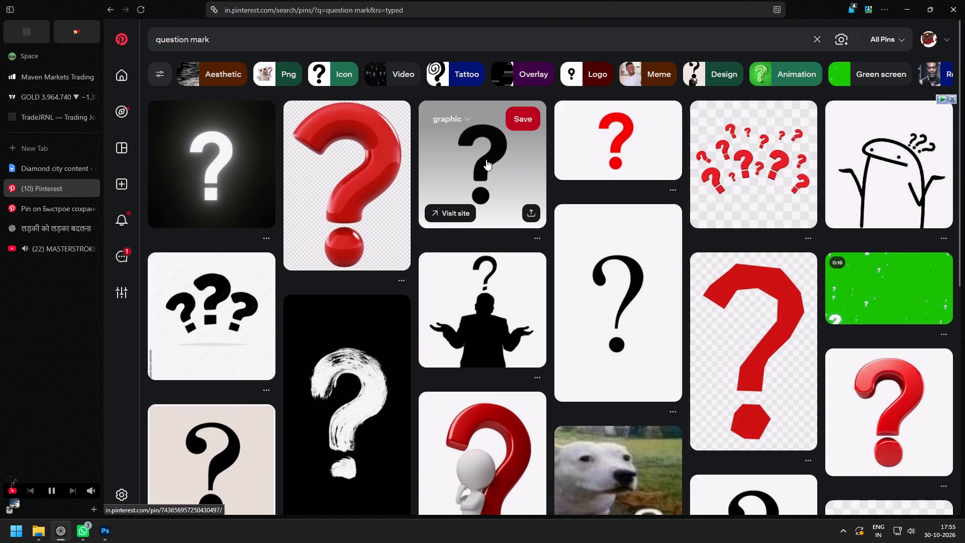
Open the pin with the bold black question mark vector icon and copy its image.
scroll(486, 159, down, 1)
scroll(502, 255, up, 3)
click(486, 136)
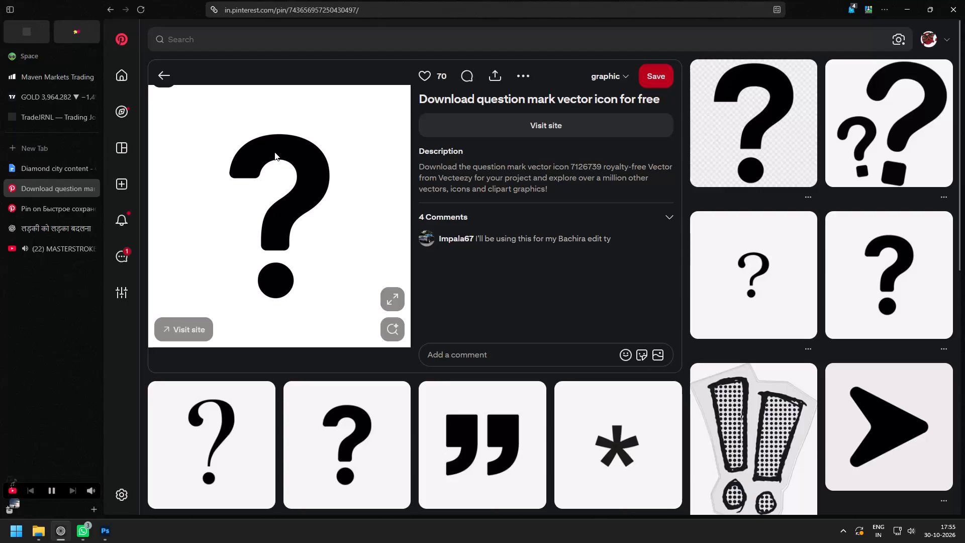
right_click(274, 152)
click(316, 192)
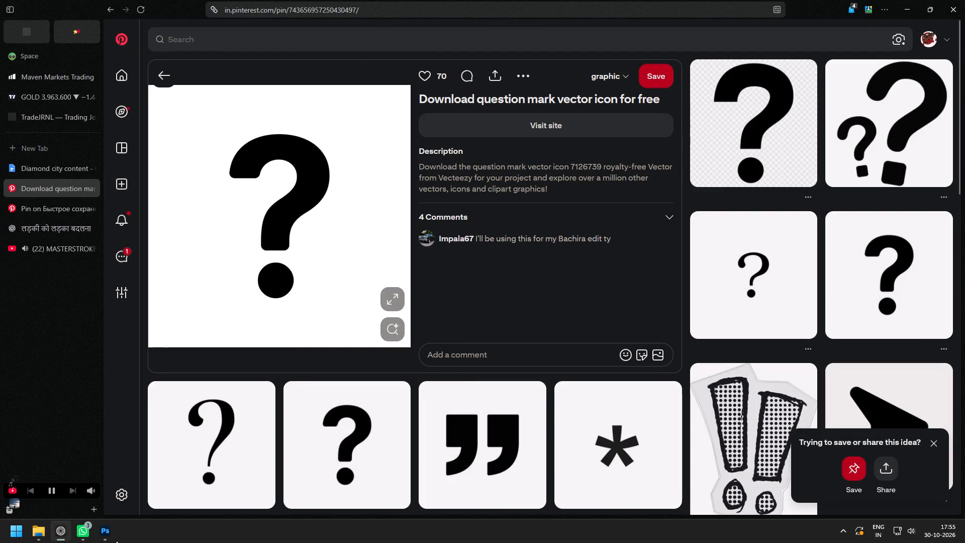
Switch to Photoshop, paste the question mark image over the white slide and erase its white background.
click(116, 541)
click(111, 539)
key(ctrl+v)
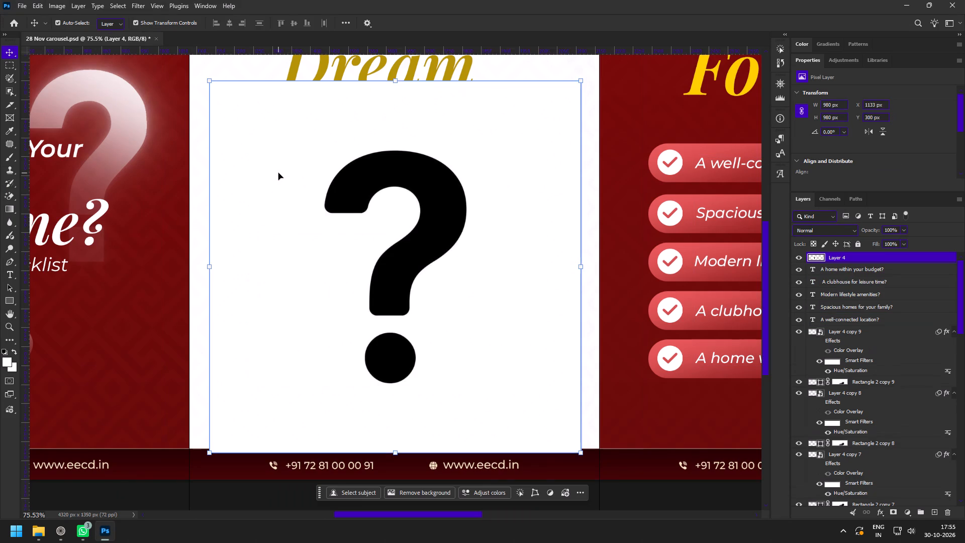
key(e)
click(532, 163)
key(v)
Convert the question mark to a smart object and scale it to 11.62% at the rounded start of the first white-slide bar.
key(F8)
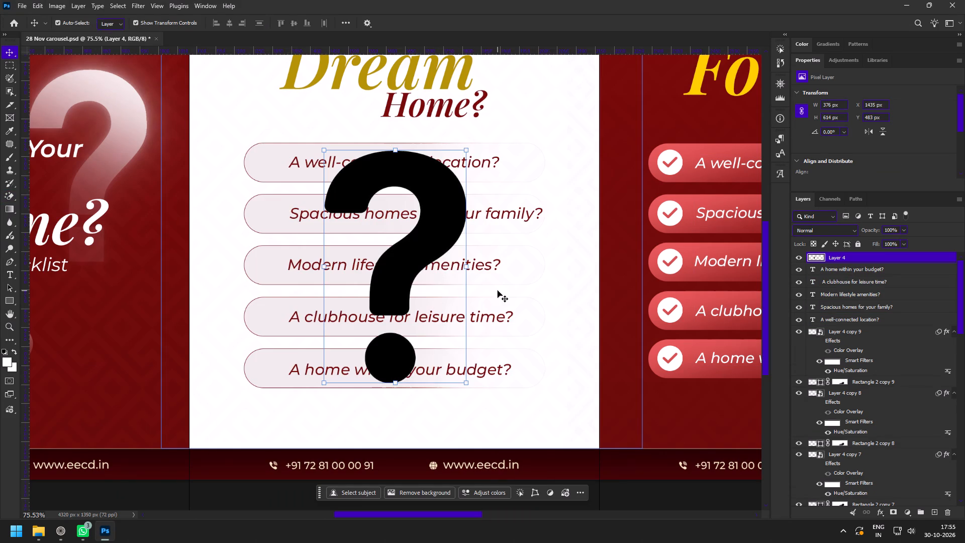
drag(469, 267, 343, 263)
drag(336, 272, 271, 166)
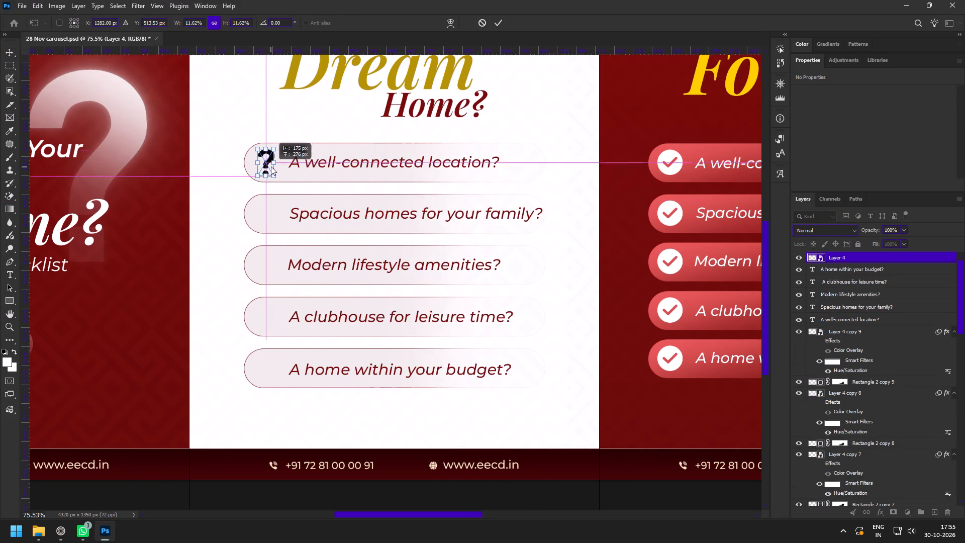
drag(271, 166, 271, 170)
click(501, 23)
Apply a dark red Color Overlay at 100% opacity to the small question mark.
double_click(928, 256)
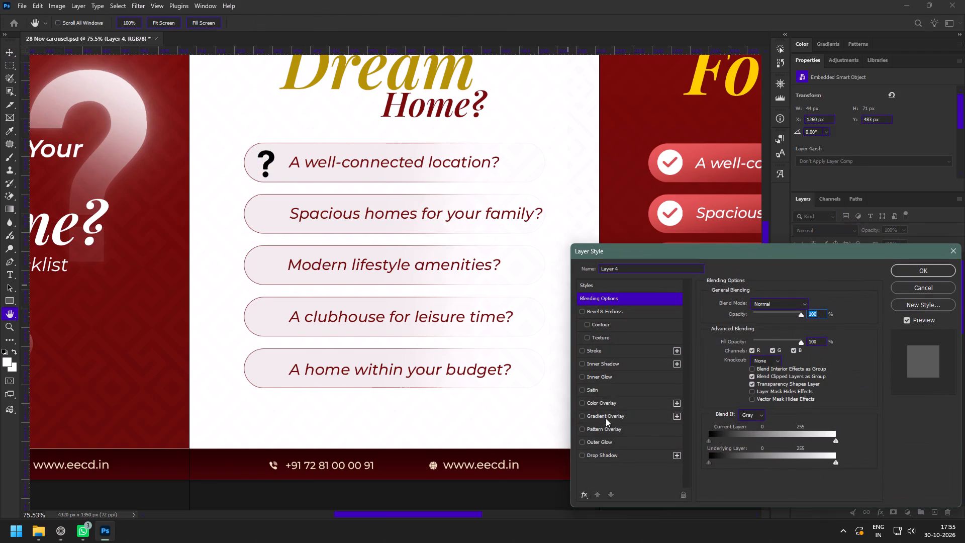
click(601, 404)
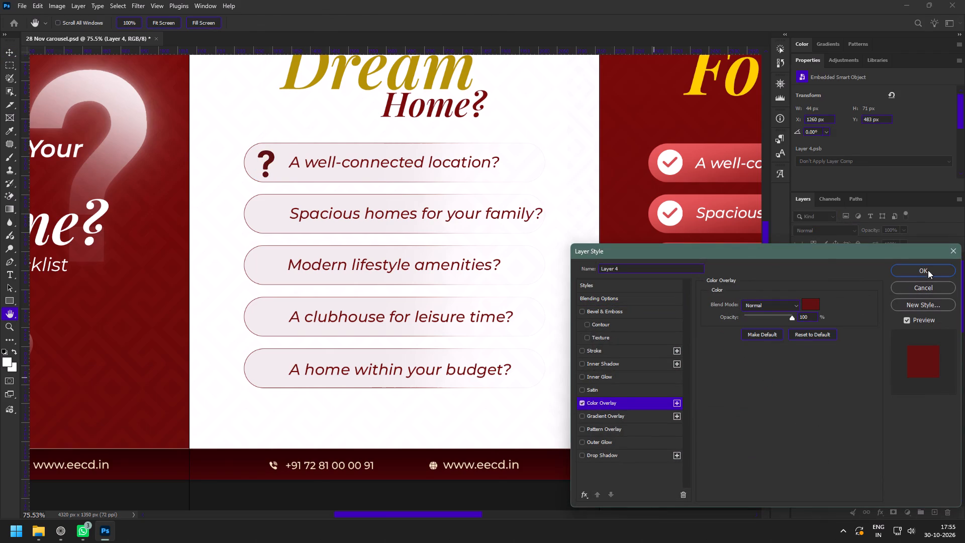
click(928, 269)
Reduce the question mark to about 38 by 60 px and position it within the first bar's rounded end.
key(z)
drag(236, 141, 285, 191)
key(v)
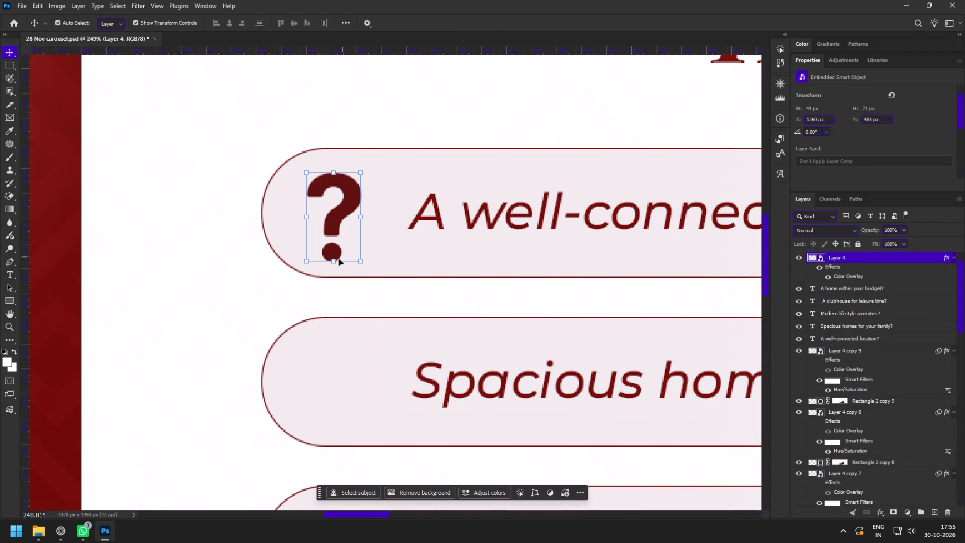
drag(332, 259, 330, 246)
click(335, 219)
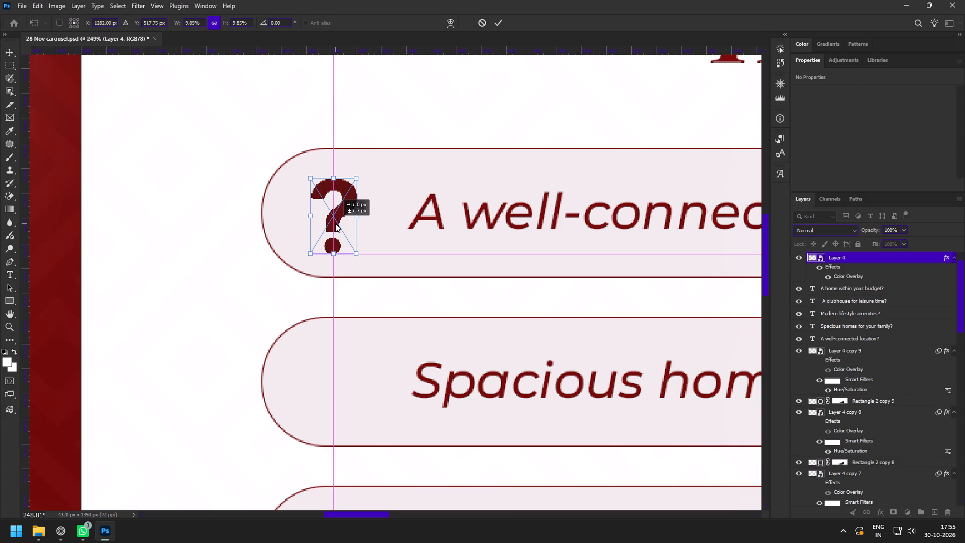
click(503, 18)
Duplicate the question mark onto the other four white-slide bars, keeping every copy vertically in line with the first.
key(space)
key(space)
key(space)
drag(331, 322, 332, 225)
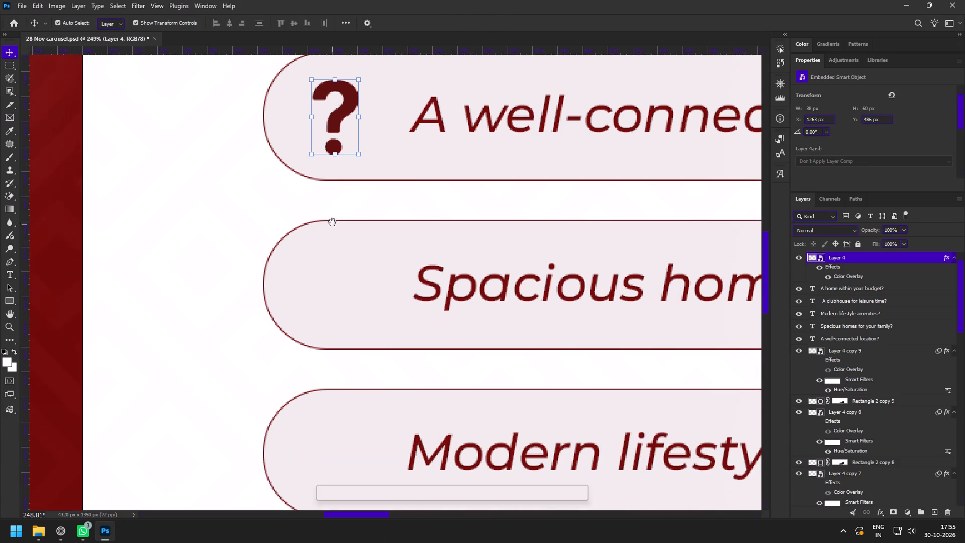
alt+drag(334, 122, 329, 292)
key(space)
key(space)
drag(337, 325, 330, 159)
alt+drag(330, 126, 323, 291)
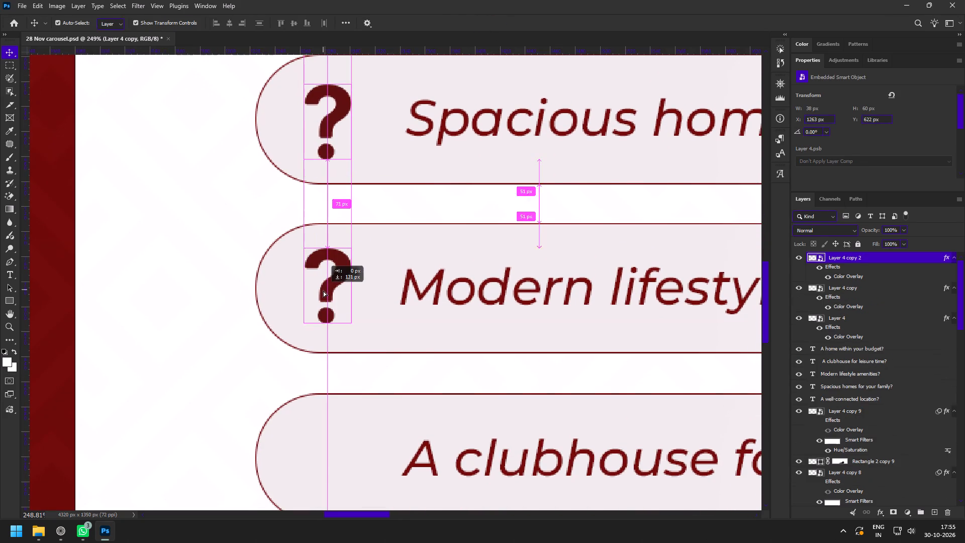
alt+drag(323, 291, 324, 295)
key(space)
key(space)
key(space)
drag(328, 348, 320, 149)
alt+drag(323, 95, 318, 246)
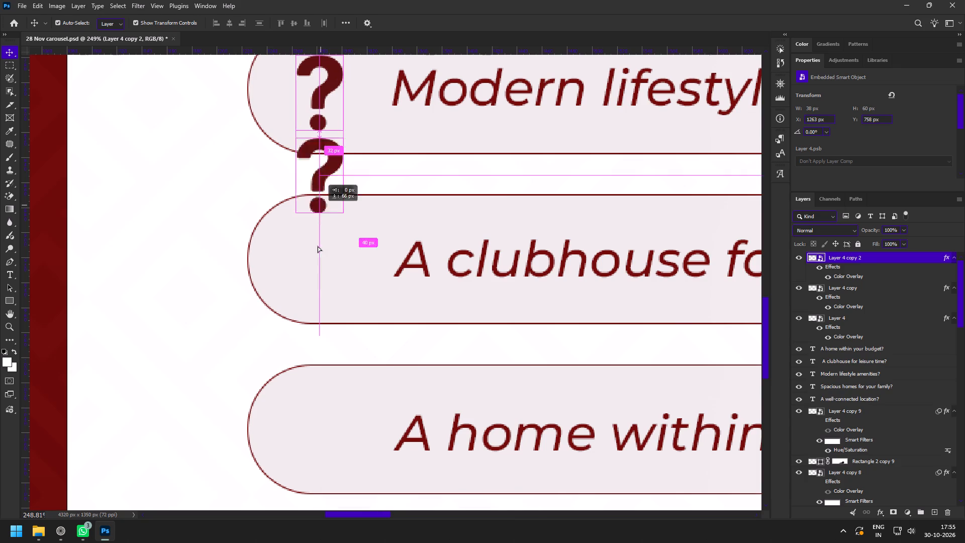
alt+drag(318, 246, 317, 264)
key(space)
key(space)
drag(322, 327, 310, 184)
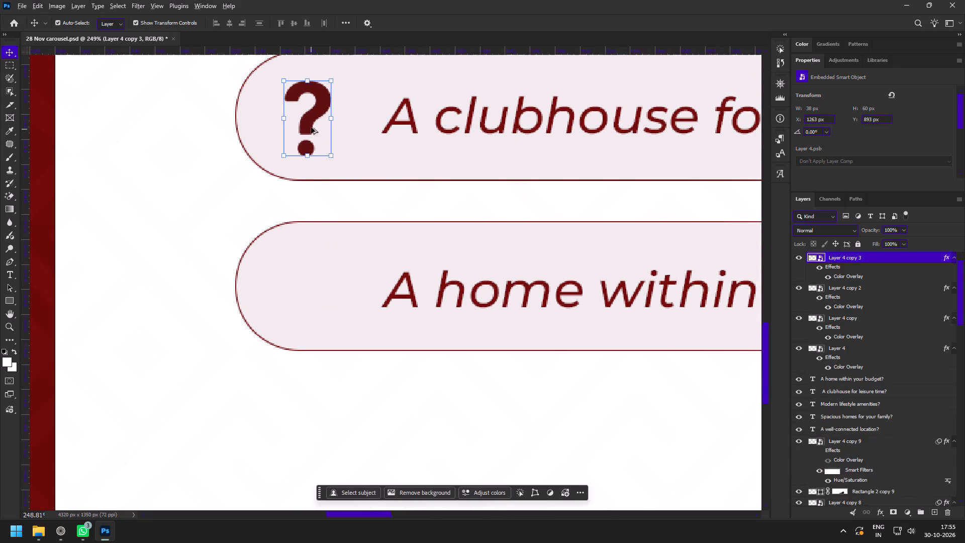
alt+drag(311, 121, 303, 292)
Compare the white question slide with the red checkmark slide for overall consistency.
key(z)
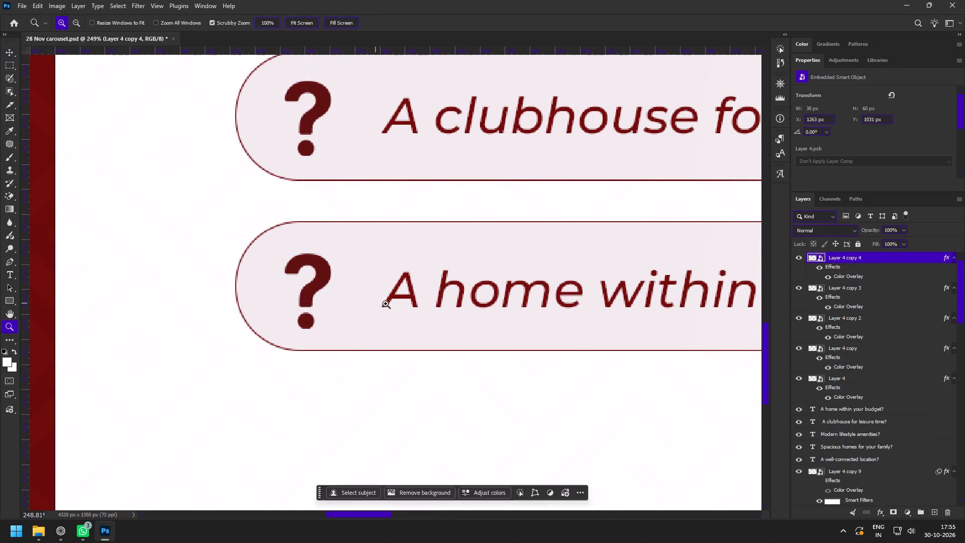
drag(385, 304, 335, 282)
key(space)
key(space)
key(space)
key(space)
key(space)
key(space)
key(space)
key(space)
key(space)
key(space)
key(space)
key(space)
key(space)
drag(447, 281, 359, 301)
drag(381, 293, 362, 302)
drag(389, 302, 368, 296)
key(space)
key(space)
key(space)
key(space)
key(space)
key(space)
key(space)
key(space)
key(space)
key(space)
drag(416, 295, 371, 295)
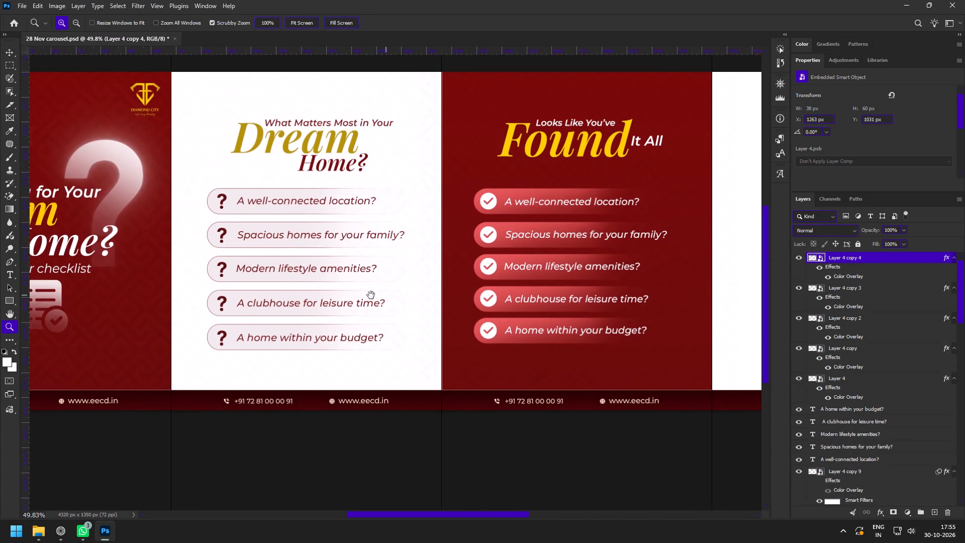
drag(371, 295, 369, 295)
key(space)
key(space)
key(space)
key(space)
key(space)
key(space)
key(space)
Change the outline of the "A well-connected location?" bar on the red slide to white.
drag(461, 257, 412, 266)
drag(414, 201, 423, 211)
drag(437, 201, 446, 211)
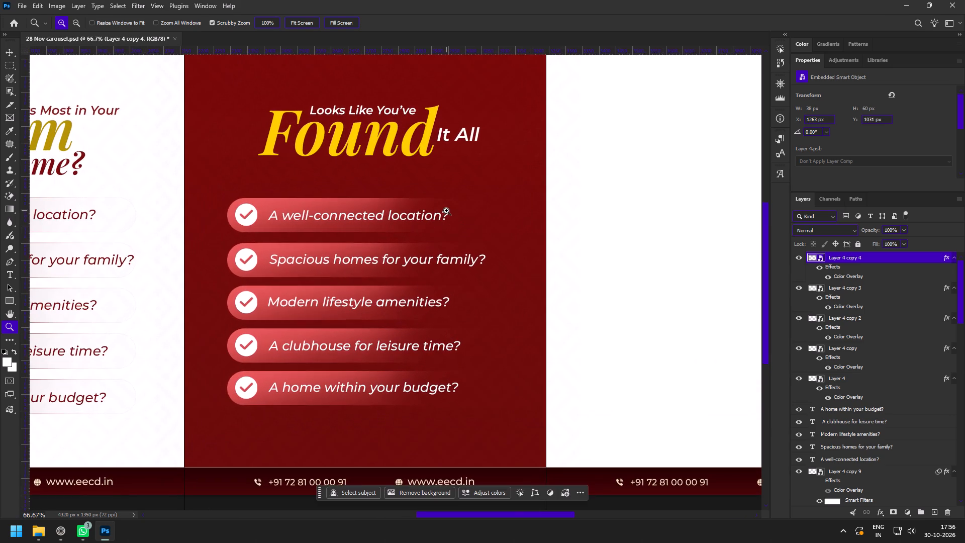
key(v)
click(381, 202)
scroll(832, 154, down, 3)
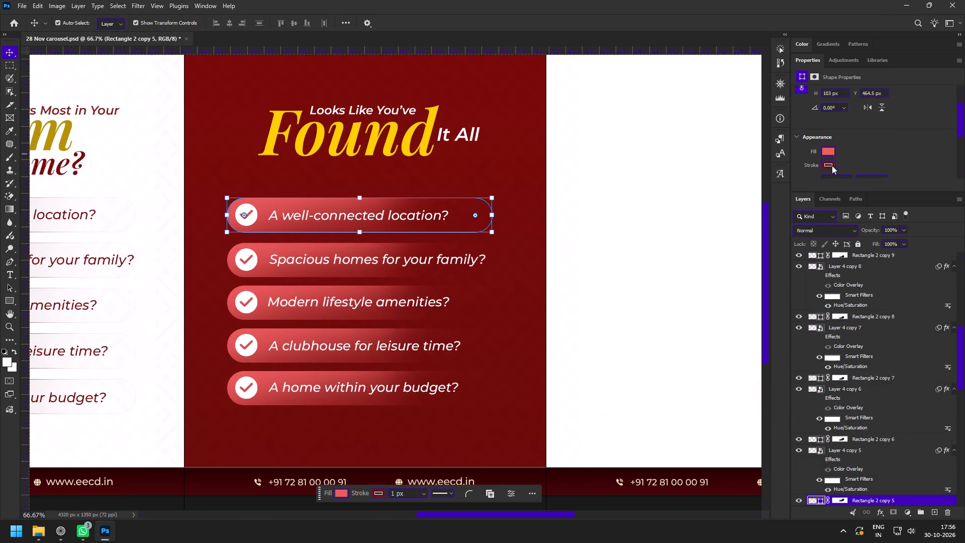
click(830, 165)
click(819, 219)
Apply the same white outline to the other four question bars on the red slide.
key(z)
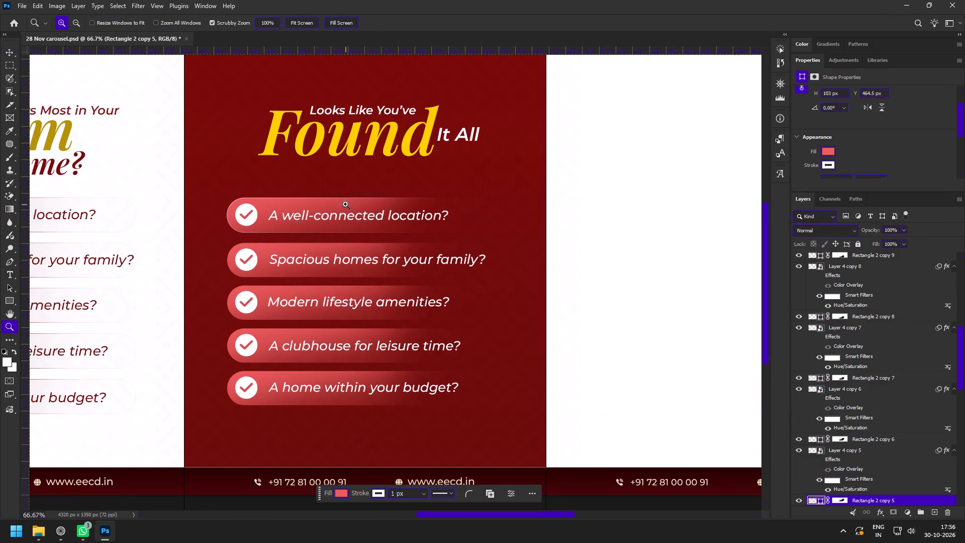
drag(347, 205, 364, 217)
key(v)
click(243, 265)
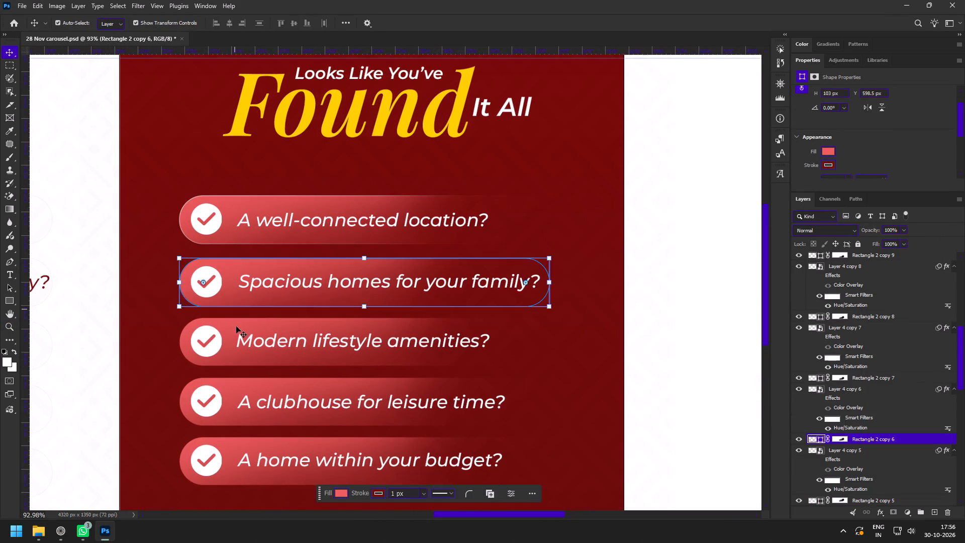
shift+click(237, 326)
shift+click(239, 386)
shift+click(236, 447)
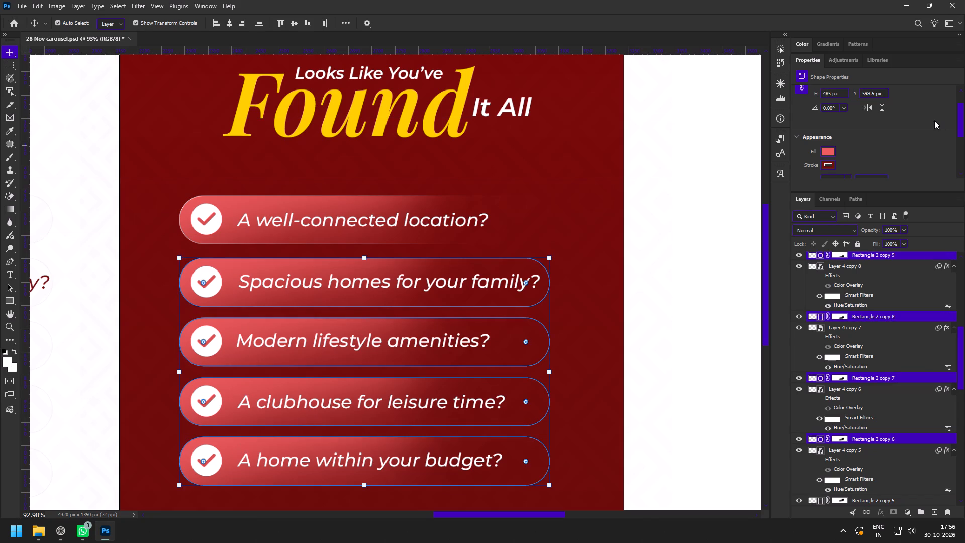
scroll(932, 120, down, 3)
click(827, 145)
click(804, 192)
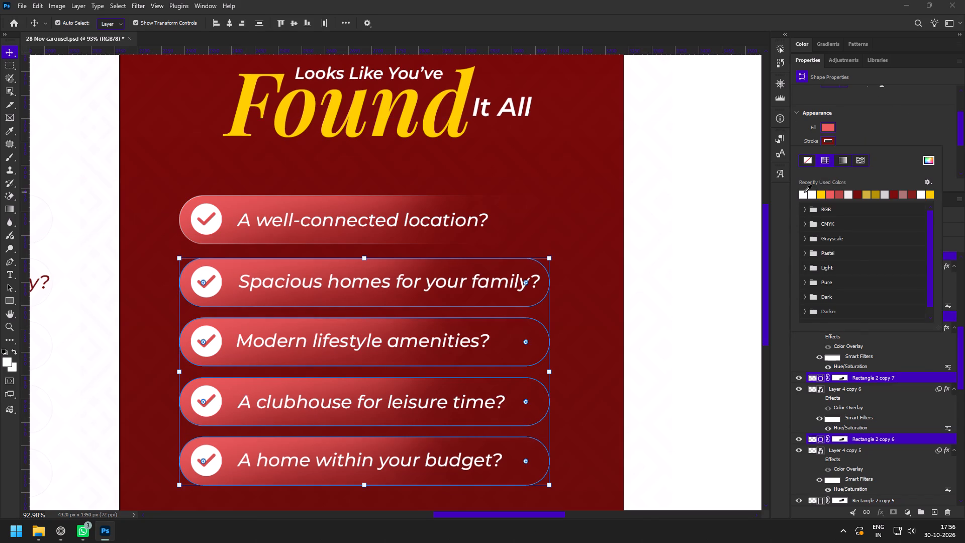
click(877, 110)
Examine the white-outlined bars on the red slide against the neighbouring slides.
key(z)
drag(461, 244, 429, 232)
key(space)
key(space)
drag(454, 265, 407, 248)
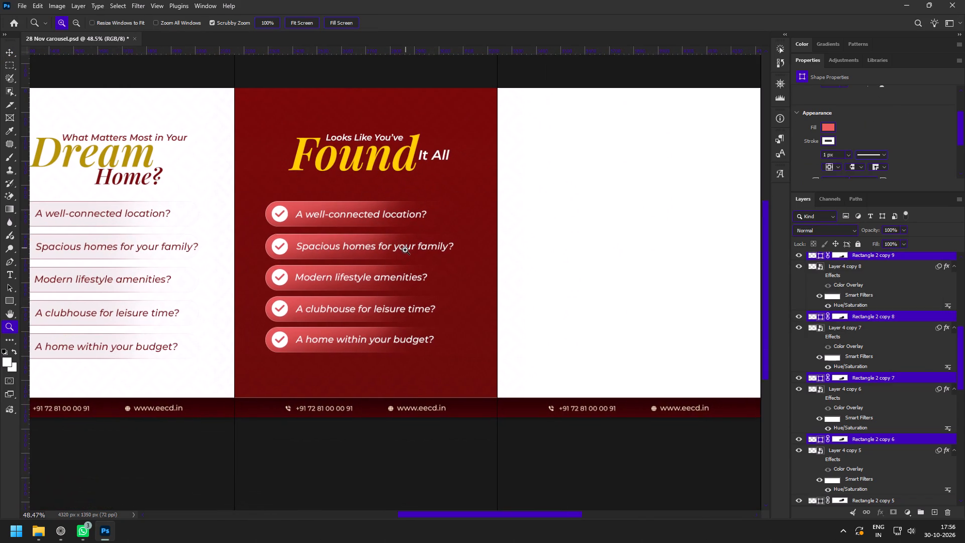
drag(382, 243, 395, 256)
key(space)
key(space)
key(space)
drag(548, 238, 468, 242)
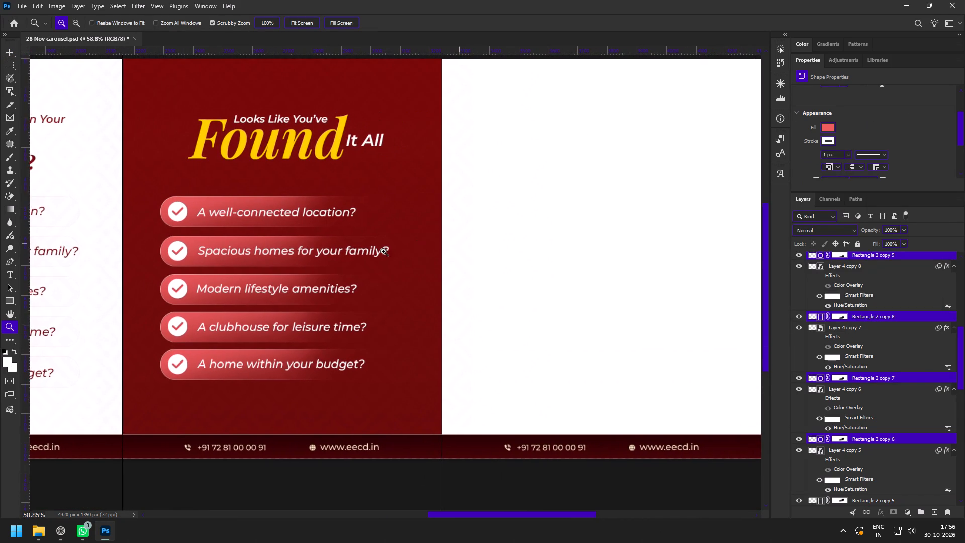
drag(201, 163, 195, 171)
key(space)
key(space)
key(space)
key(space)
key(space)
key(space)
key(space)
key(space)
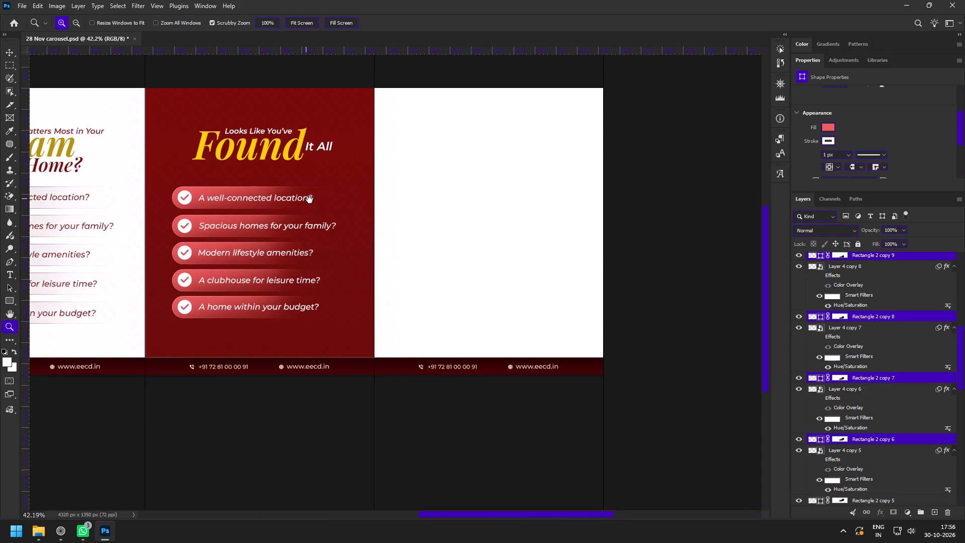
drag(311, 200, 357, 203)
drag(234, 178, 255, 197)
Select all five question bars on the red slide and change their fill to the recently used pale pink.
key(v)
click(261, 197)
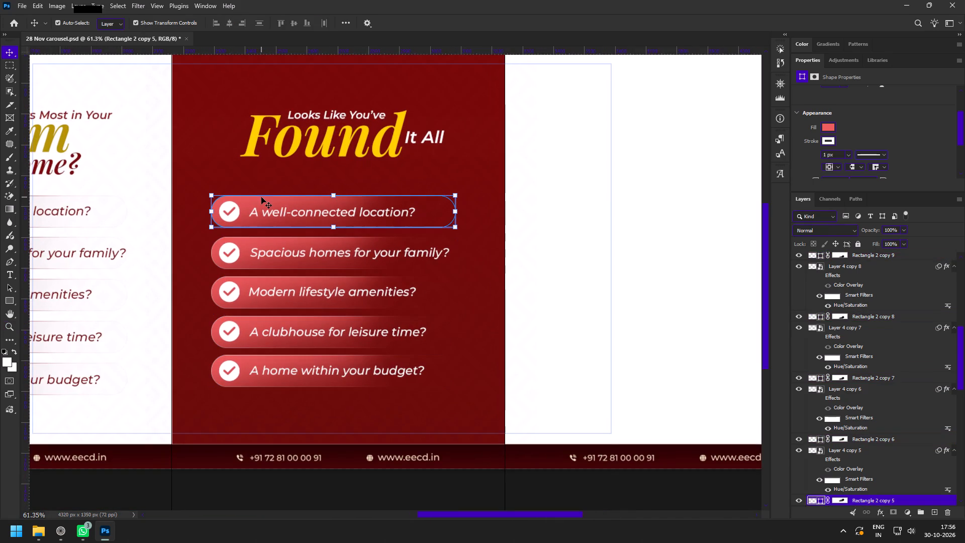
shift+click(247, 240)
shift+click(248, 281)
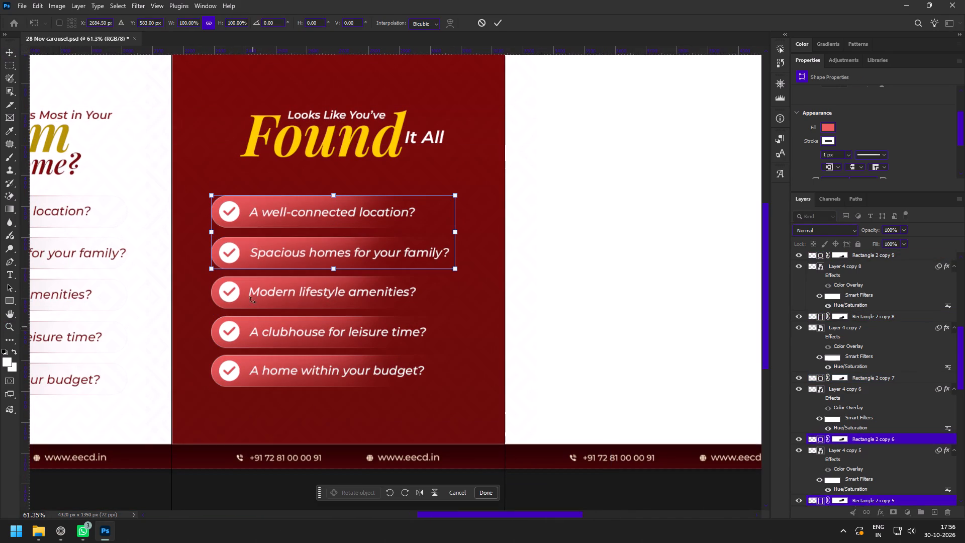
click(501, 20)
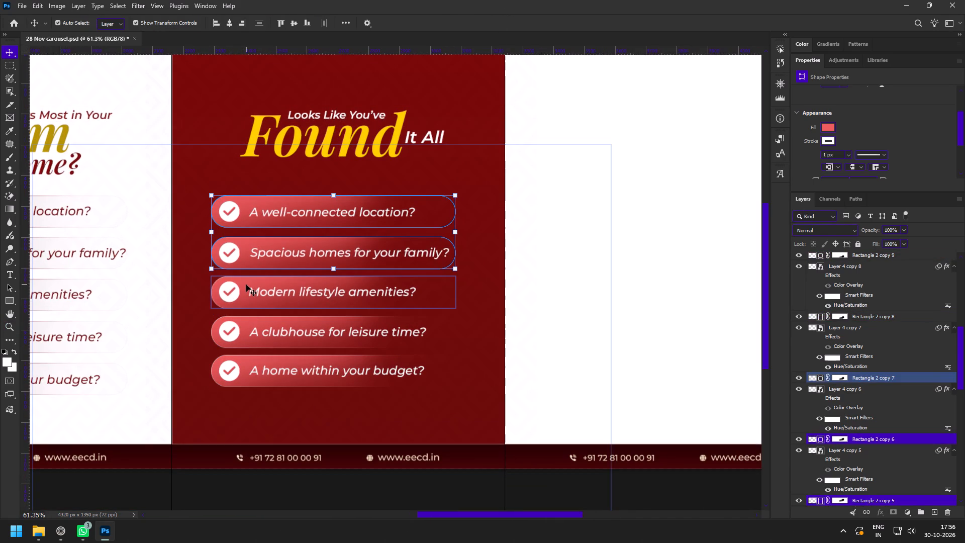
shift+click(246, 284)
shift+click(247, 323)
shift+click(247, 360)
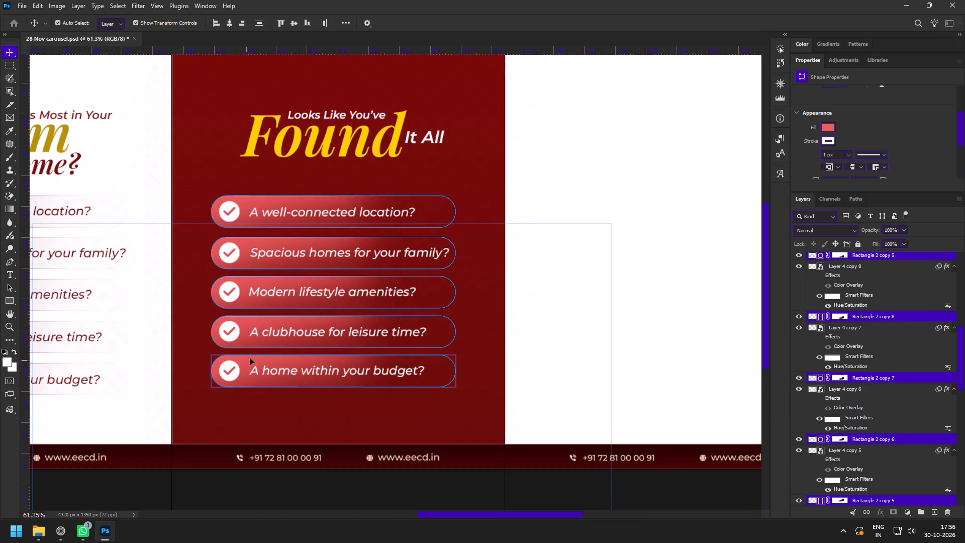
click(822, 129)
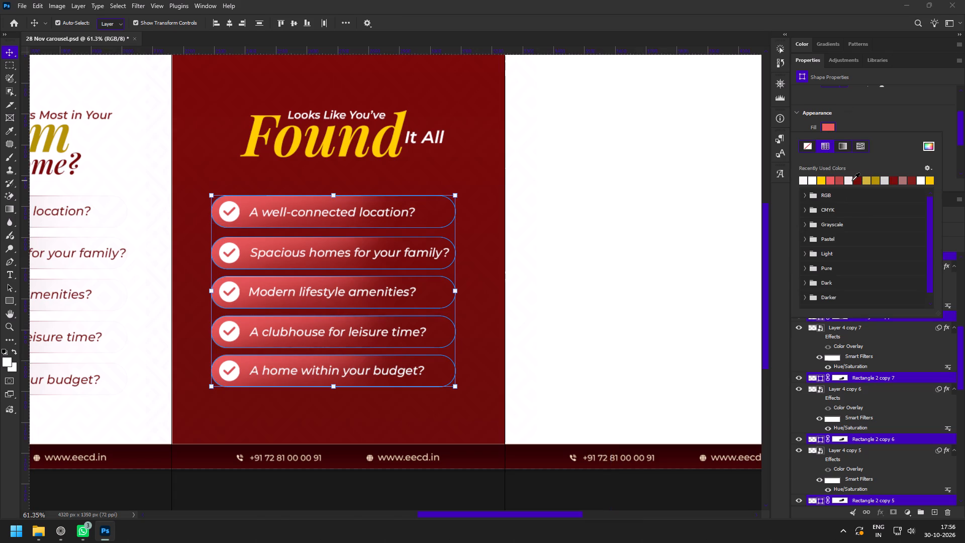
click(852, 180)
key(z)
key(v)
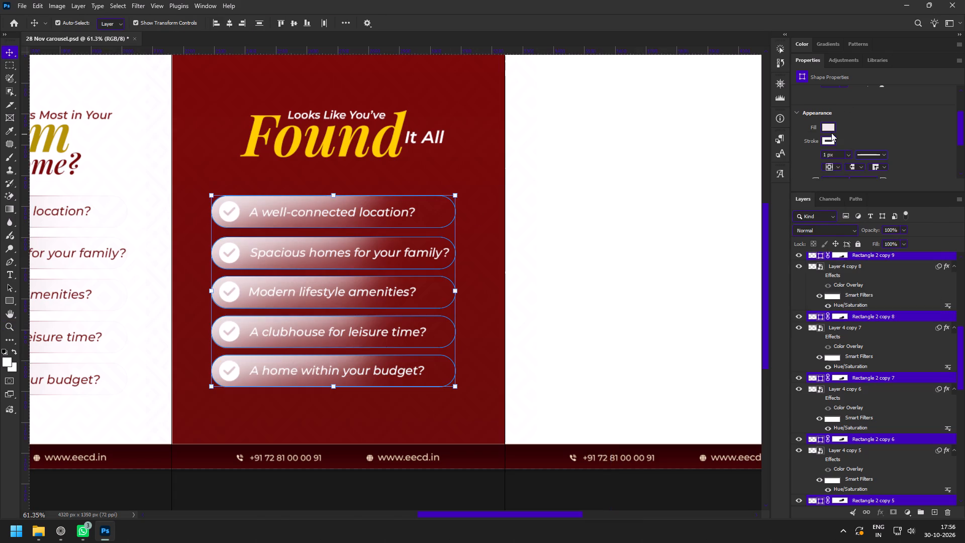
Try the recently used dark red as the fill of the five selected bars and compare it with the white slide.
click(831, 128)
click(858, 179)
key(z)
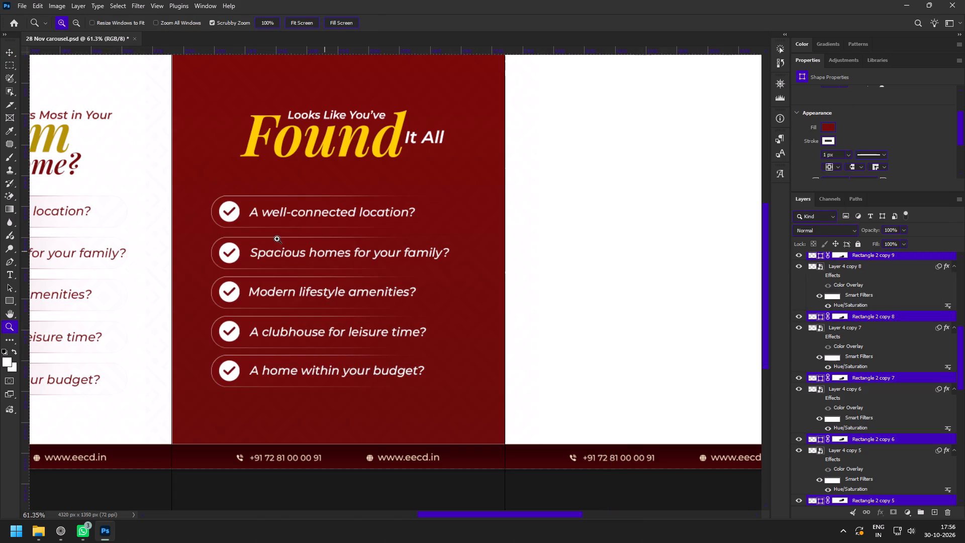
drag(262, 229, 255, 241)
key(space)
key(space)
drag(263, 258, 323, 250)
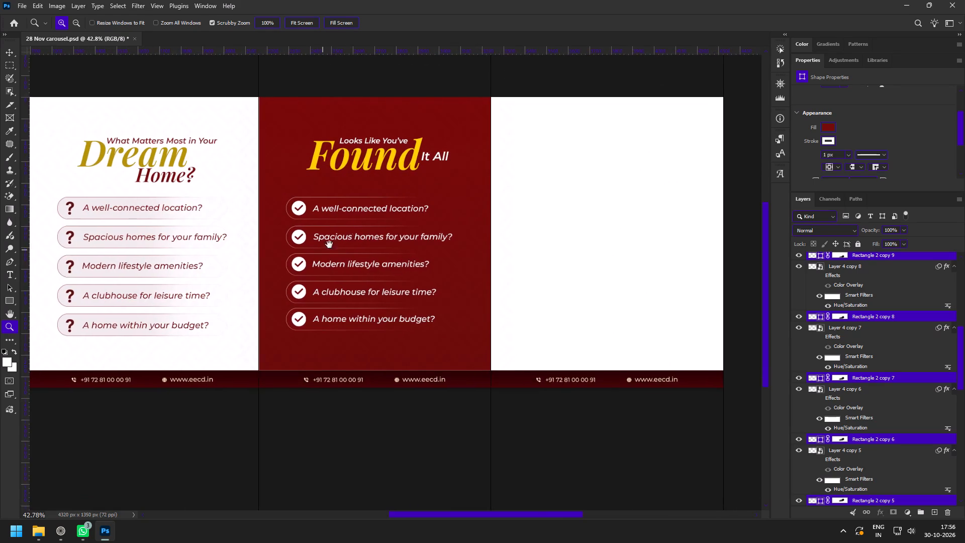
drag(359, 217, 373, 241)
Set the fill of the five red-slide bars to the custom deep maroon #5b0000.
key(v)
click(831, 128)
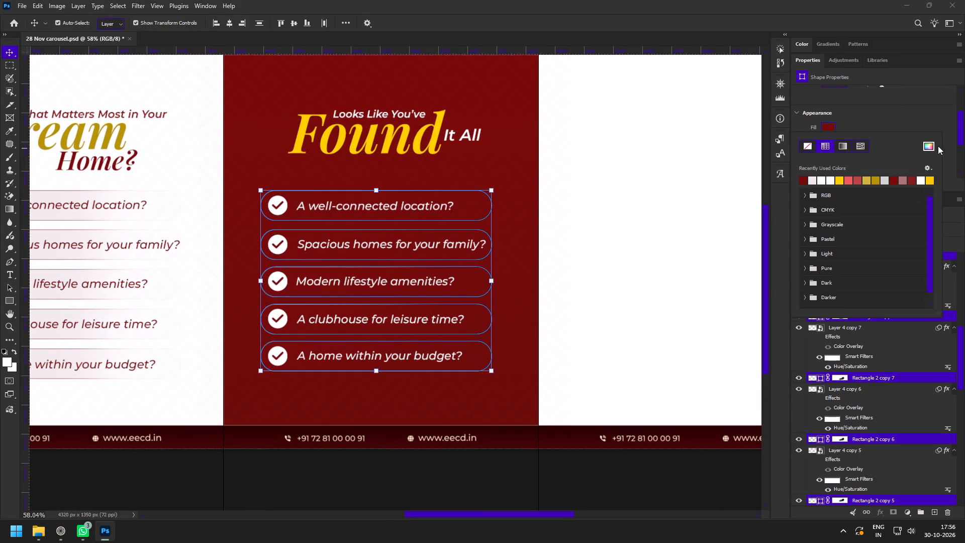
double_click(935, 146)
drag(668, 336, 660, 322)
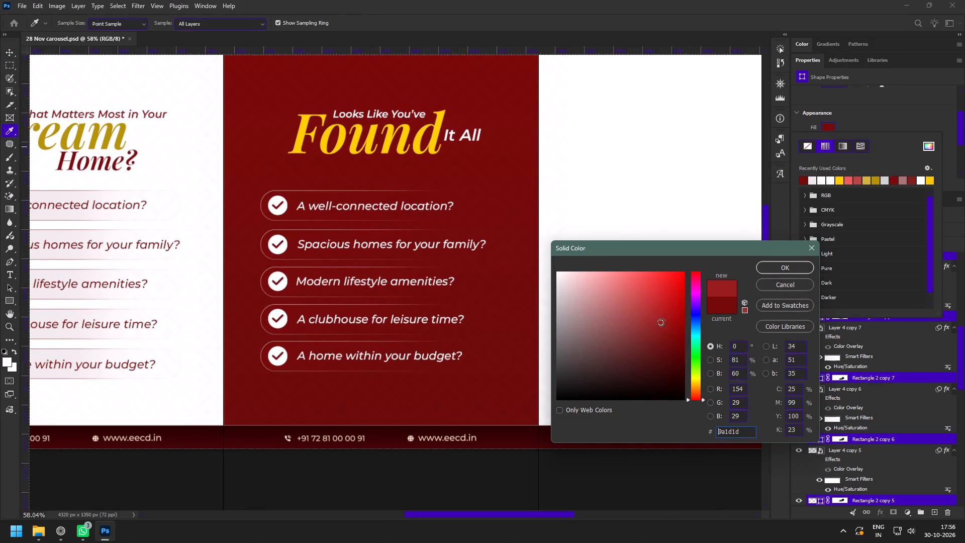
drag(665, 324, 652, 331)
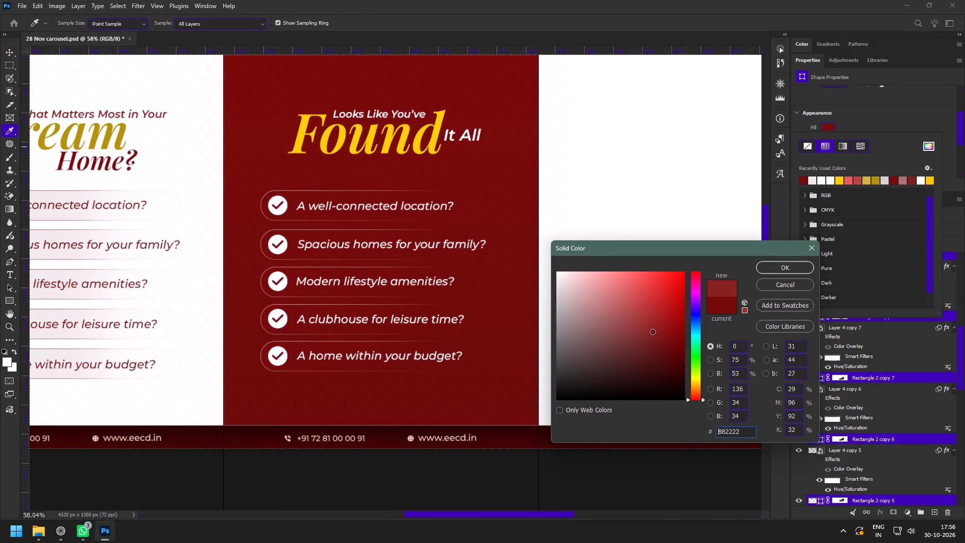
drag(652, 331, 685, 354)
click(796, 264)
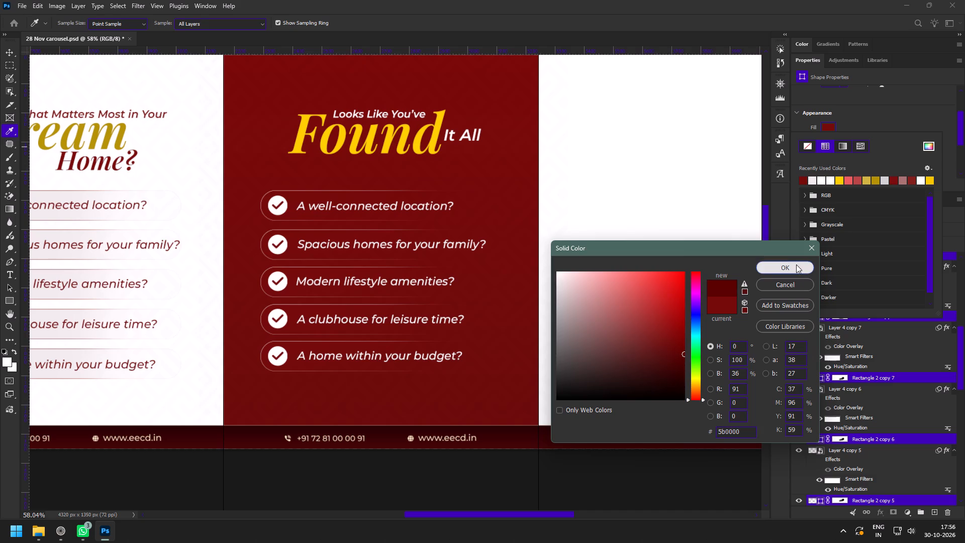
key(z)
drag(437, 239, 458, 255)
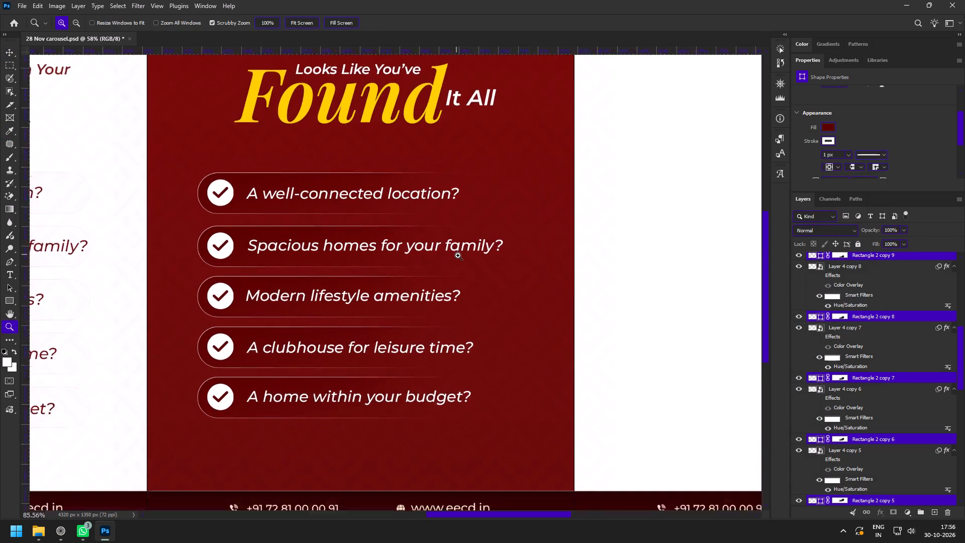
drag(458, 255, 440, 254)
key(space)
key(space)
drag(419, 261, 443, 256)
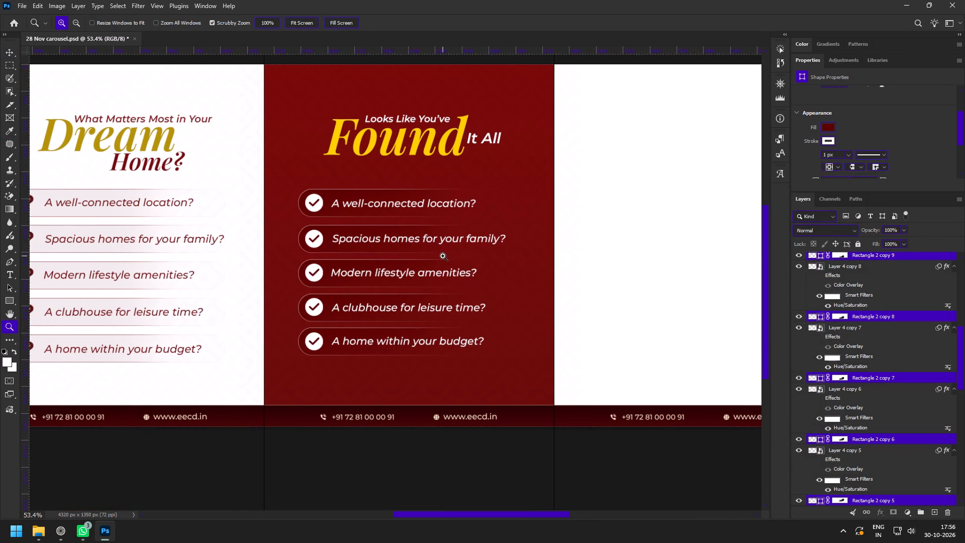
Set the outline width of the five red-slide bars to 2 px and check the look up close and zoomed out.
key(v)
scroll(923, 136, down, 3)
drag(835, 133, 802, 132)
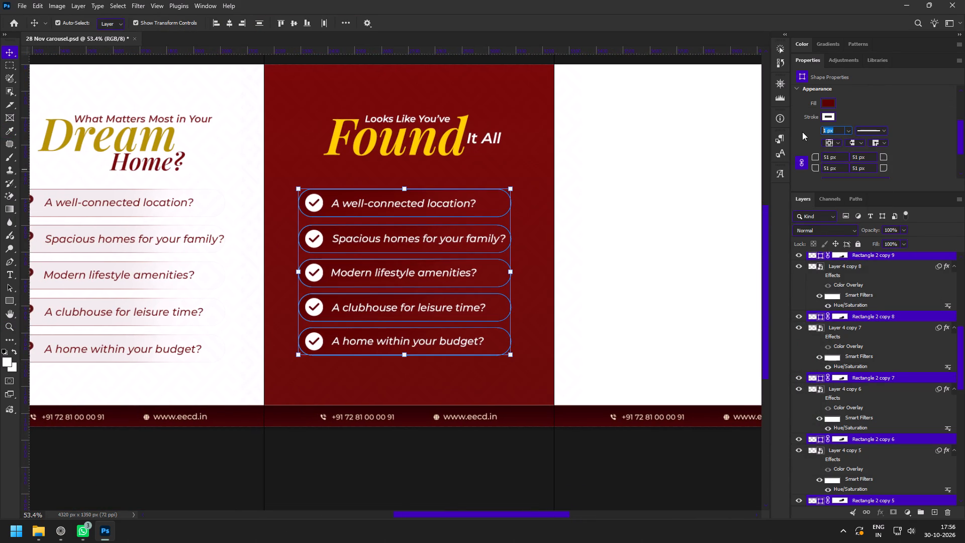
key(2)
key(Return)
key(z)
drag(331, 242, 352, 262)
key(v)
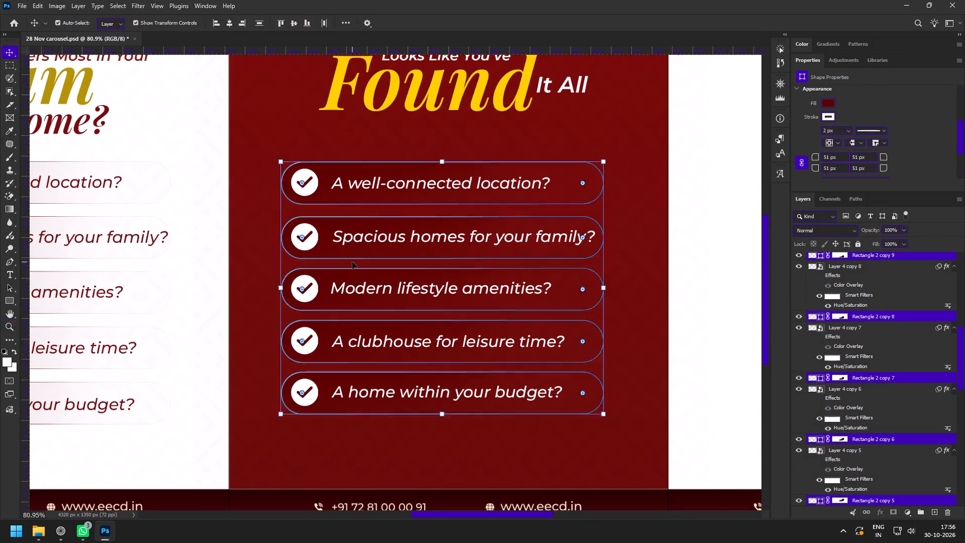
key(z)
drag(420, 247, 396, 240)
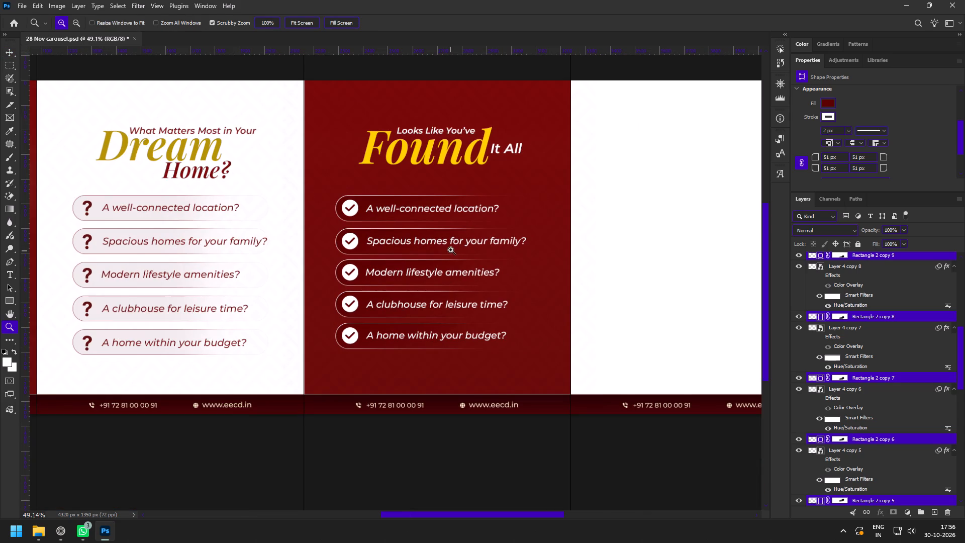
drag(445, 253, 459, 262)
drag(412, 240, 424, 252)
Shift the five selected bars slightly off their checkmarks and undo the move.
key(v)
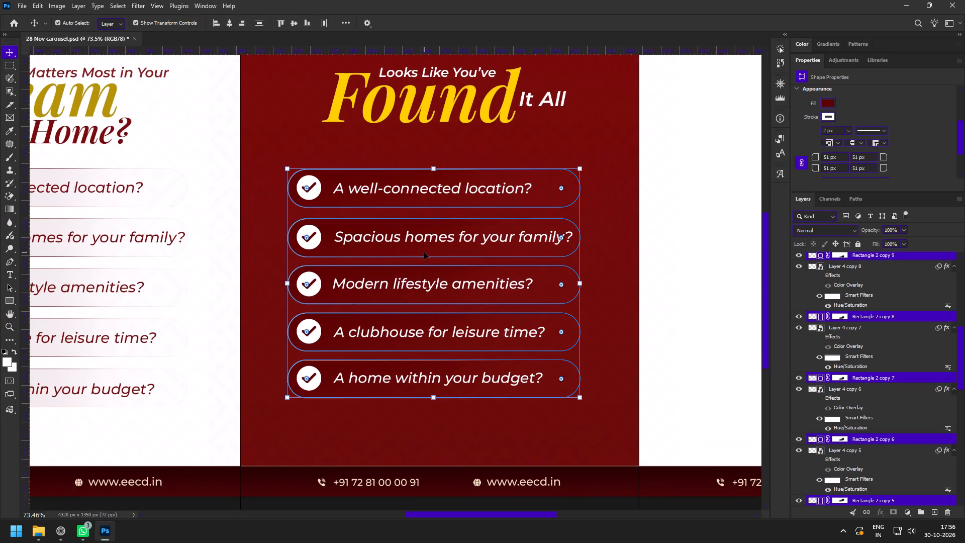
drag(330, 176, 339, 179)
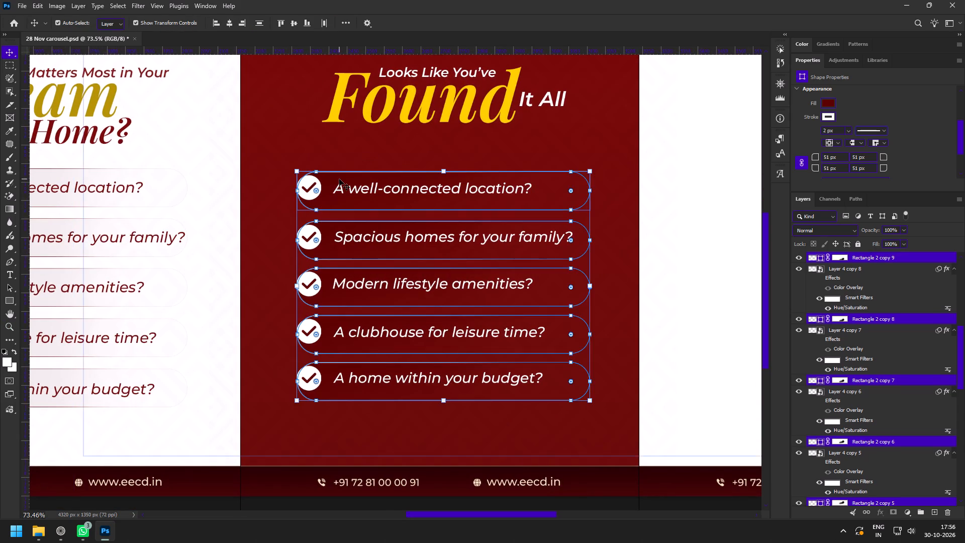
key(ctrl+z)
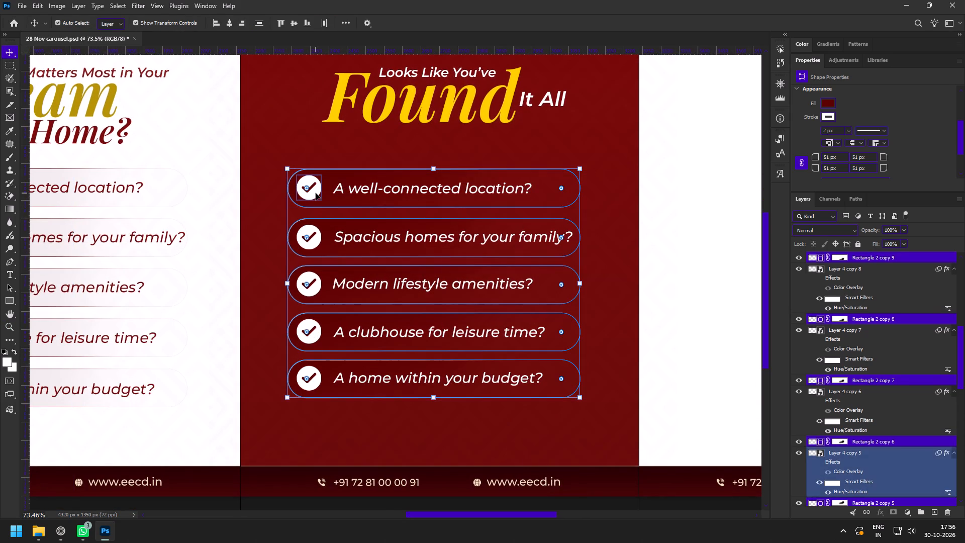
Select the red slide's five bars with their checkmarks and text lines and move them about 32 px right to centre them.
shift+click(316, 193)
shift+click(312, 242)
shift+click(316, 288)
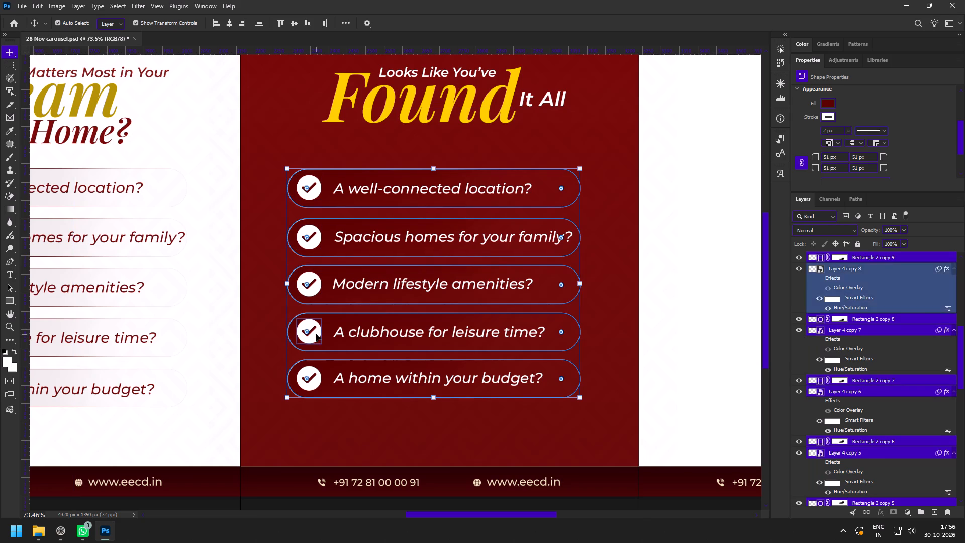
shift+click(316, 334)
shift+click(314, 382)
shift+click(366, 378)
shift+click(359, 331)
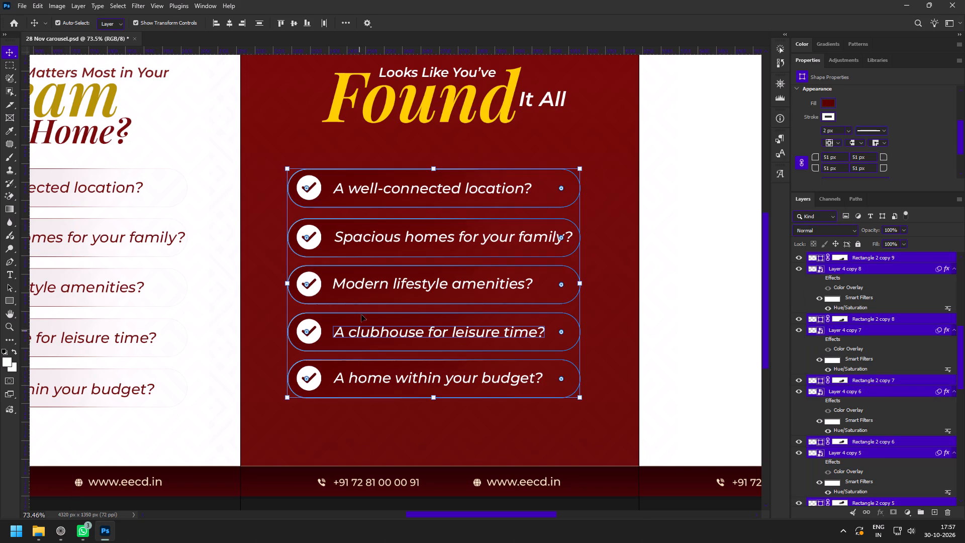
shift+click(364, 283)
shift+click(361, 236)
shift+click(363, 190)
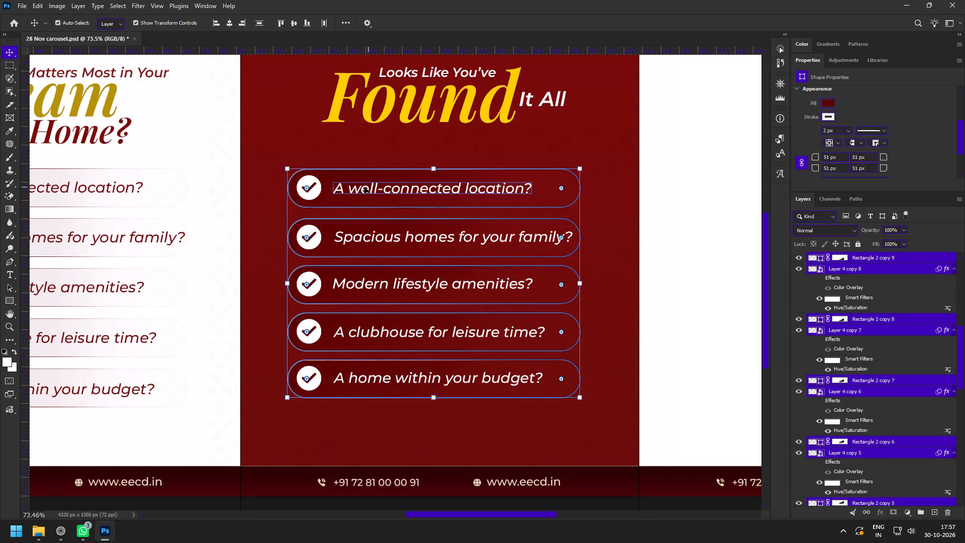
drag(364, 187, 376, 189)
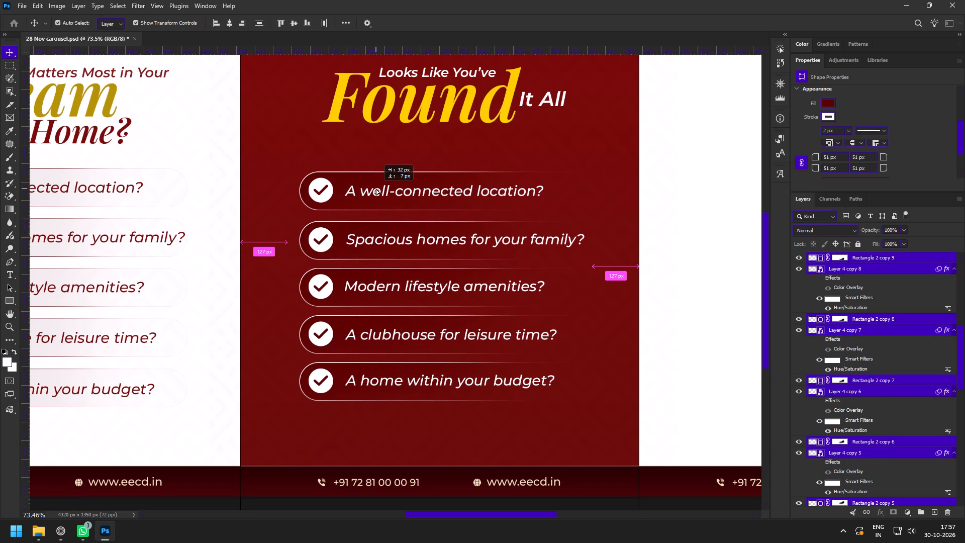
drag(376, 189, 377, 188)
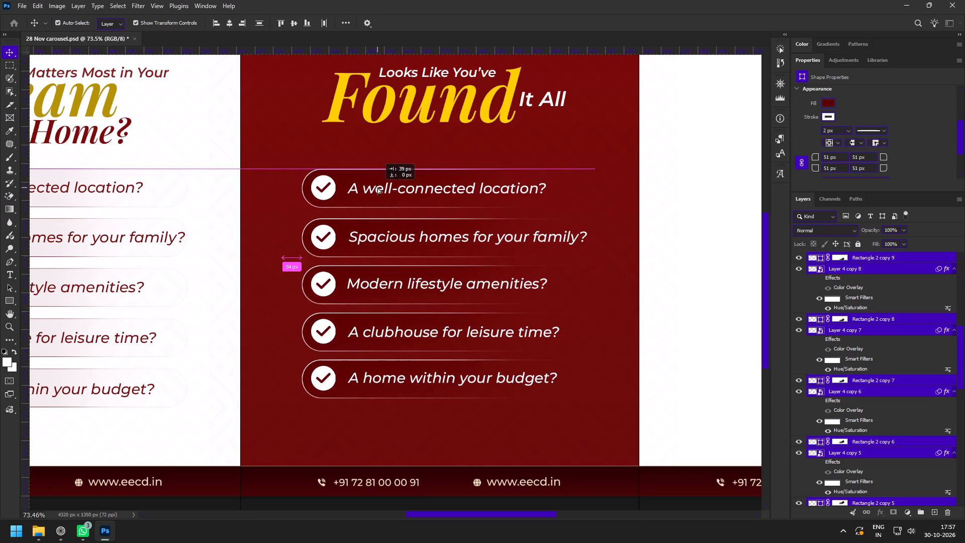
drag(377, 188, 376, 188)
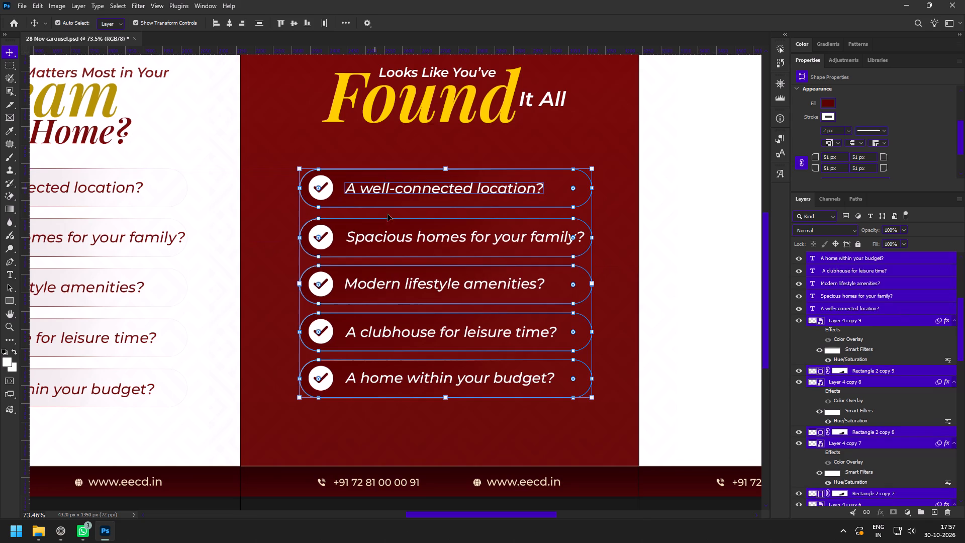
Replace the red slide's first line with "Strategic Location at Phulnakhra" from the Diamond City content document and shift it right, clear of its checkmark.
click(57, 526)
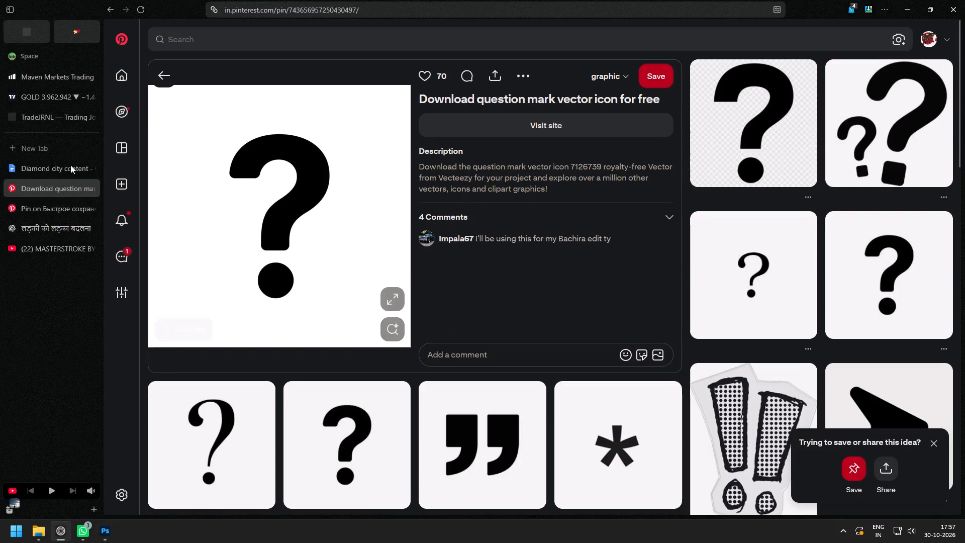
click(49, 168)
scroll(417, 336, down, 1)
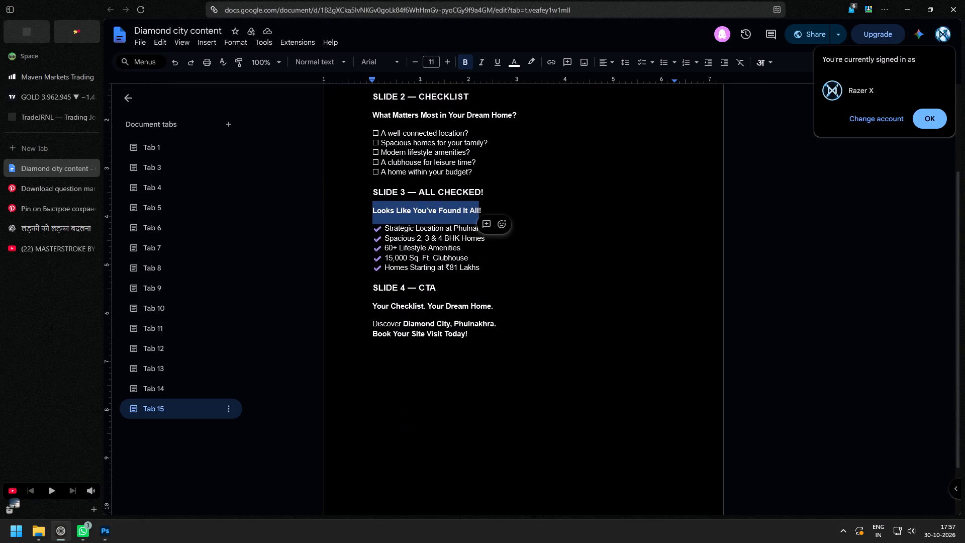
click(450, 223)
drag(500, 226, 387, 226)
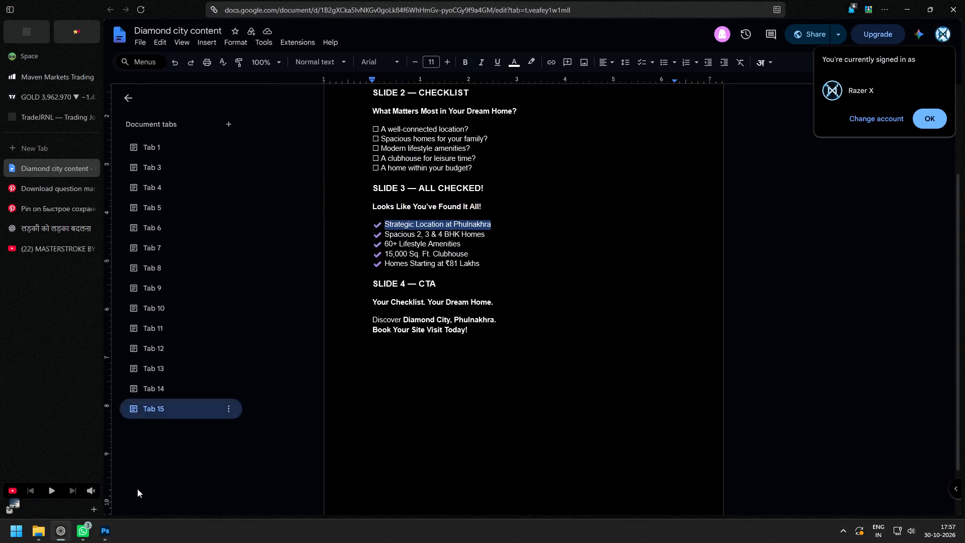
key(ctrl+c)
click(104, 542)
click(674, 194)
click(433, 194)
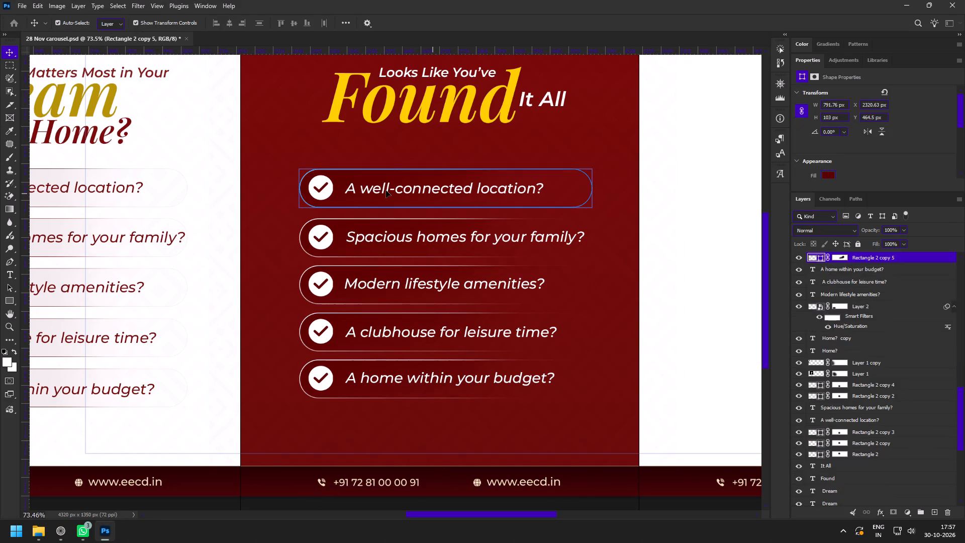
double_click(386, 191)
key(ctrl+v)
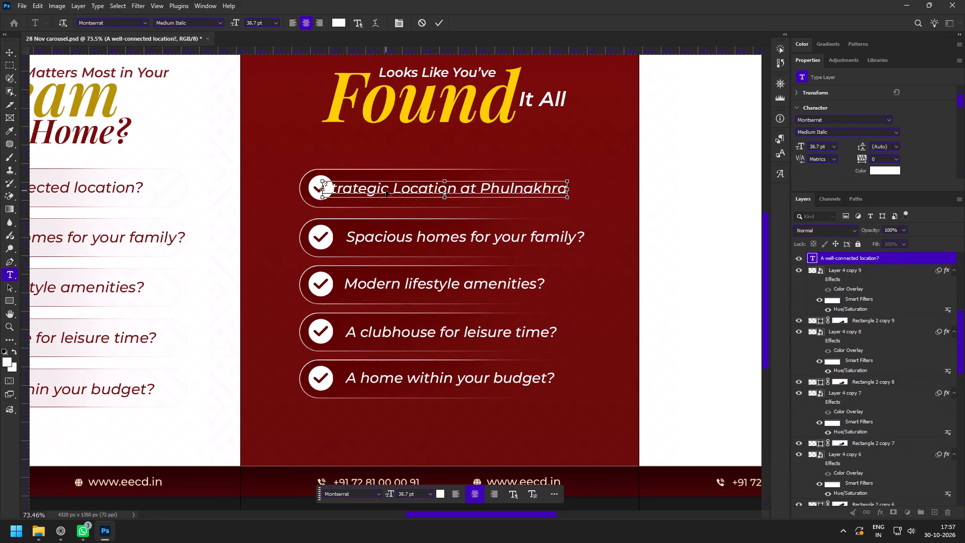
key(ctrl+Return)
drag(371, 189, 398, 190)
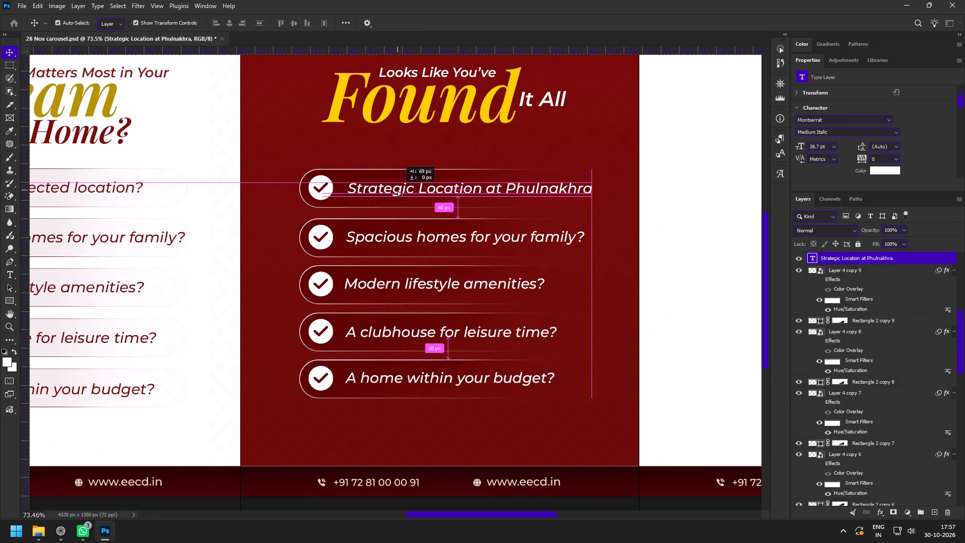
drag(398, 190, 393, 189)
Replace the red slide's second checklist line with "Spacious 2, 3 & 4 BHK Homes" from the content document.
click(63, 542)
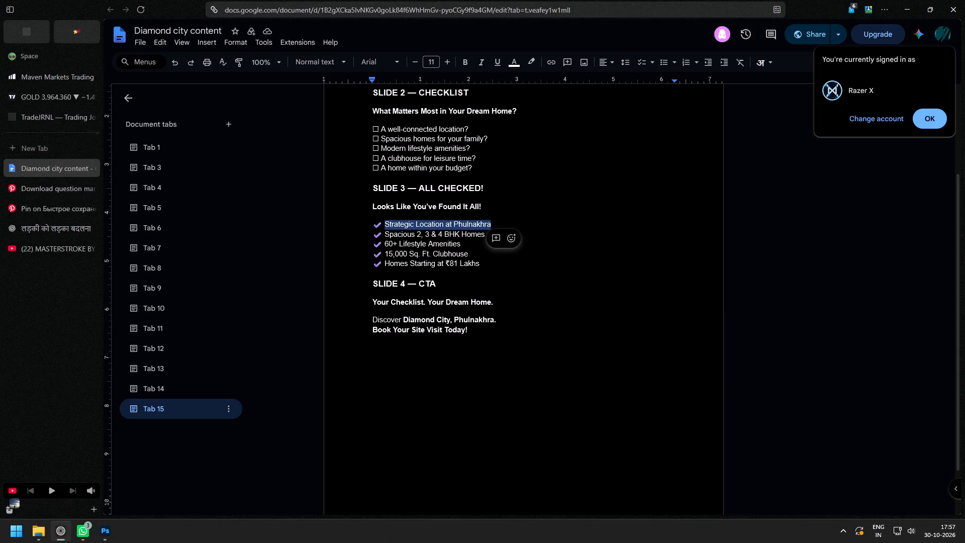
click(400, 239)
drag(495, 234, 383, 235)
key(ctrl+c)
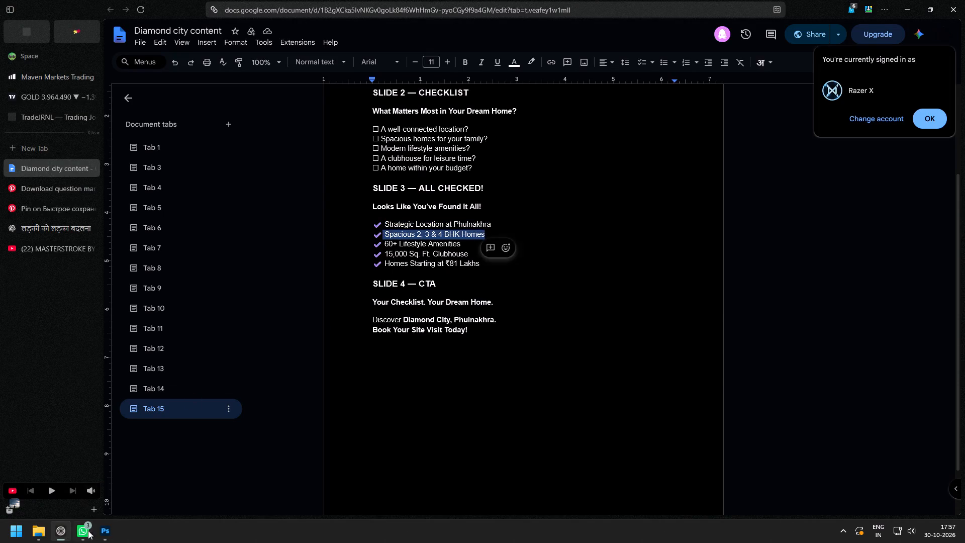
click(102, 542)
double_click(365, 235)
key(ctrl+v)
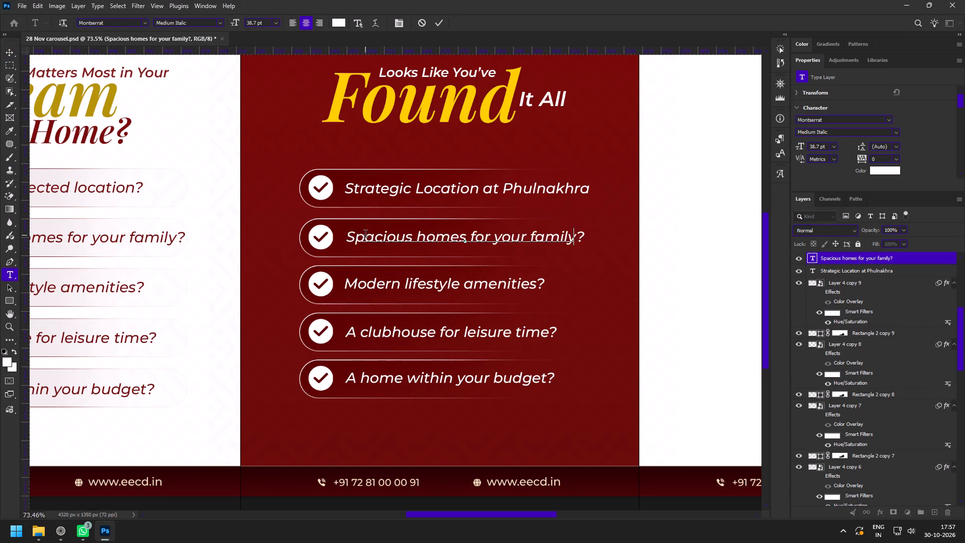
key(ctrl+Return)
Replace the red slide's third checklist line with "60+ Lifestyle Amenities" from the content document.
click(68, 538)
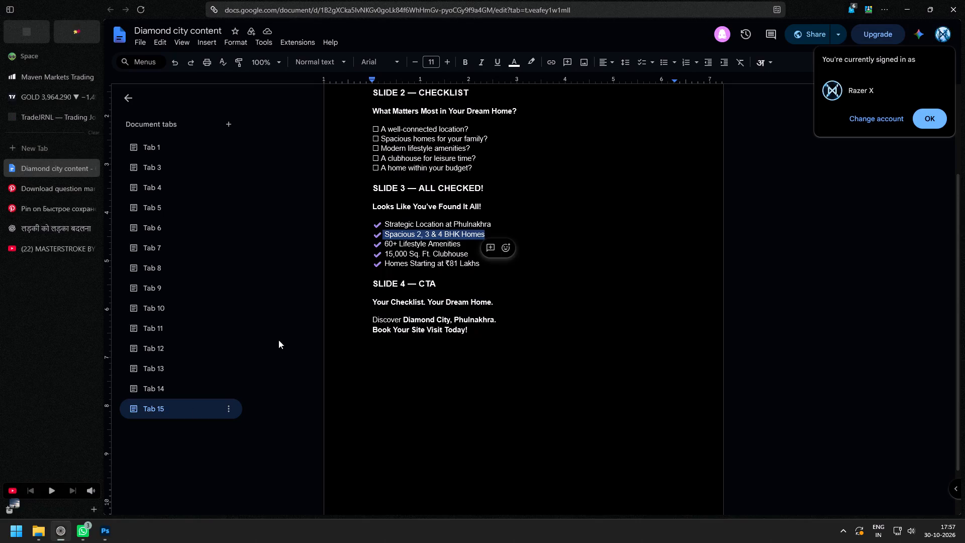
drag(467, 245, 385, 247)
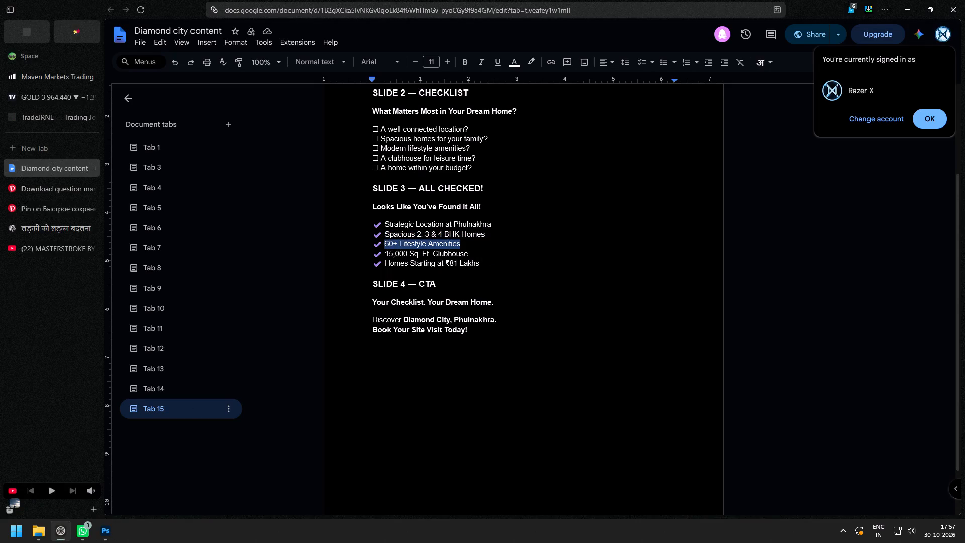
key(ctrl+c)
click(102, 537)
double_click(352, 284)
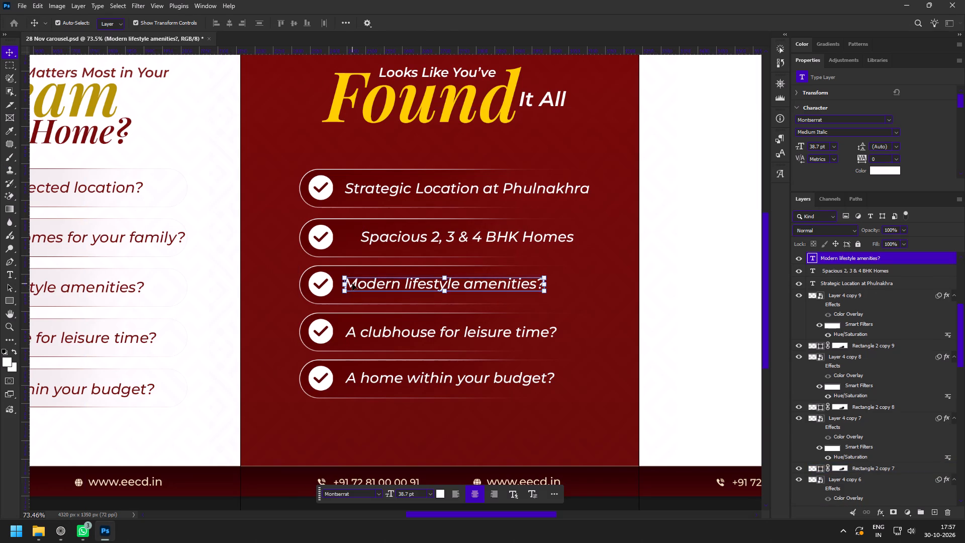
key(ctrl+v)
key(ctrl+Return)
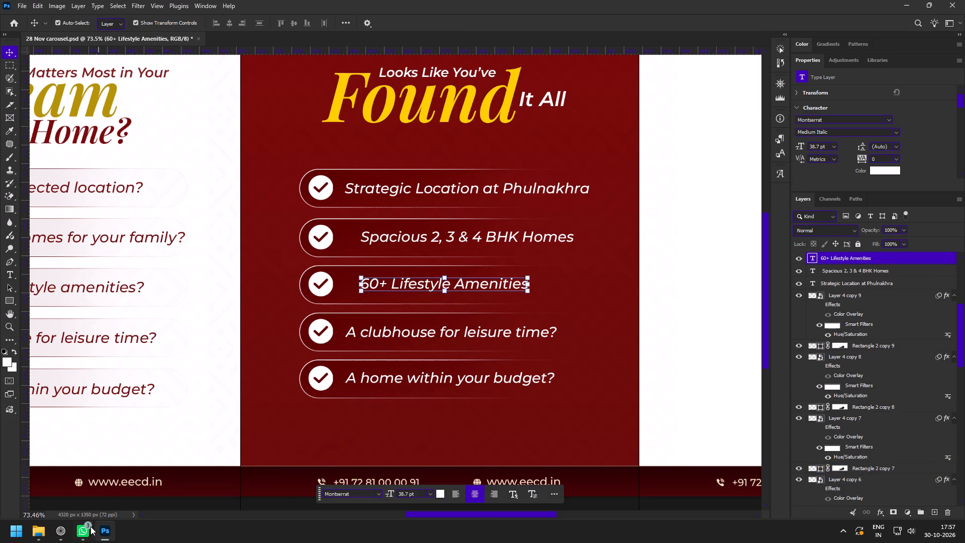
Replace the red slide's fourth checklist line with "15,000 Sq. Ft. Clubhouse" from the content document.
click(56, 530)
click(410, 251)
drag(488, 252, 442, 256)
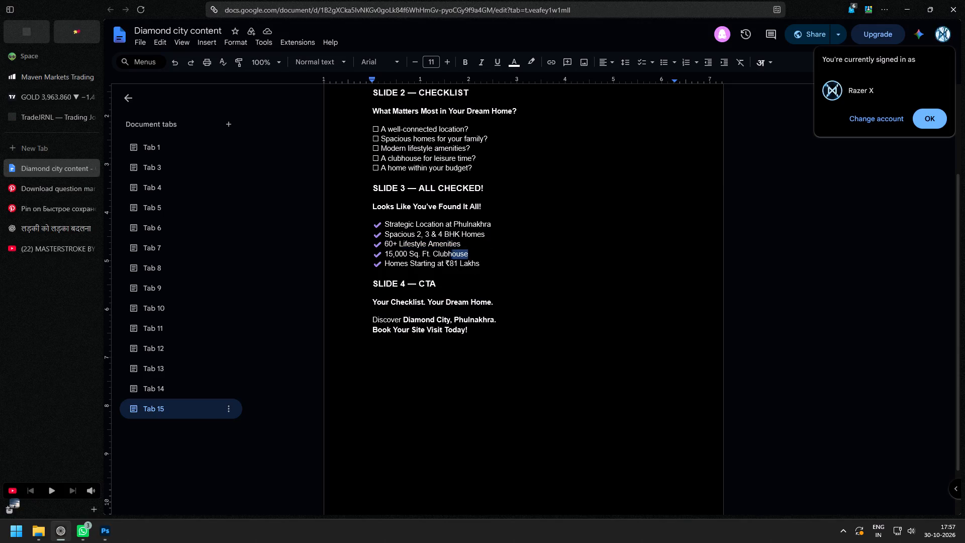
drag(442, 256, 387, 256)
key(ctrl+c)
click(103, 536)
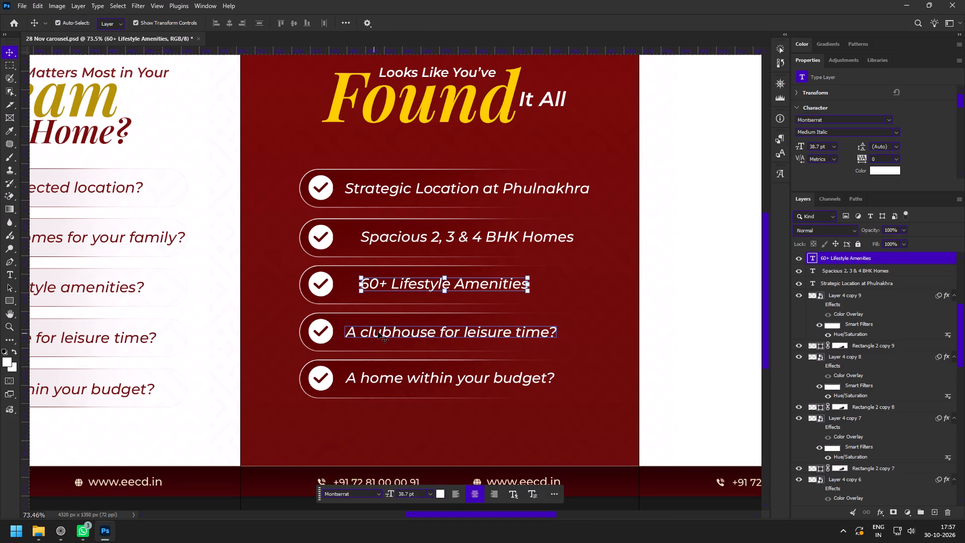
double_click(378, 332)
key(ctrl+v)
key(ctrl+Return)
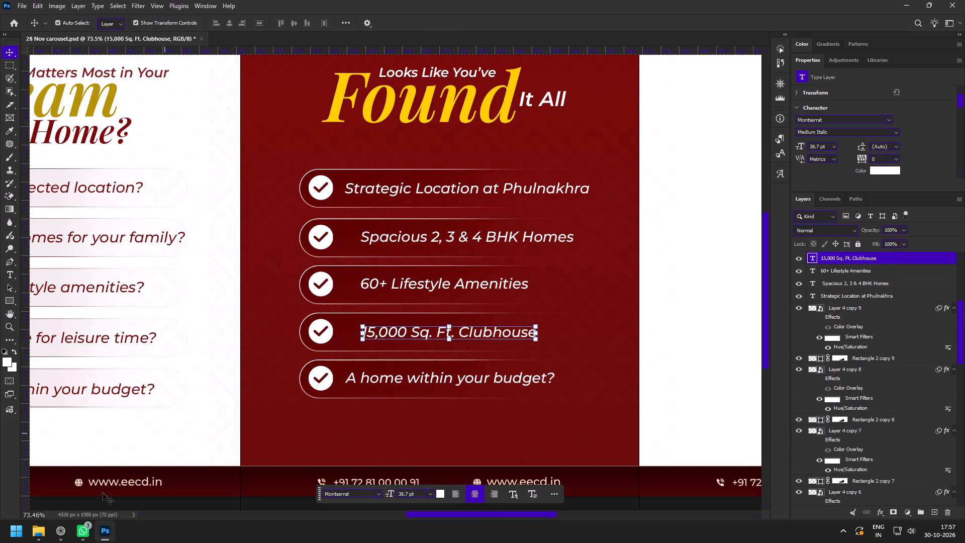
Replace the red slide's fifth checklist line with "Homes Starting at ₹81 Lakhs" from the content document.
click(61, 531)
click(382, 285)
drag(499, 260, 399, 267)
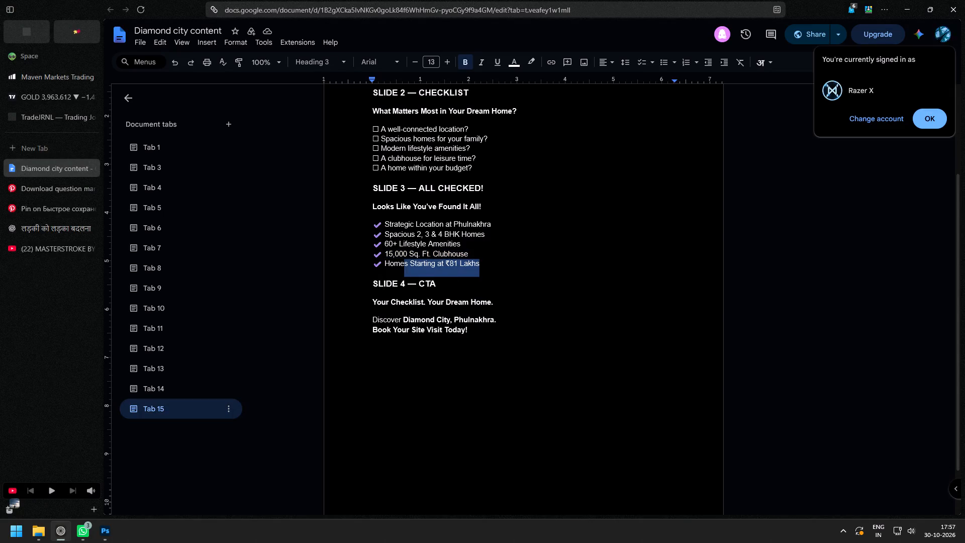
drag(399, 267, 384, 267)
key(ctrl+c)
click(102, 540)
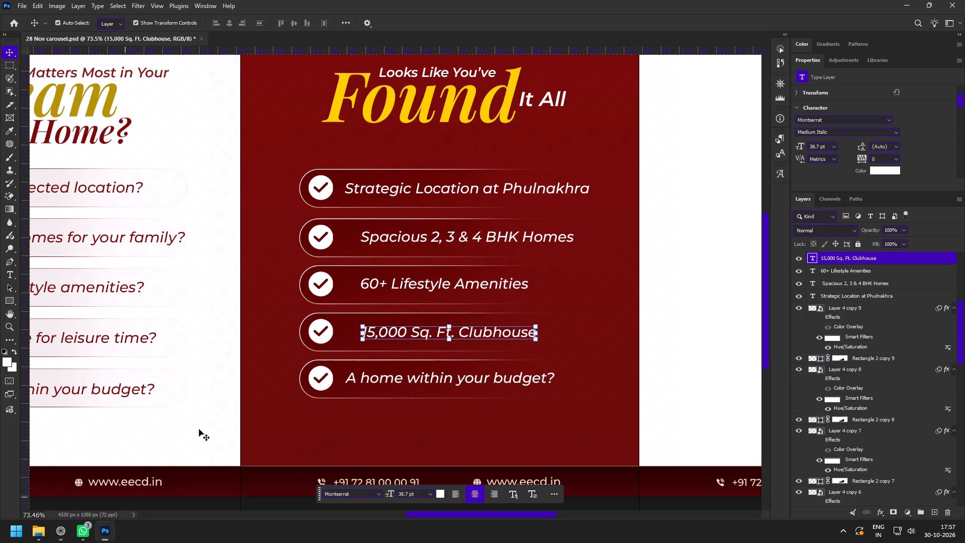
double_click(378, 374)
key(ctrl+v)
key(ctrl+Return)
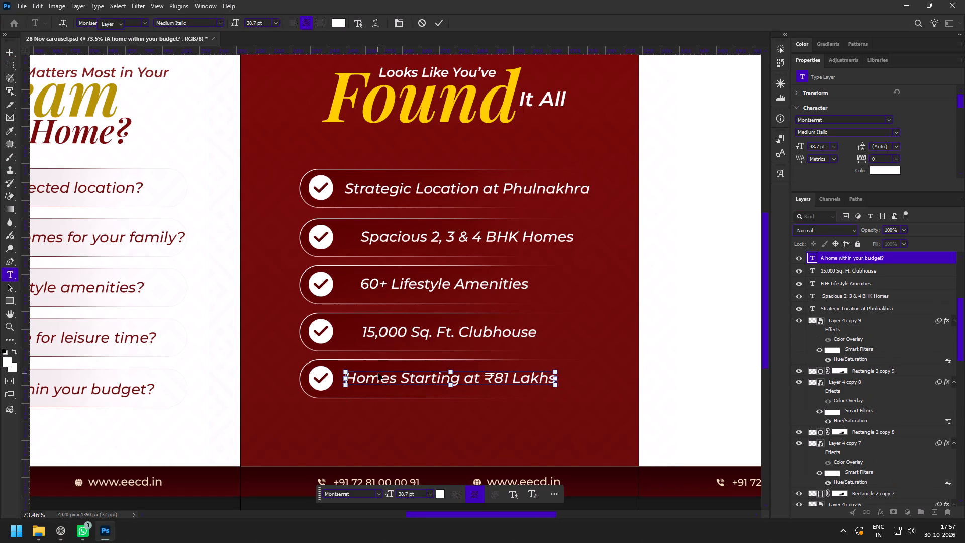
Select all five checklist text lines on the red slide and align their left edges.
key(z)
key(v)
shift+click(386, 331)
shift+click(378, 281)
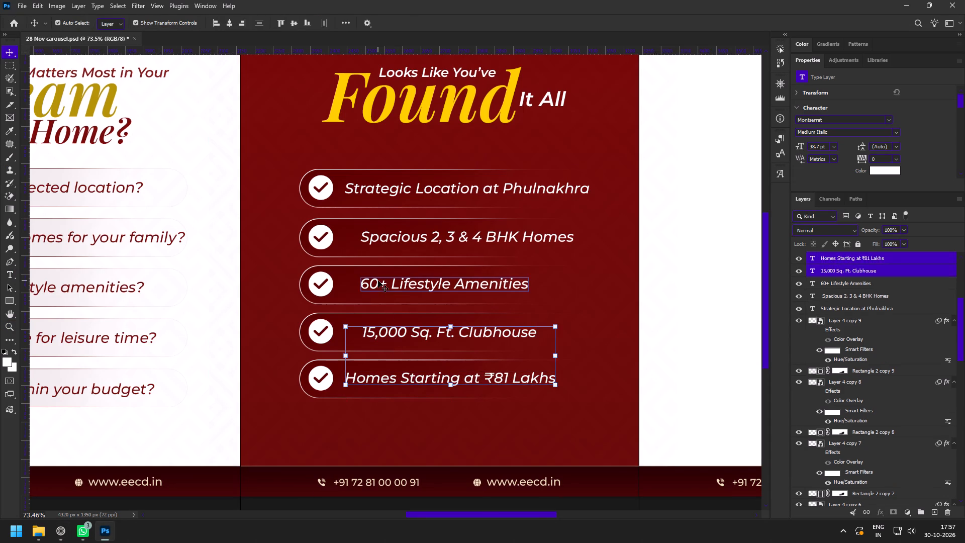
shift+click(378, 231)
shift+click(343, 231)
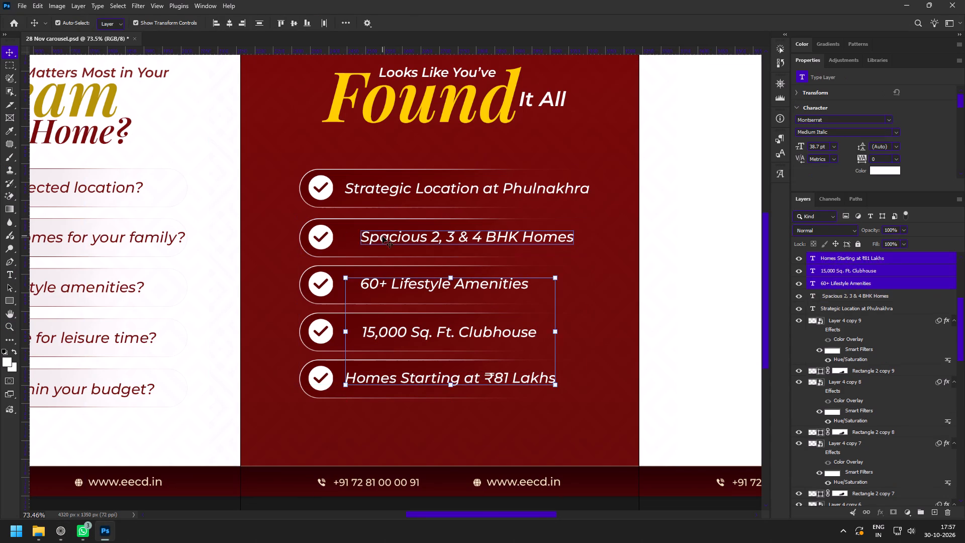
shift+click(382, 237)
shift+click(367, 187)
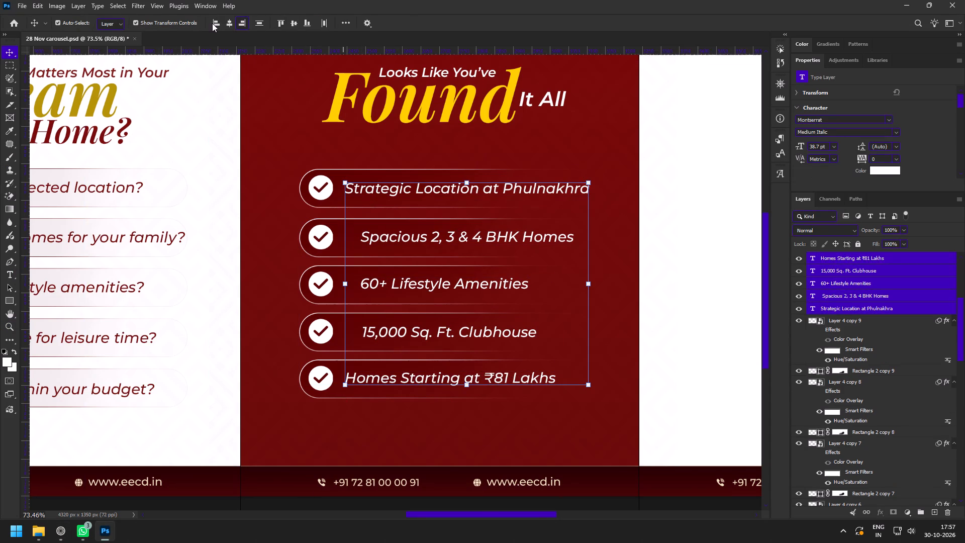
click(211, 23)
Review the carousel slides side by side, from the cover to the empty fourth slide, for layout and consistency.
key(z)
drag(522, 353, 487, 332)
key(space)
key(space)
drag(489, 343, 429, 324)
drag(447, 312, 473, 343)
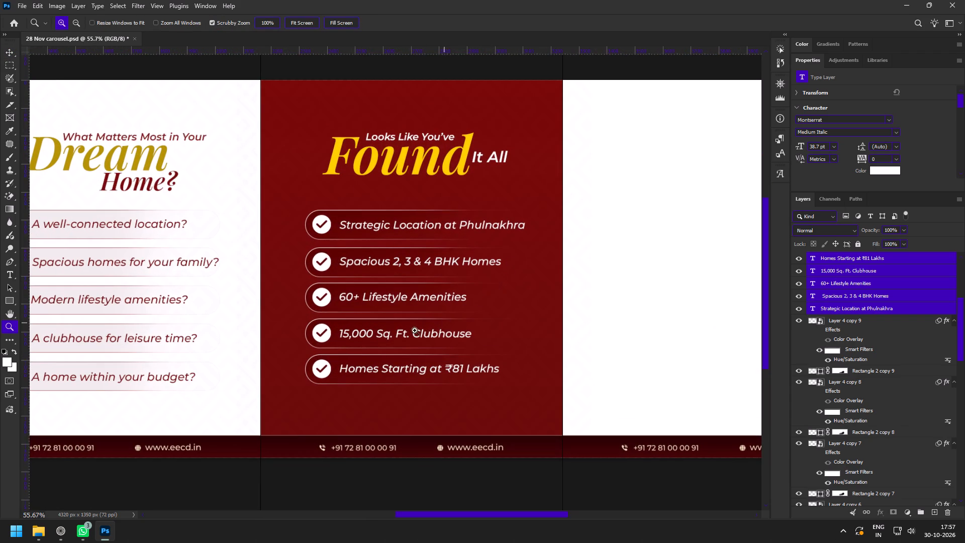
drag(369, 325, 343, 315)
key(space)
key(space)
key(space)
key(space)
key(space)
key(space)
key(space)
key(space)
key(space)
key(space)
key(space)
key(space)
key(space)
key(space)
key(space)
key(space)
drag(327, 346, 513, 316)
drag(369, 318, 385, 317)
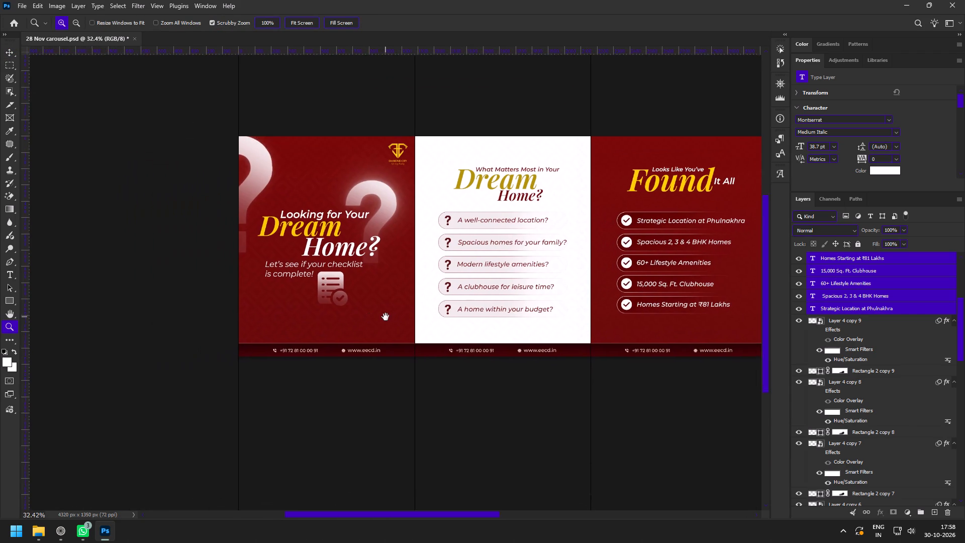
drag(385, 317, 384, 316)
drag(344, 260, 368, 278)
key(space)
key(space)
key(space)
key(space)
key(space)
key(space)
key(space)
key(space)
key(space)
key(space)
key(space)
key(space)
key(space)
key(space)
key(space)
key(space)
key(space)
key(space)
key(space)
key(space)
drag(553, 289, 383, 294)
drag(461, 281, 378, 286)
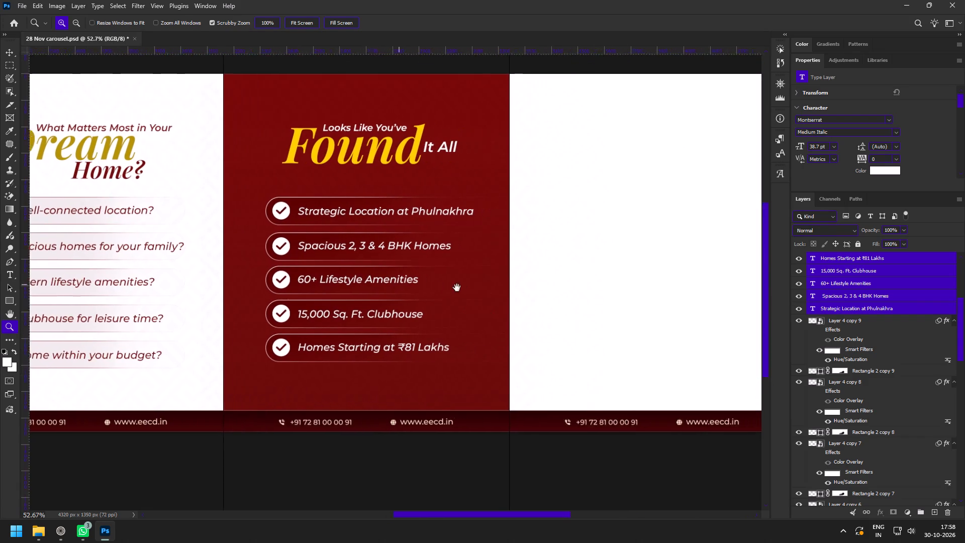
key(space)
key(space)
key(space)
drag(500, 304, 398, 310)
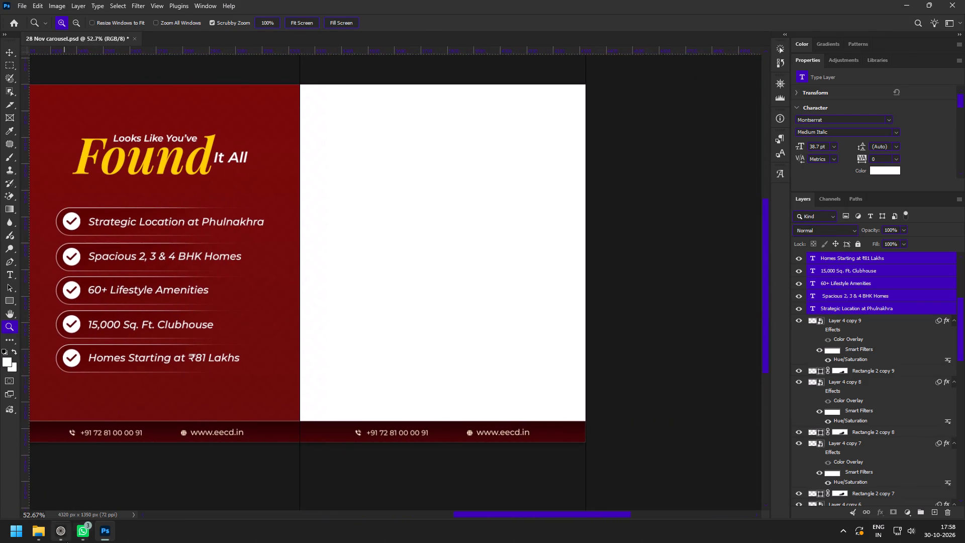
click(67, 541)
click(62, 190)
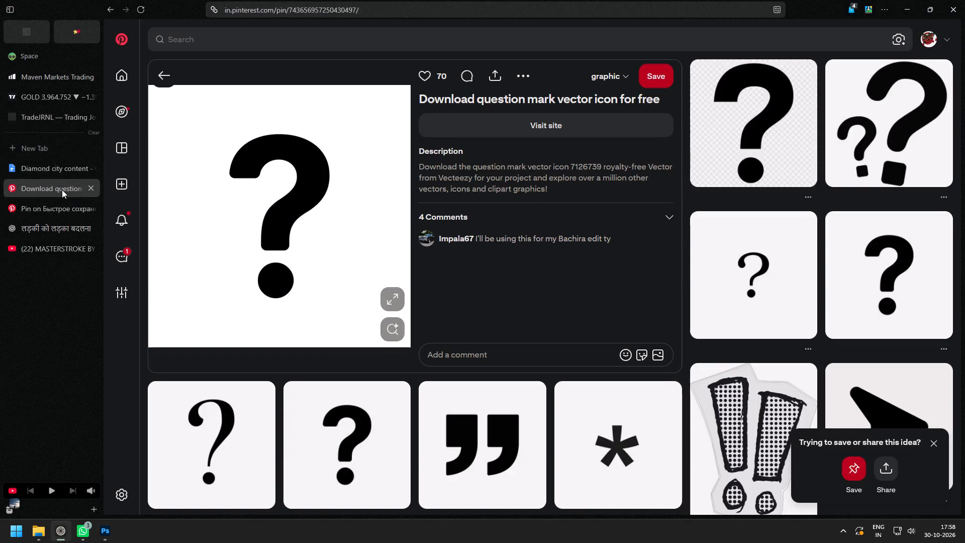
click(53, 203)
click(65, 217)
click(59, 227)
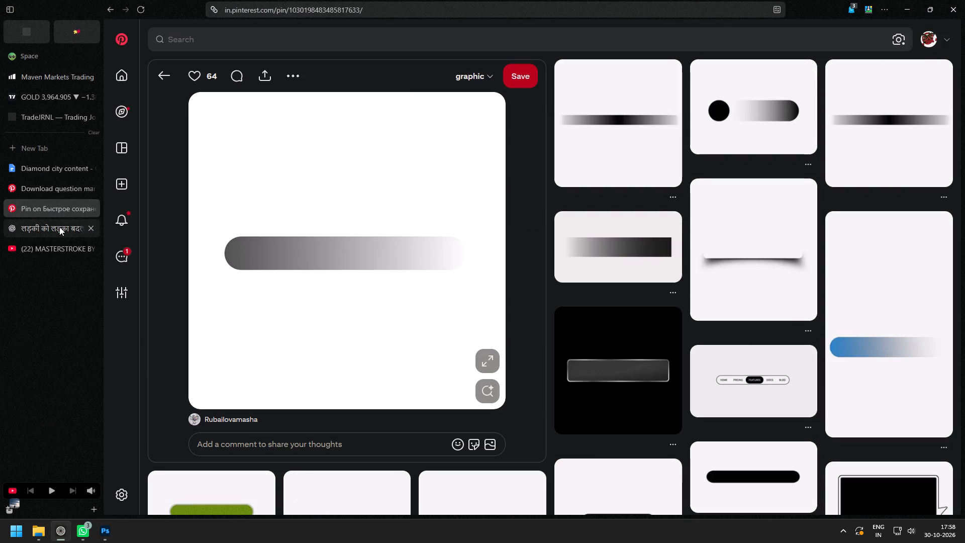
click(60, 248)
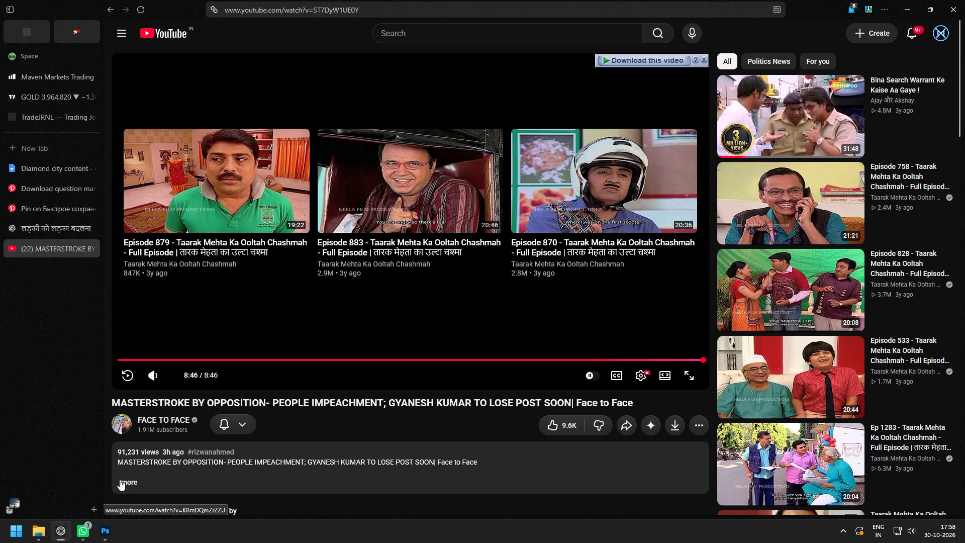
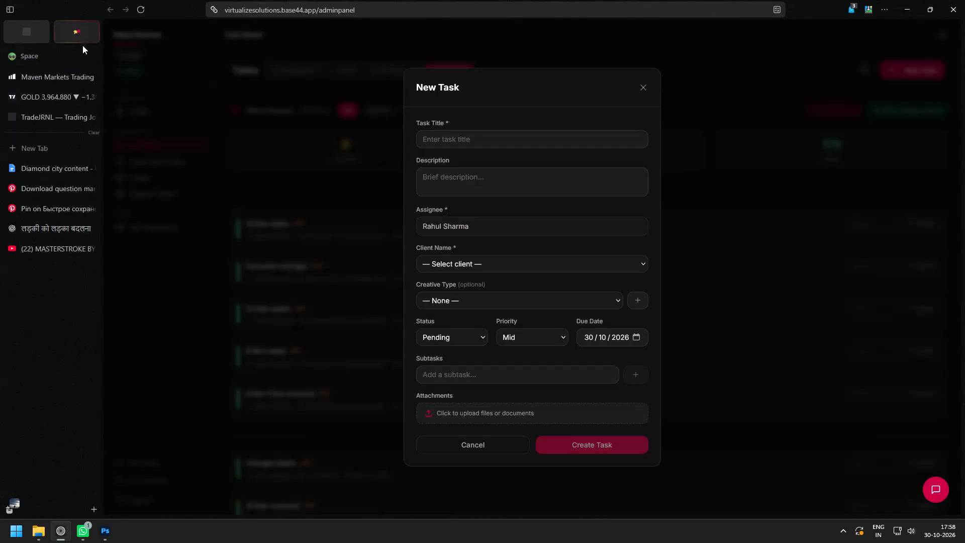
Enter "3 Static" as the new task's title.
click(459, 136)
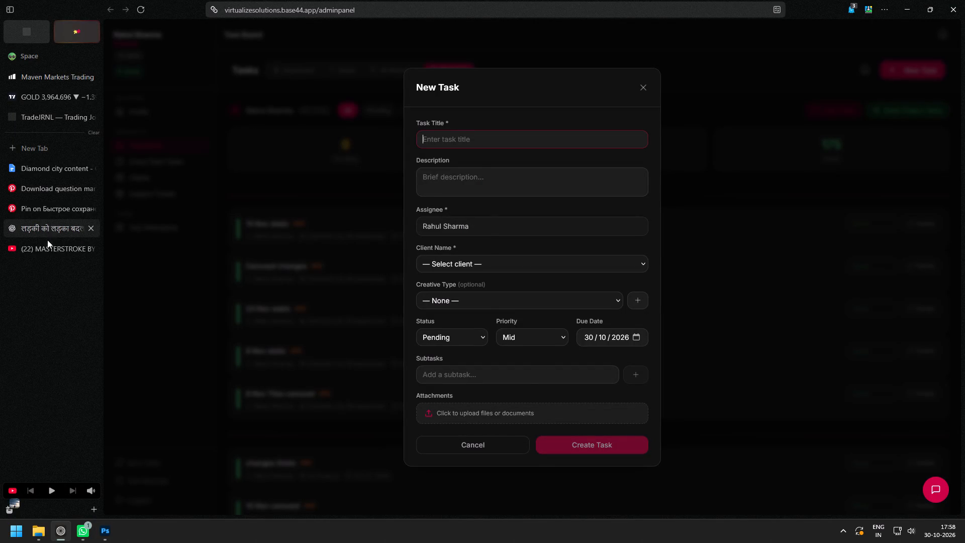
text(3 Static)
key(space)
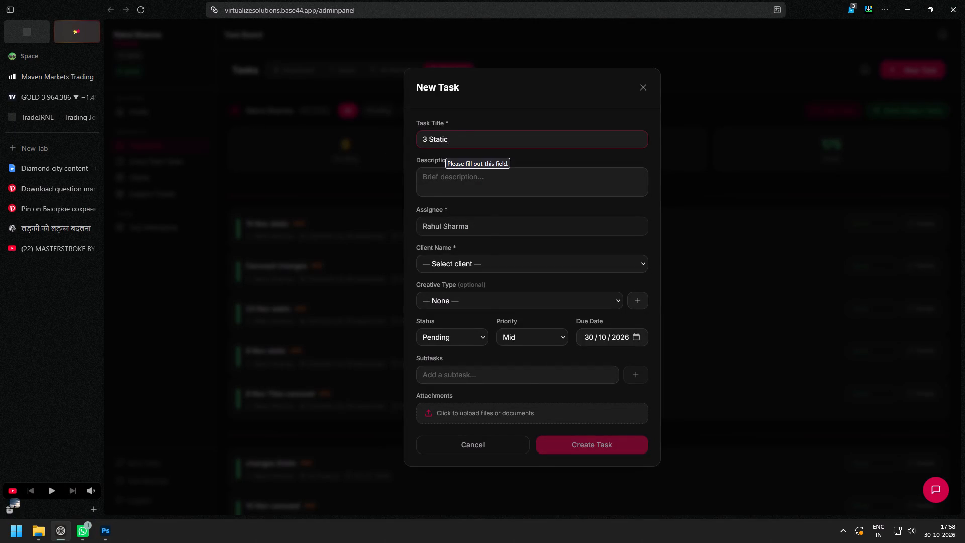
Set the new task's client to Healing by Ritika.
click(482, 262)
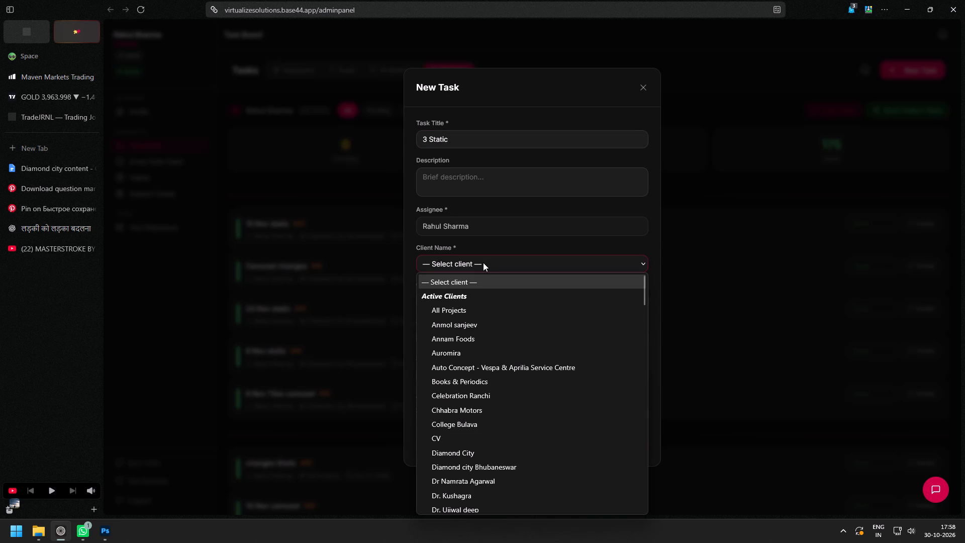
click(483, 262)
click(470, 292)
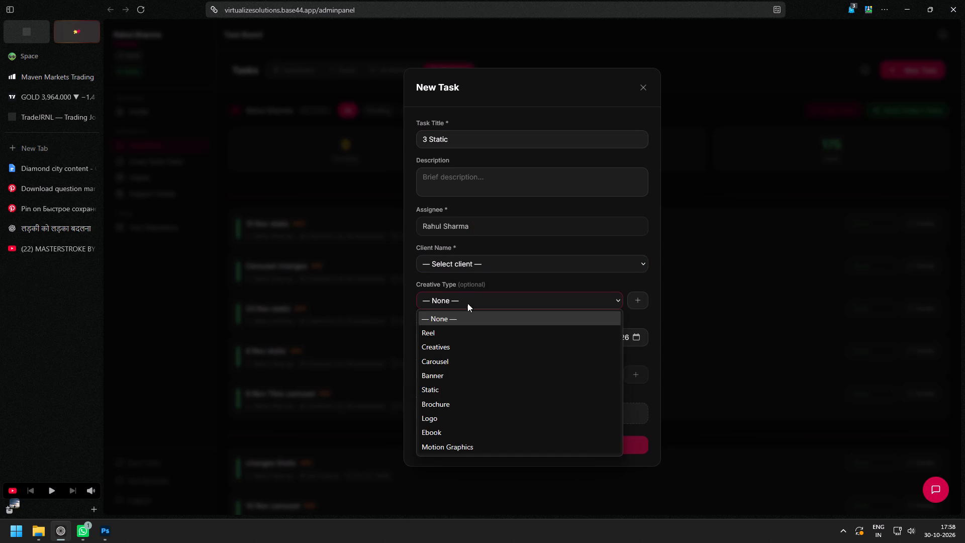
click(446, 389)
click(461, 247)
click(464, 260)
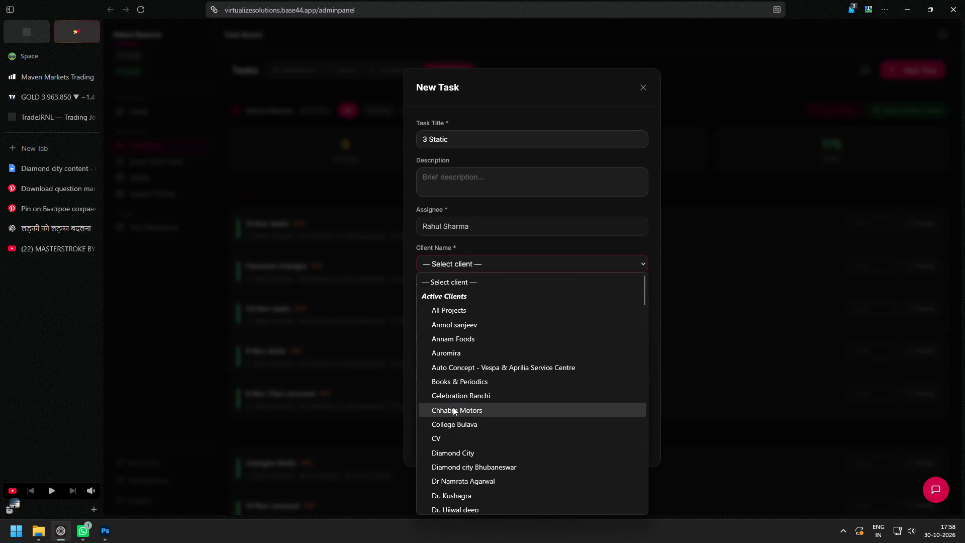
key(r)
text(rrrr)
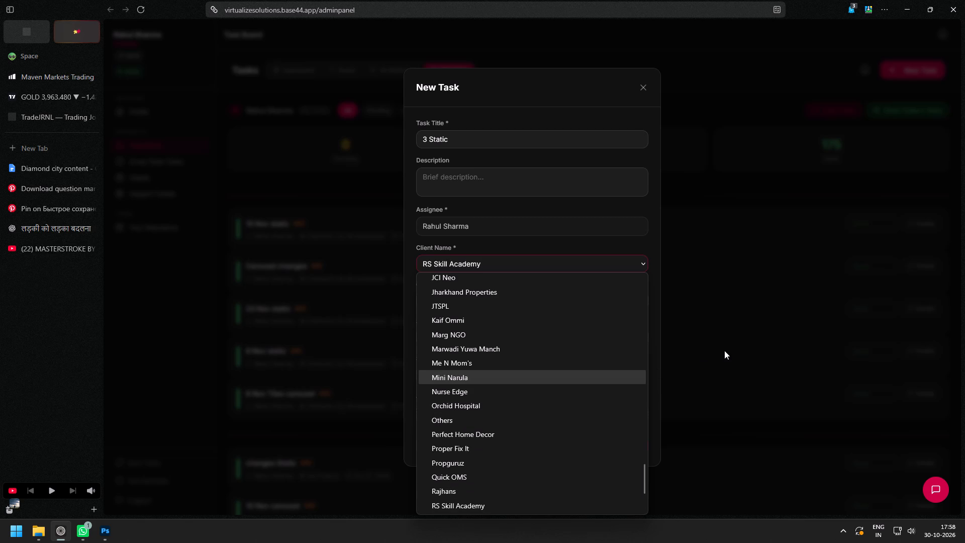
text(rrr)
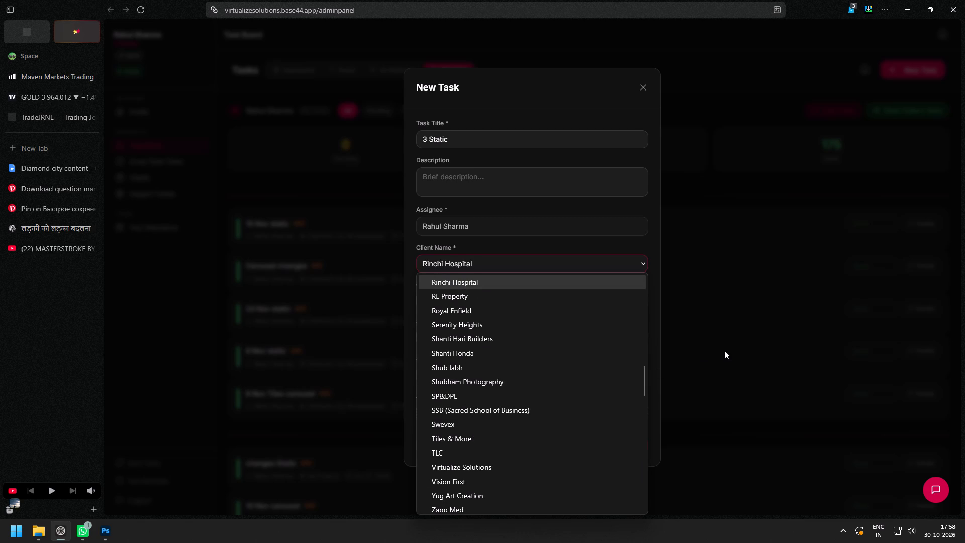
text(rrr)
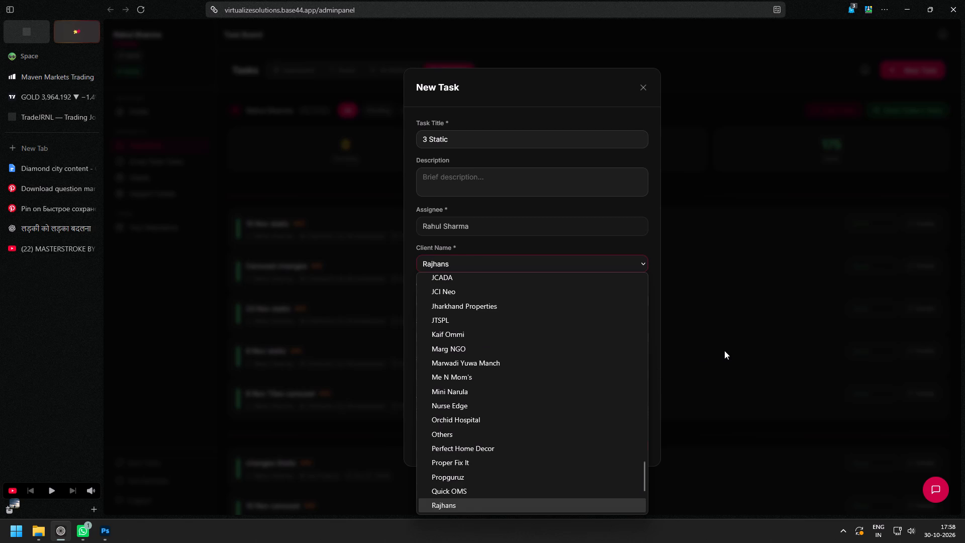
key(r)
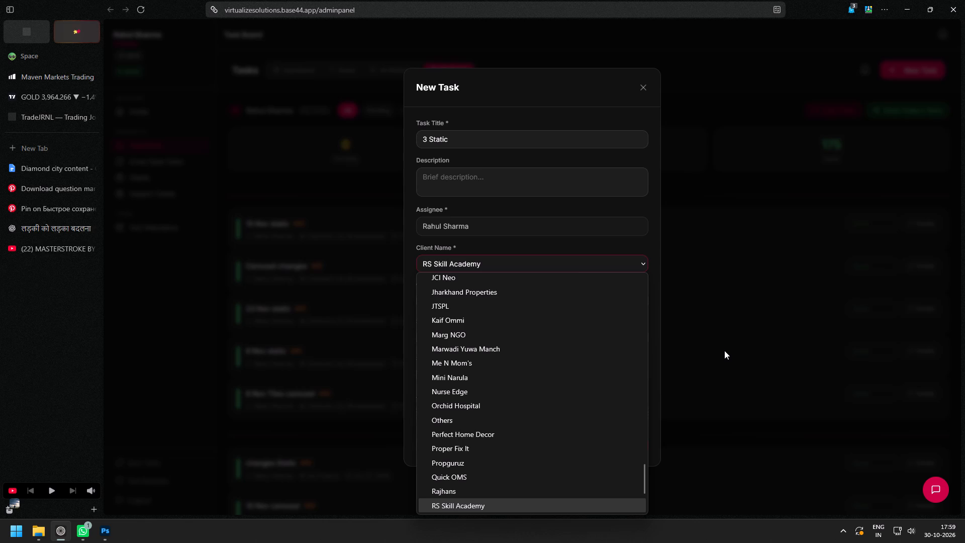
key(r)
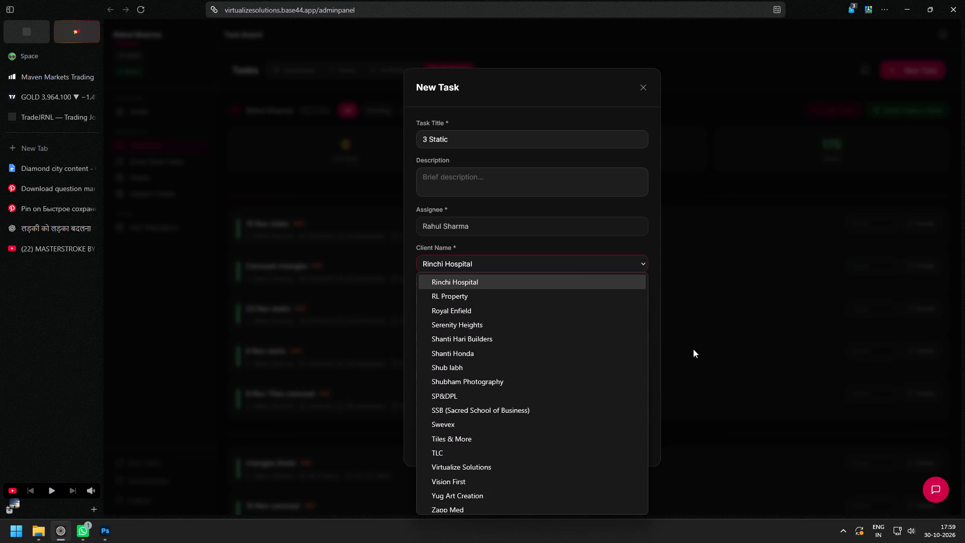
scroll(487, 369, up, 2)
key(h)
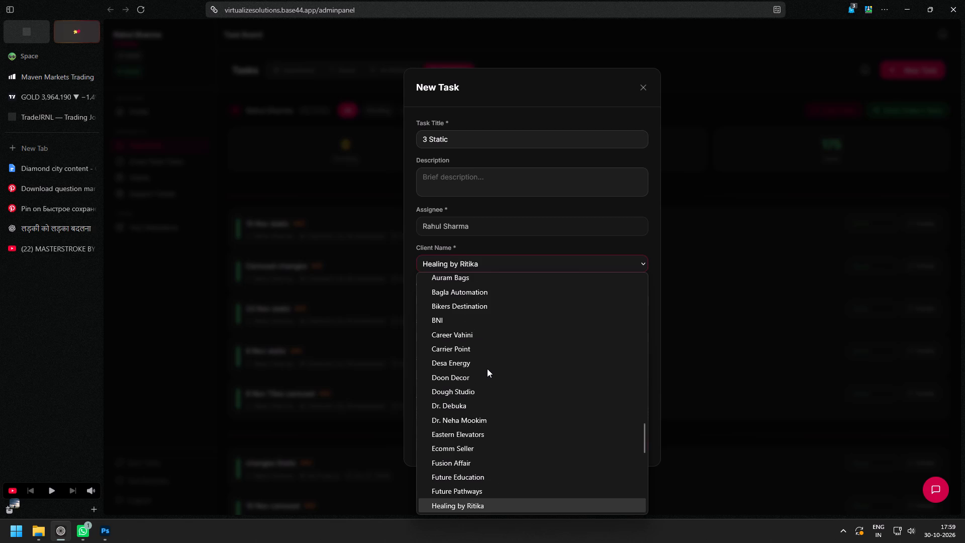
click(473, 501)
Set the task's creative type to Static, its status to Done and its priority to High.
click(474, 295)
click(438, 391)
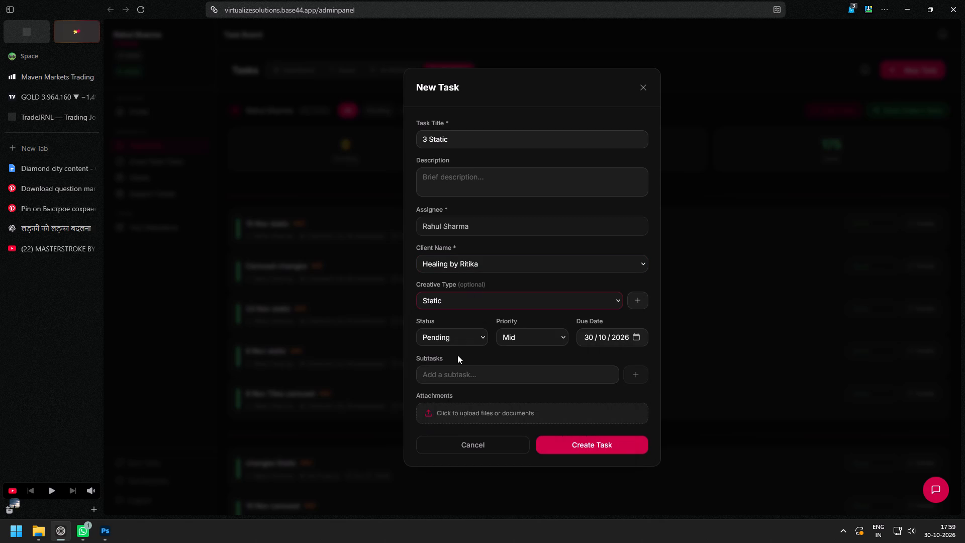
click(464, 338)
click(444, 386)
click(473, 141)
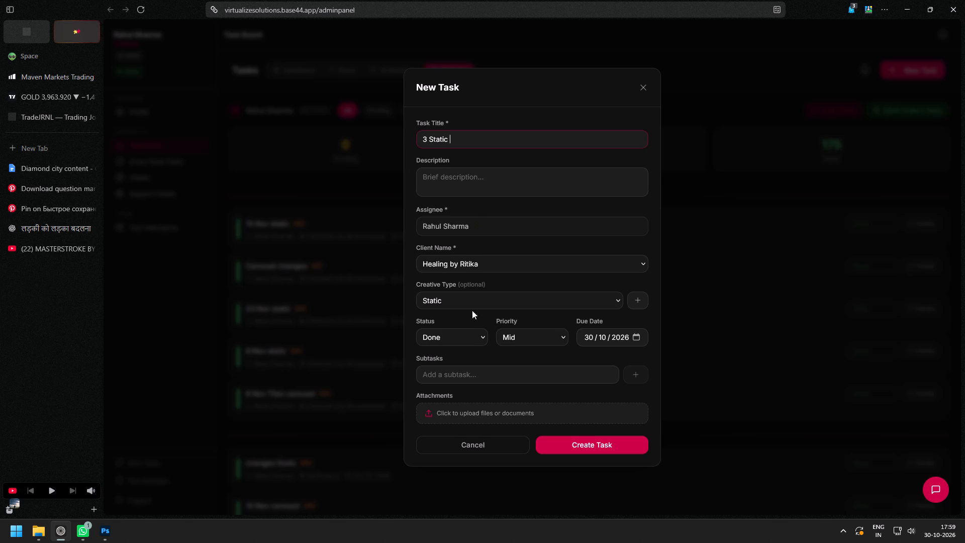
click(523, 335)
click(514, 381)
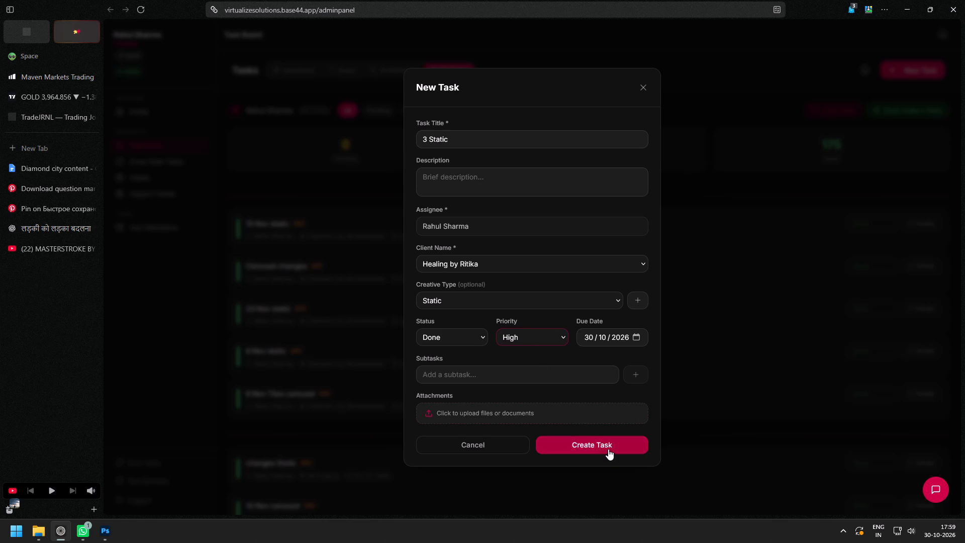
Extend the task title to "3 Static / 30 Oct" and create the task.
click(462, 135)
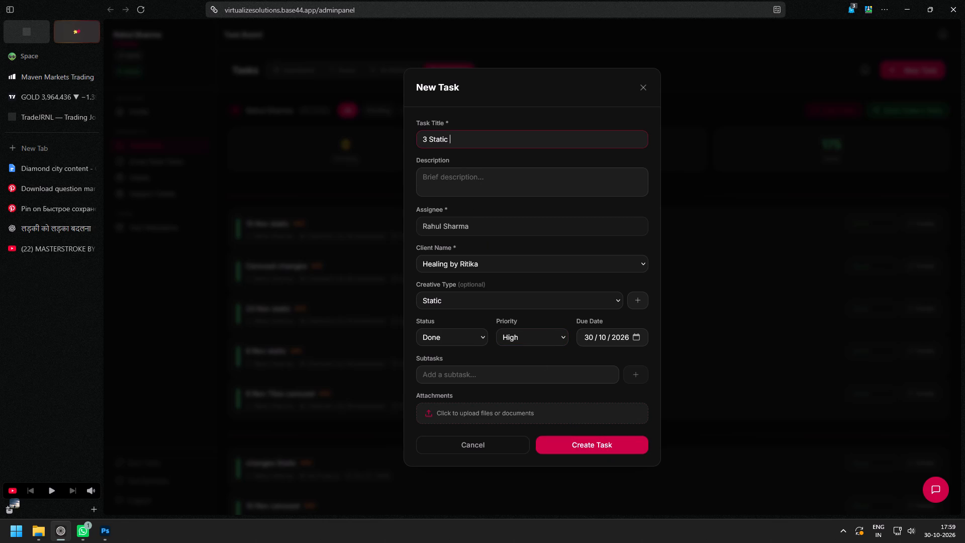
text(/ 30)
key(space)
click(936, 531)
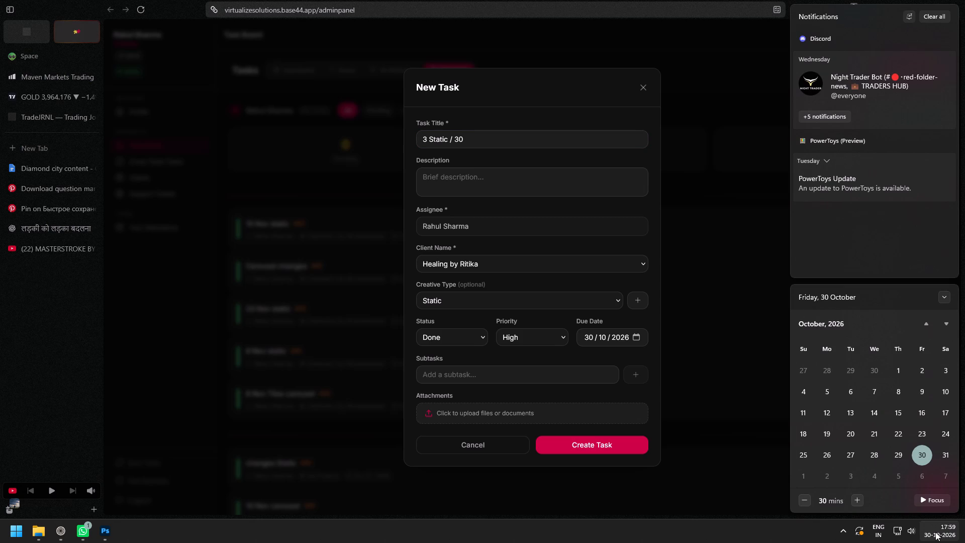
click(935, 532)
click(510, 136)
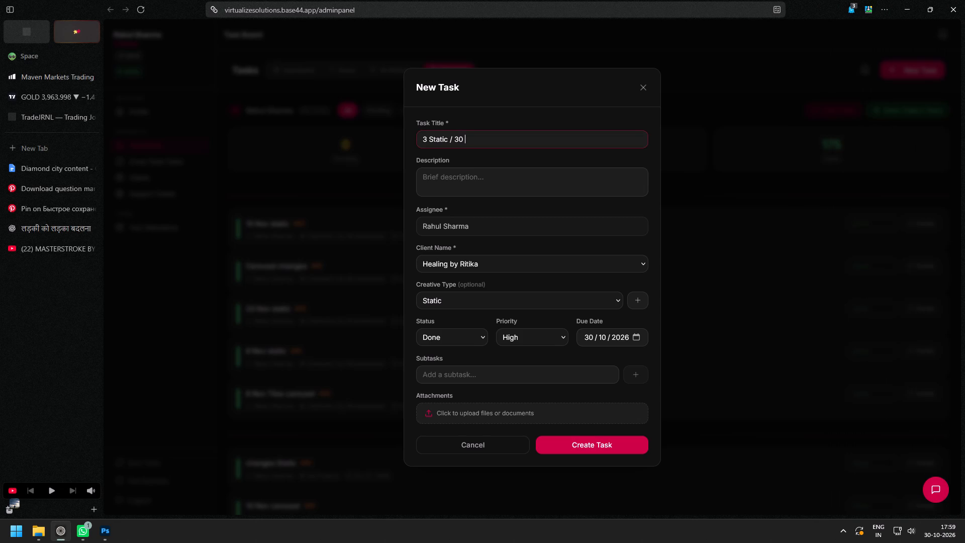
text(Oct)
key(space)
key(Return)
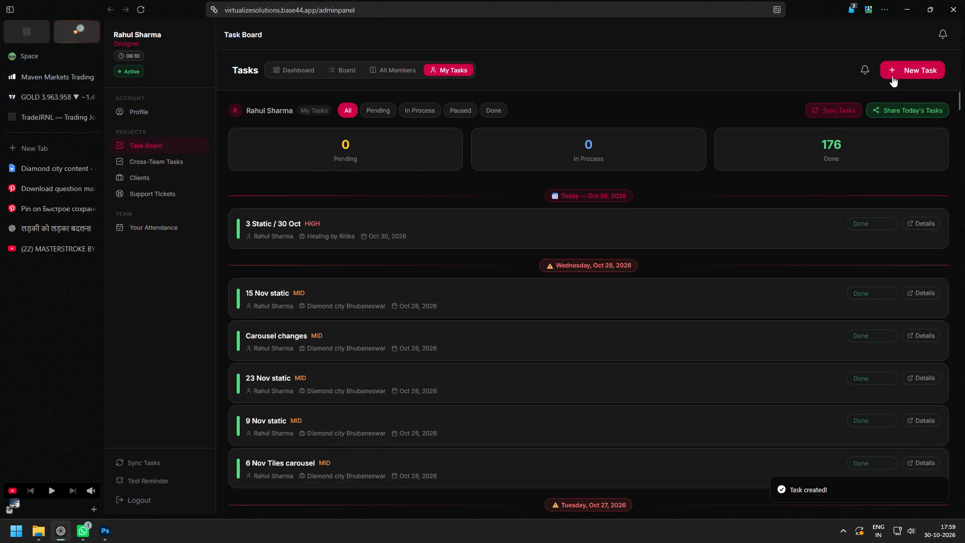
Open another blank new task form with its title ready for entry.
click(910, 68)
click(451, 125)
click(452, 142)
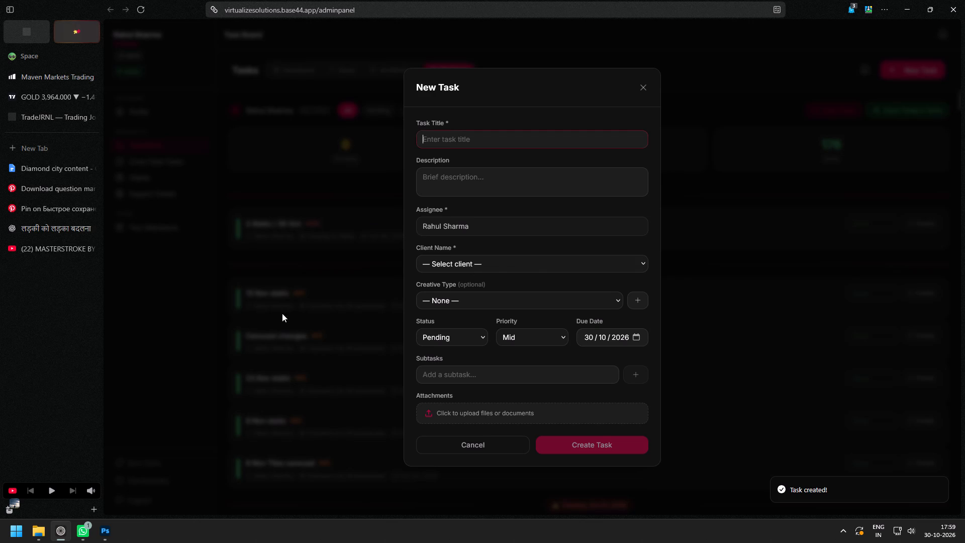
Look through the open reference pages and read the slide 4 CTA copy in the Diamond city content document.
click(47, 229)
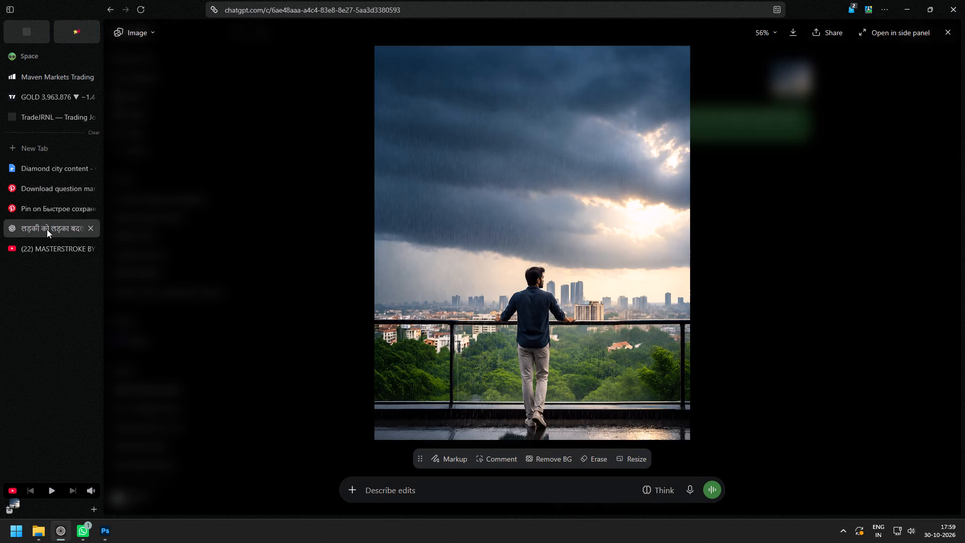
click(51, 252)
click(51, 208)
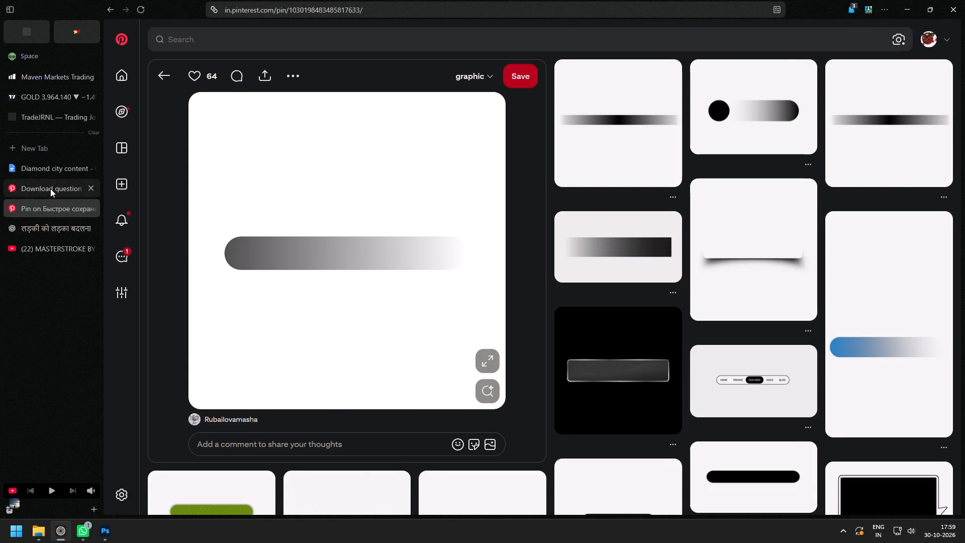
click(50, 189)
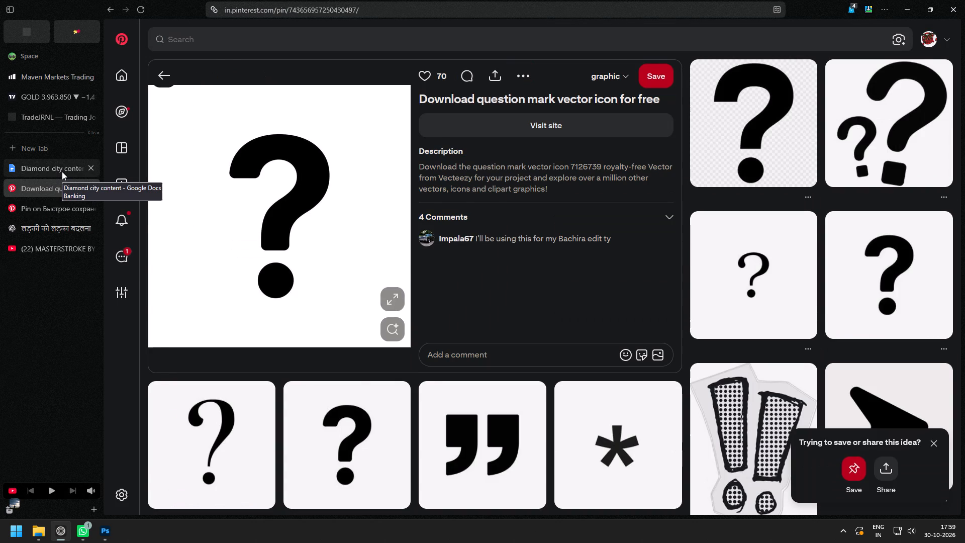
click(62, 171)
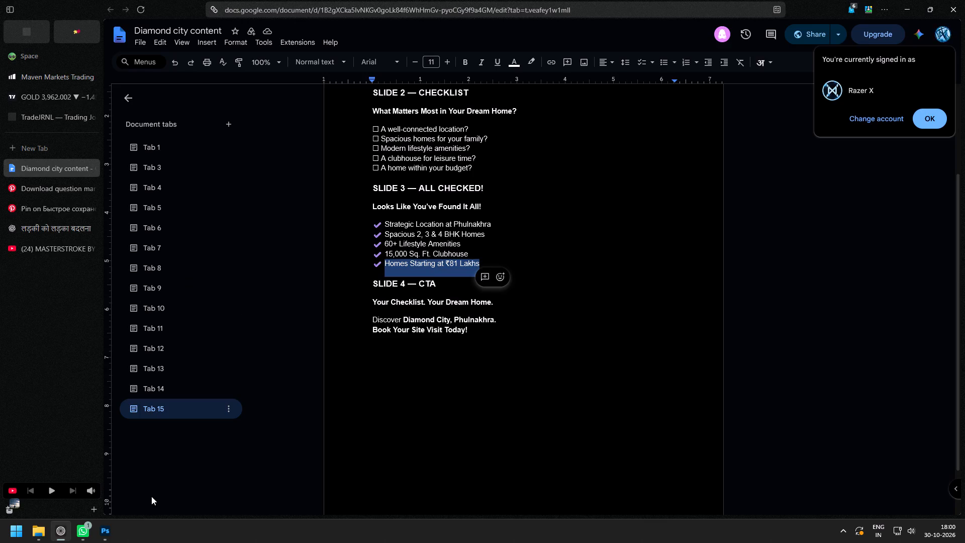
Switch to Photoshop and examine the checklist slides alongside the empty fourth slide for consistency.
click(109, 533)
drag(375, 327, 351, 316)
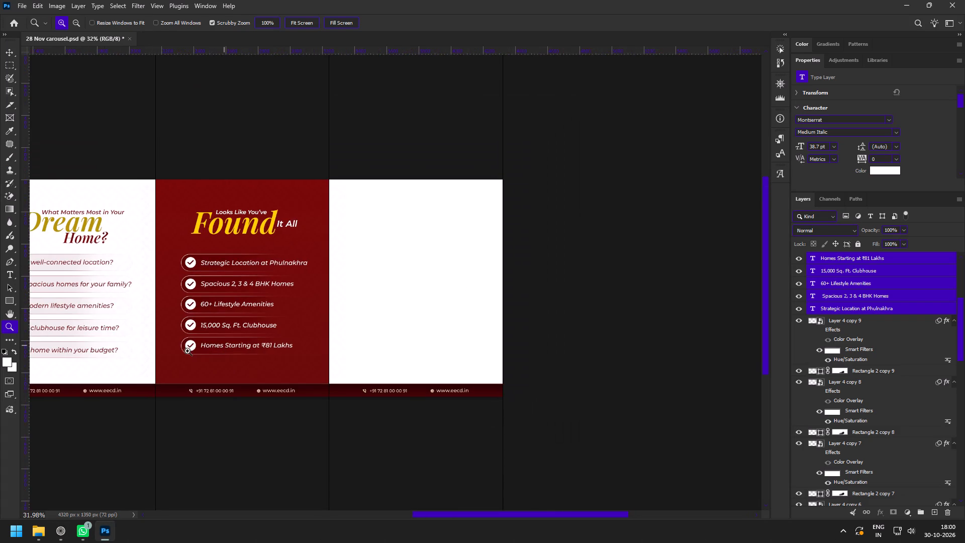
key(space)
key(space)
key(space)
key(space)
key(space)
key(space)
key(space)
key(space)
key(space)
key(space)
key(space)
key(space)
key(space)
key(space)
drag(187, 350, 332, 337)
drag(328, 337, 332, 337)
drag(324, 242, 338, 264)
drag(150, 261, 173, 272)
drag(258, 292, 228, 282)
key(space)
key(space)
key(space)
key(space)
key(space)
key(space)
key(space)
key(space)
drag(502, 288, 428, 285)
click(427, 283)
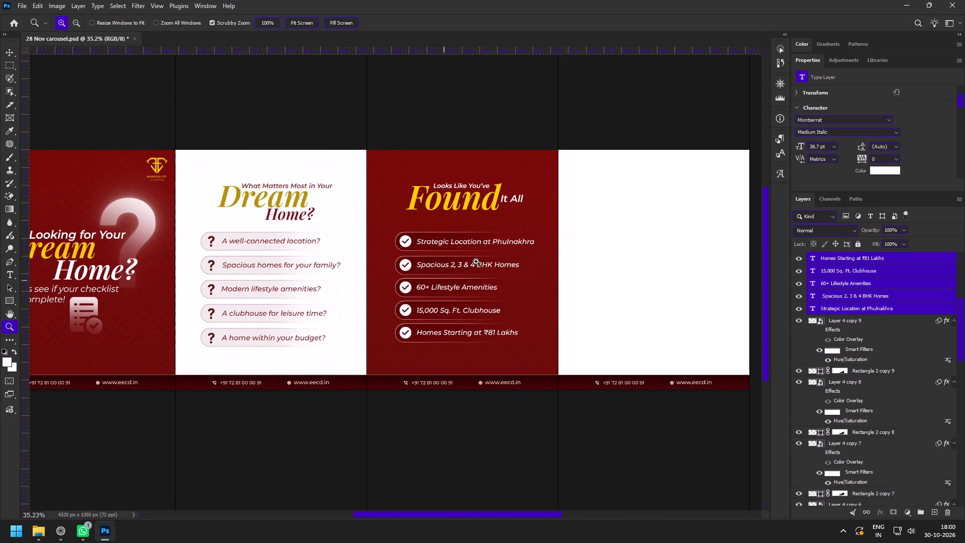
Select the background pattern layer behind the red checklist slide and adjust its opacity to 13%.
drag(485, 245, 499, 287)
key(v)
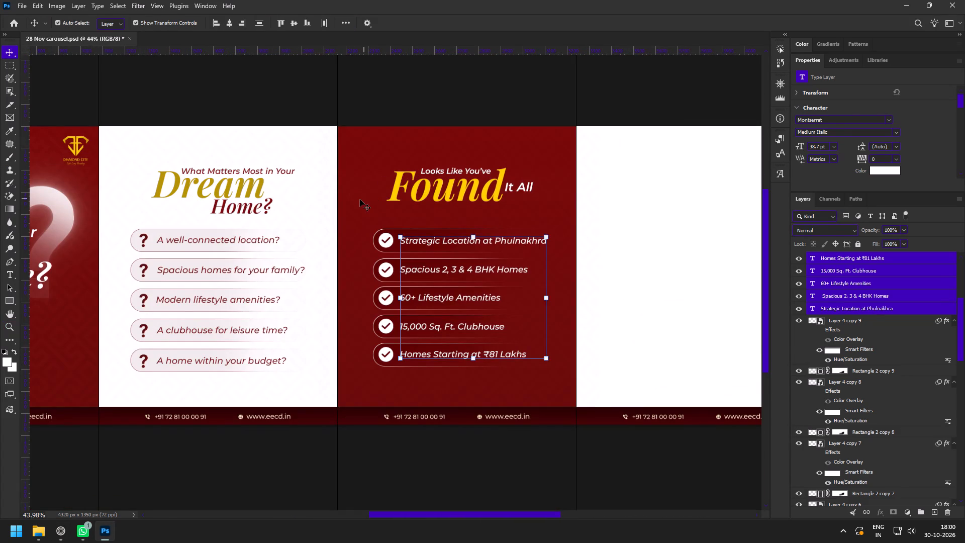
click(360, 200)
click(874, 233)
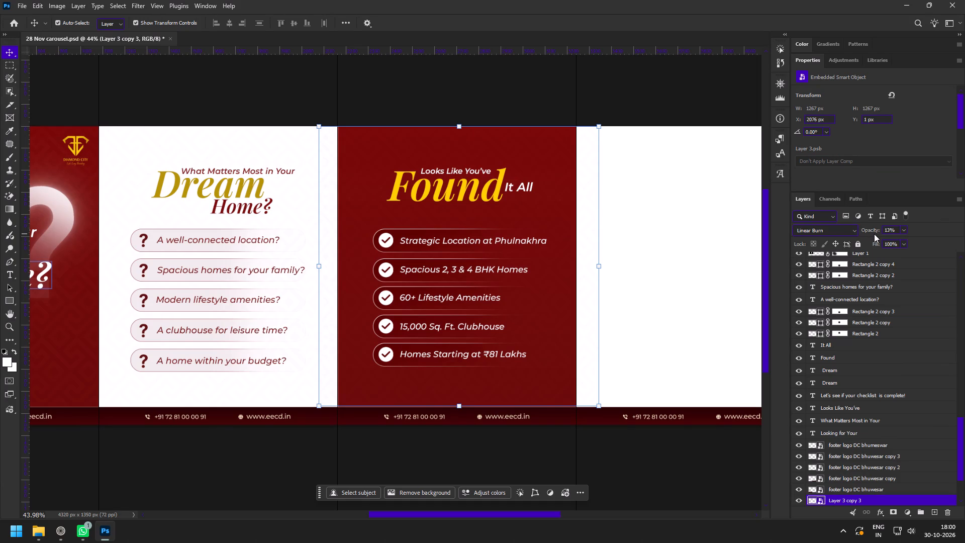
click(874, 234)
click(875, 234)
Select the cover slide's background pattern layer and set its opacity to 17%.
key(z)
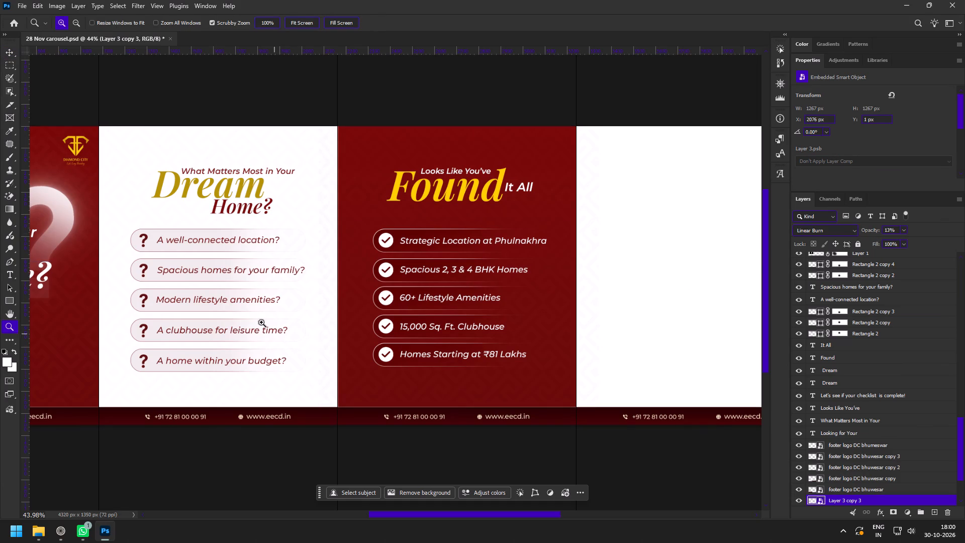
key(space)
key(space)
key(space)
key(space)
key(space)
key(space)
key(space)
key(space)
drag(229, 305, 371, 297)
click(340, 305)
key(v)
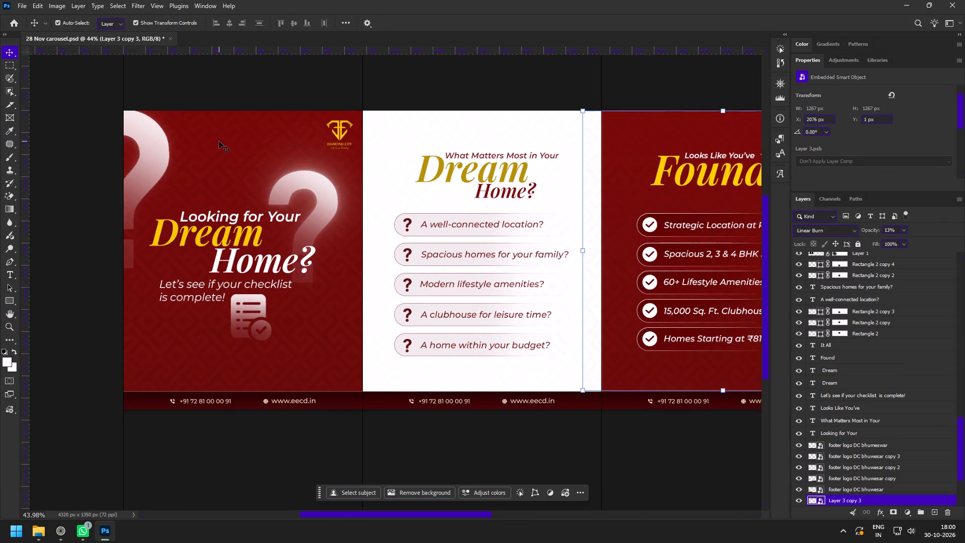
click(224, 84)
click(215, 112)
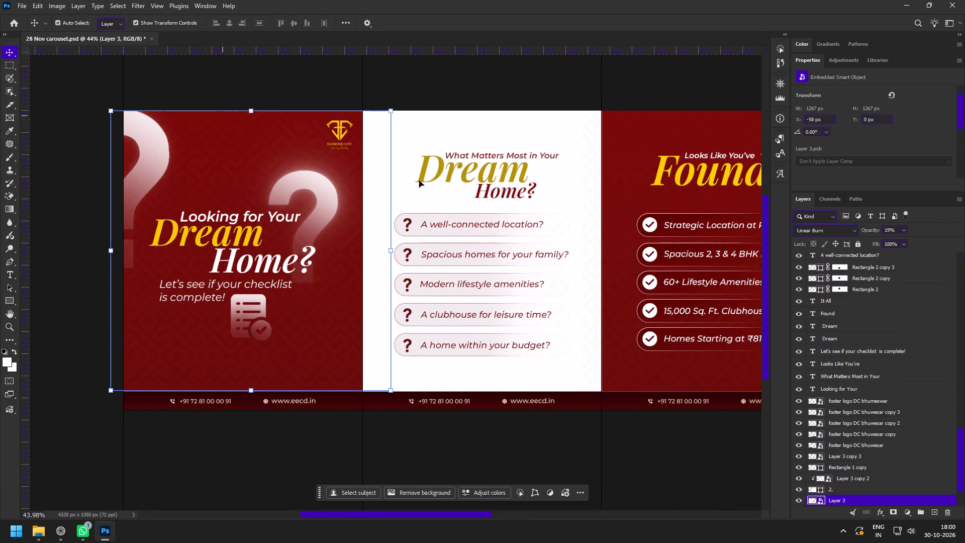
click(874, 232)
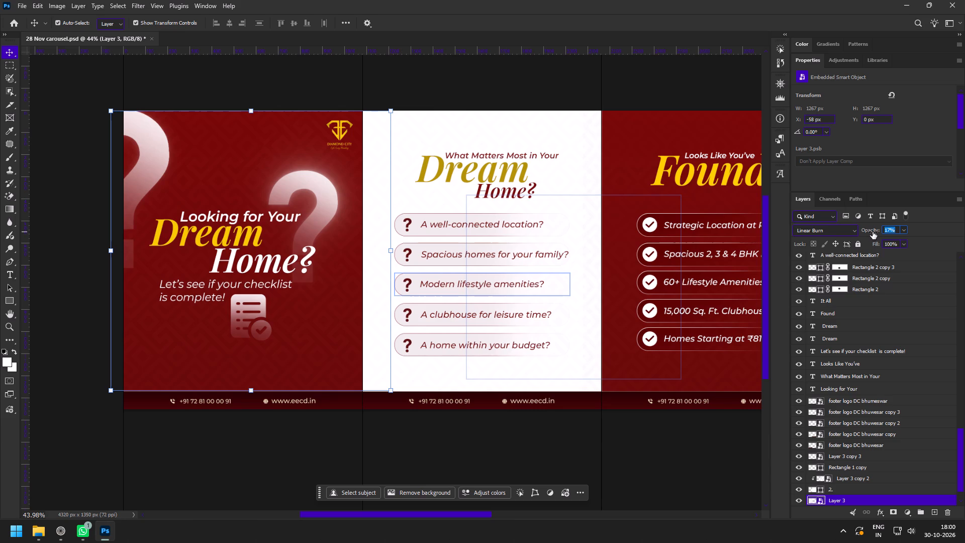
On the cover slide, scale the cropped second question mark to 75.21% and position it fully visible above the Dream heading.
key(z)
drag(311, 198, 319, 210)
key(space)
key(space)
key(space)
key(space)
drag(319, 279, 400, 263)
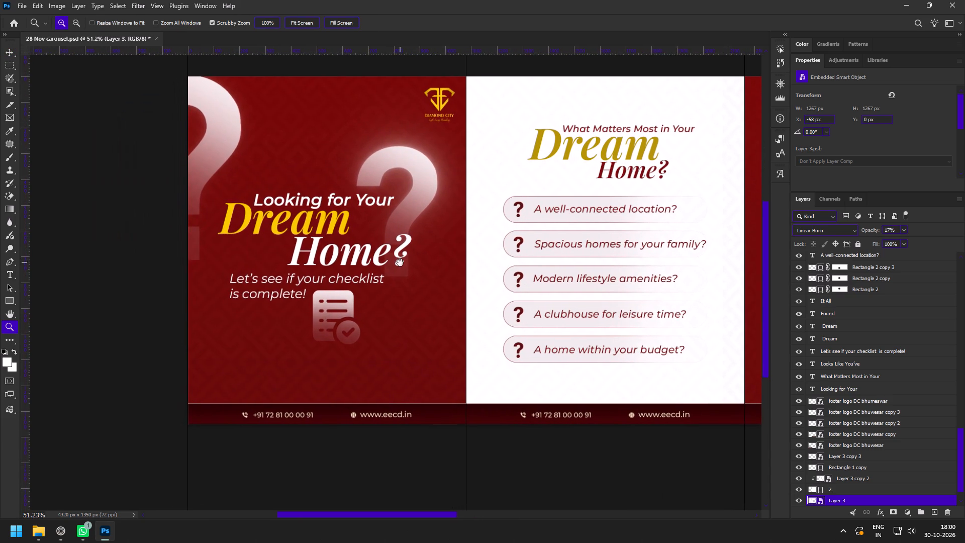
drag(309, 121, 317, 127)
key(v)
click(207, 129)
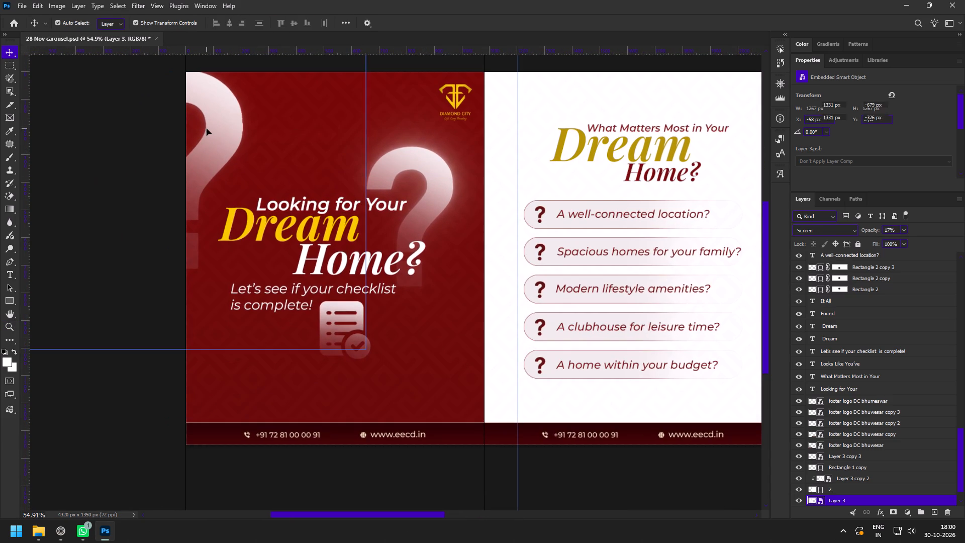
drag(184, 351, 174, 259)
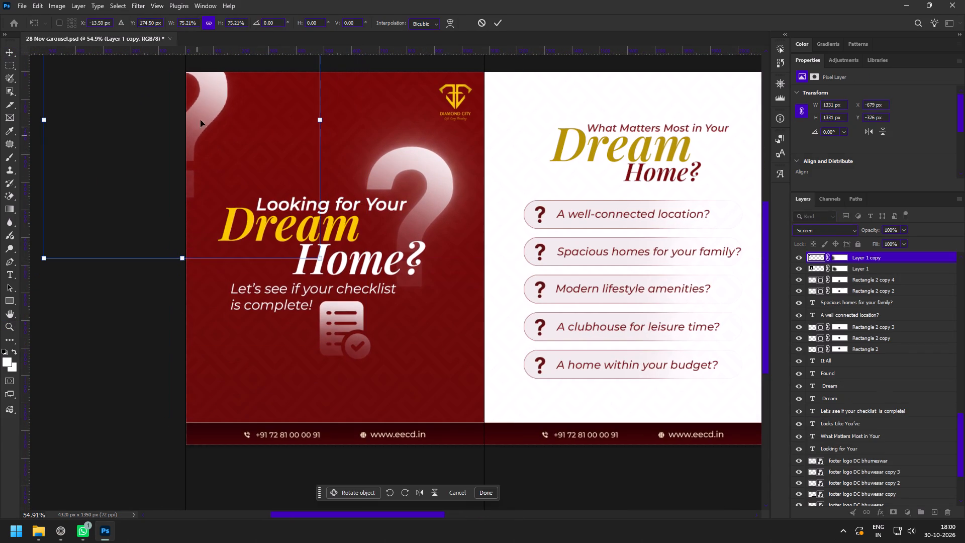
drag(207, 112, 246, 91)
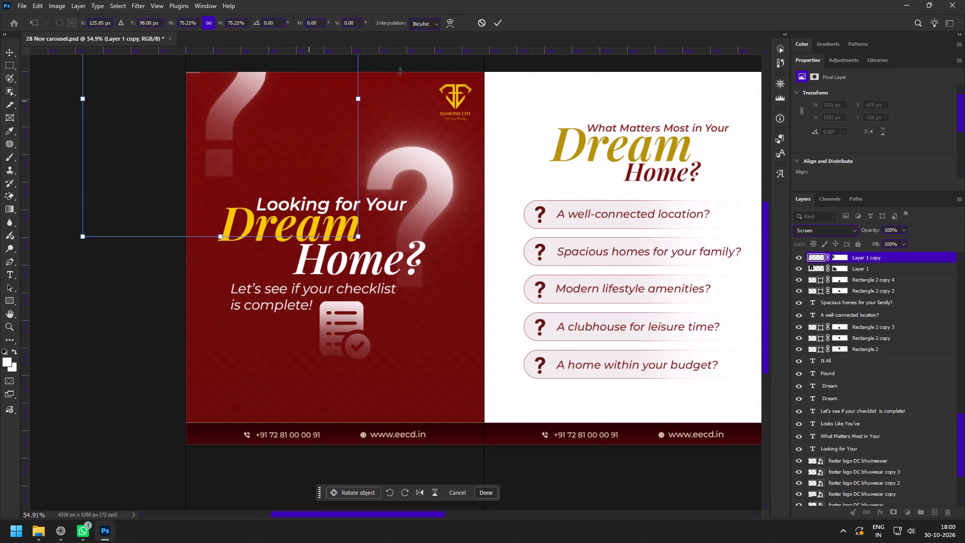
drag(222, 98, 229, 161)
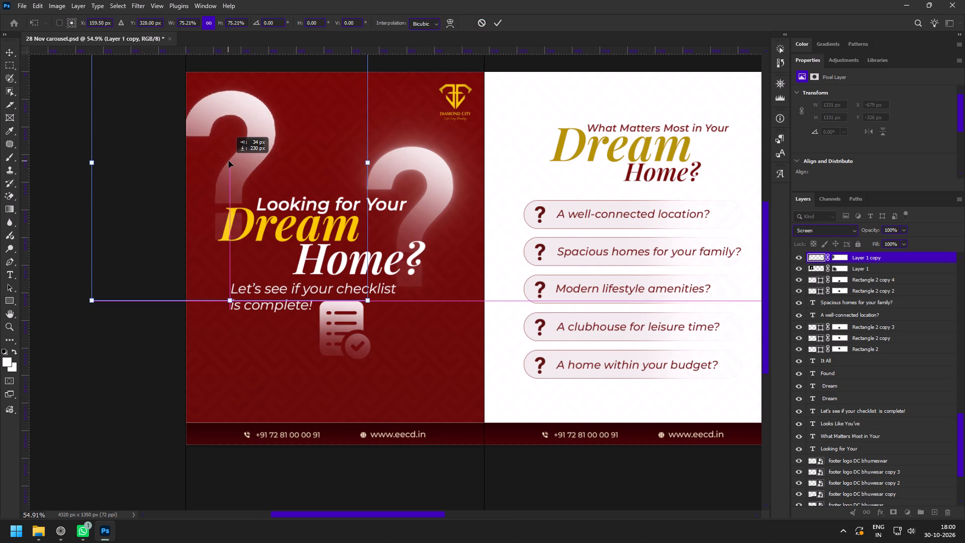
drag(229, 161, 229, 158)
click(501, 21)
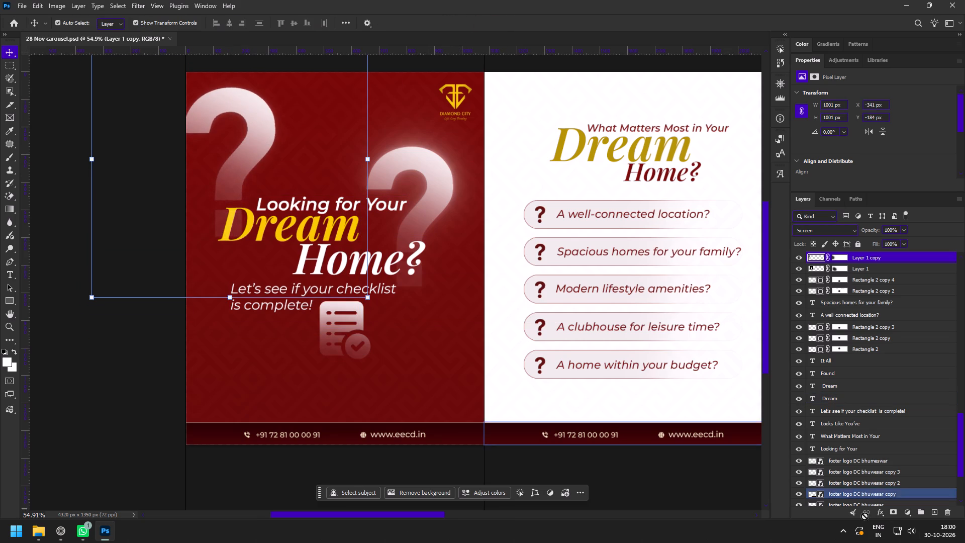
Brush black at 30% opacity on the smaller question mark's layer mask to fade its lower part behind the heading.
click(841, 258)
key(b)
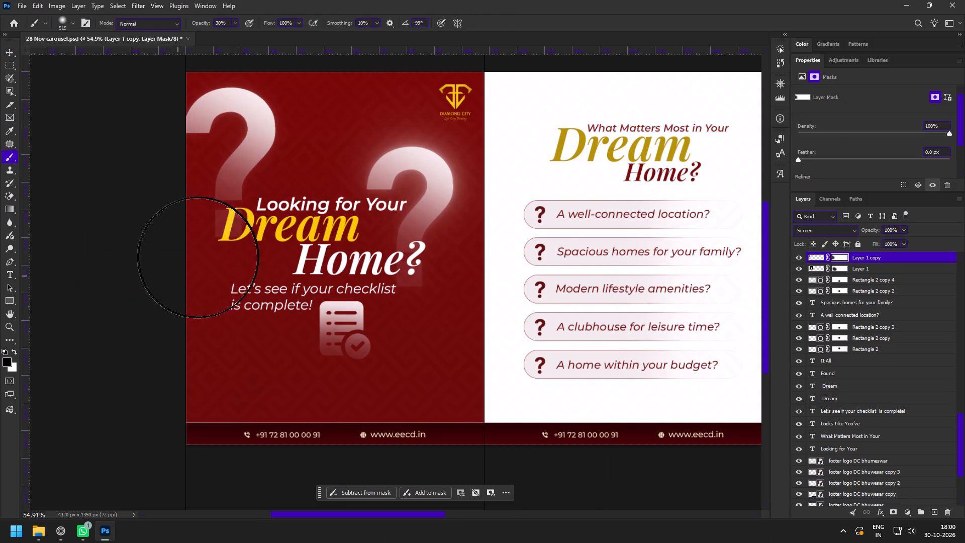
drag(217, 220, 377, 165)
drag(329, 169, 185, 219)
drag(326, 114, 231, 201)
drag(316, 114, 250, 184)
drag(306, 95, 262, 193)
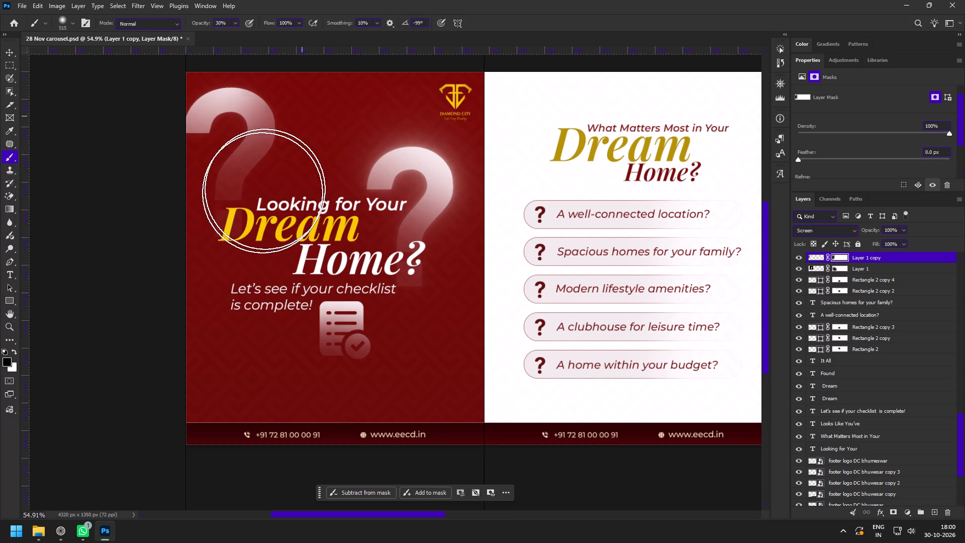
drag(262, 193, 228, 236)
Scale the faded question mark to 83.17% and reposition it just inside the cover's edge, above the word Dream.
key(z)
drag(231, 139, 242, 177)
key(v)
key(z)
drag(248, 118, 258, 131)
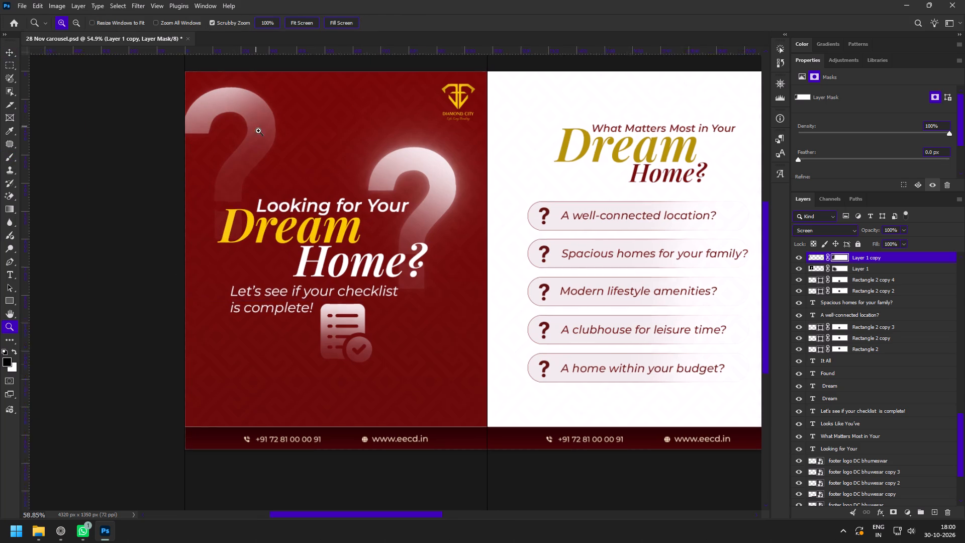
drag(258, 131, 263, 140)
key(v)
drag(252, 122, 253, 166)
key(z)
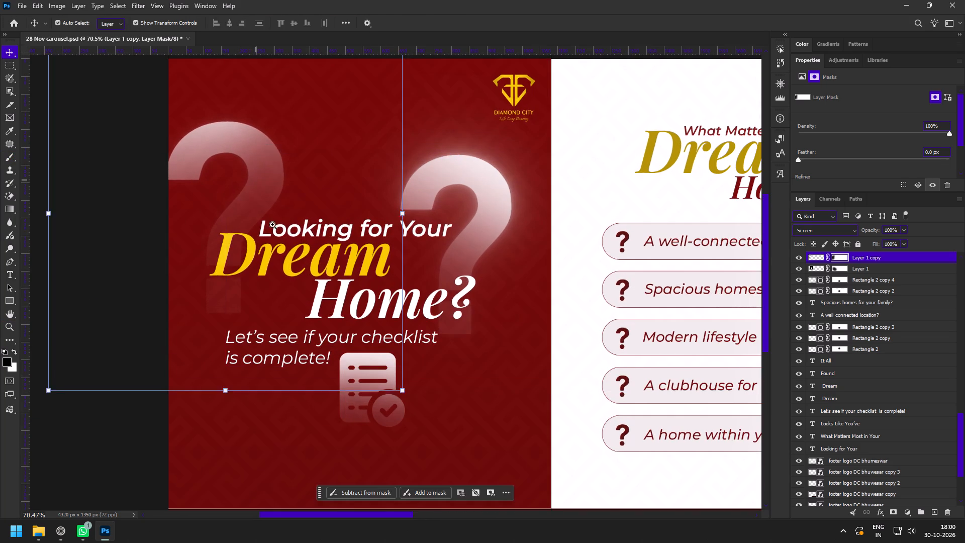
drag(368, 289, 338, 277)
key(space)
click(392, 294)
drag(258, 230, 291, 262)
key(v)
drag(343, 194, 346, 169)
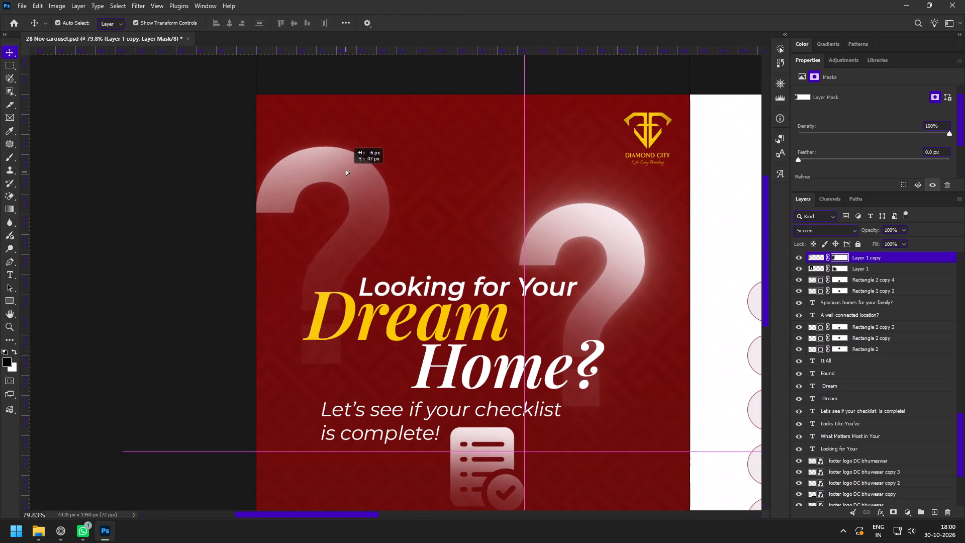
drag(346, 169, 346, 168)
drag(323, 444, 326, 378)
drag(353, 191, 353, 216)
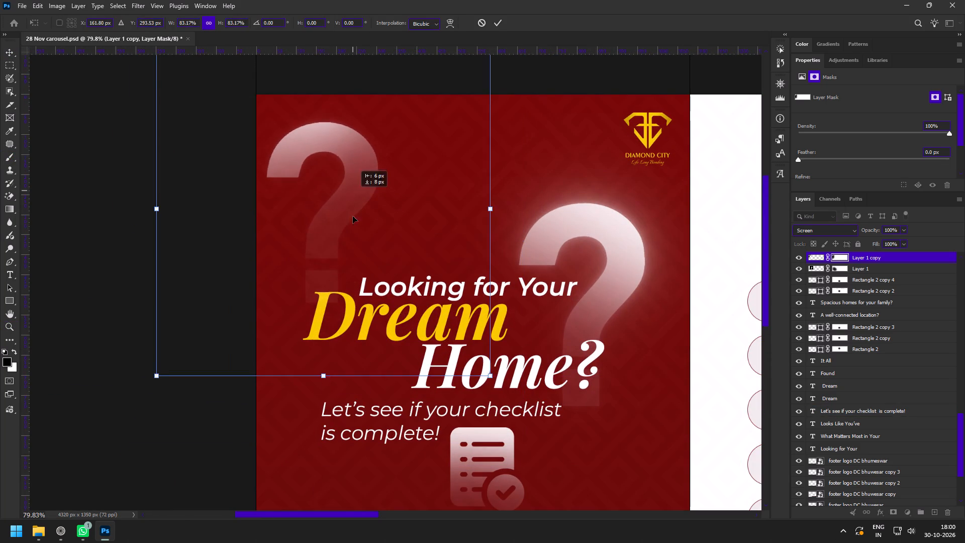
drag(353, 216, 357, 244)
click(502, 17)
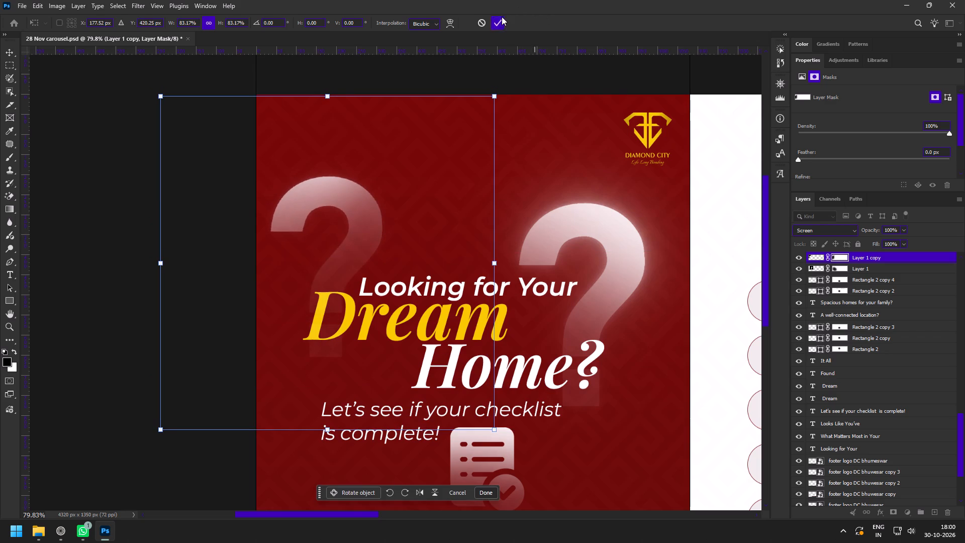
Examine the carousel from the cover across the checklist slides to the empty fourth slide.
key(z)
drag(515, 271, 480, 257)
key(space)
key(space)
key(space)
key(space)
key(space)
key(space)
key(space)
key(space)
key(space)
key(space)
key(space)
key(space)
key(space)
key(space)
drag(549, 283, 426, 254)
drag(452, 262, 401, 263)
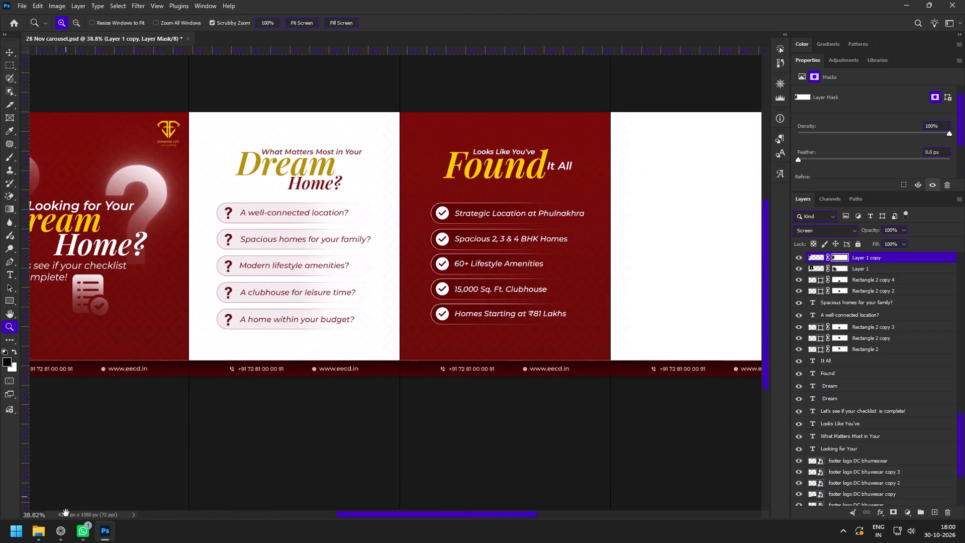
Switch to the browser and examine the recent price action on the TradingView gold chart.
click(69, 542)
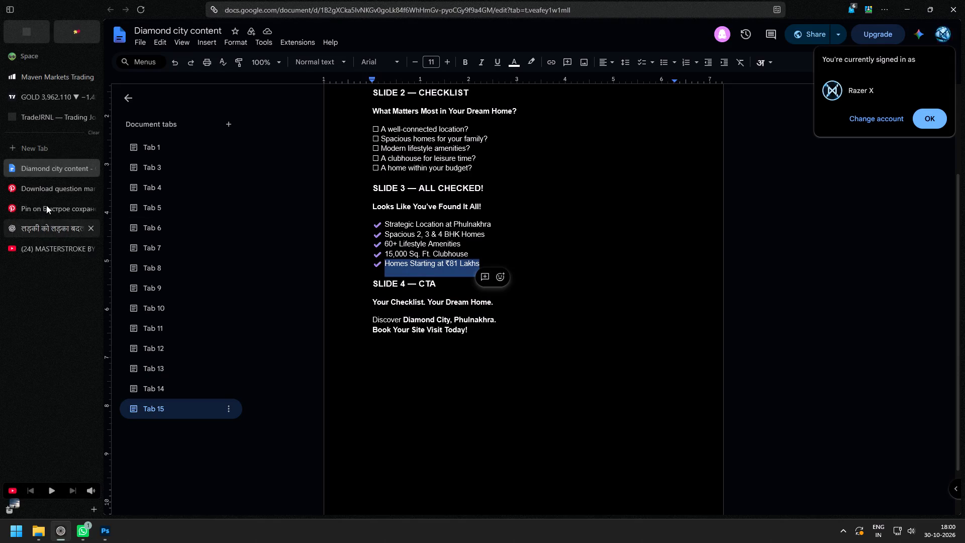
click(57, 91)
drag(628, 259, 588, 235)
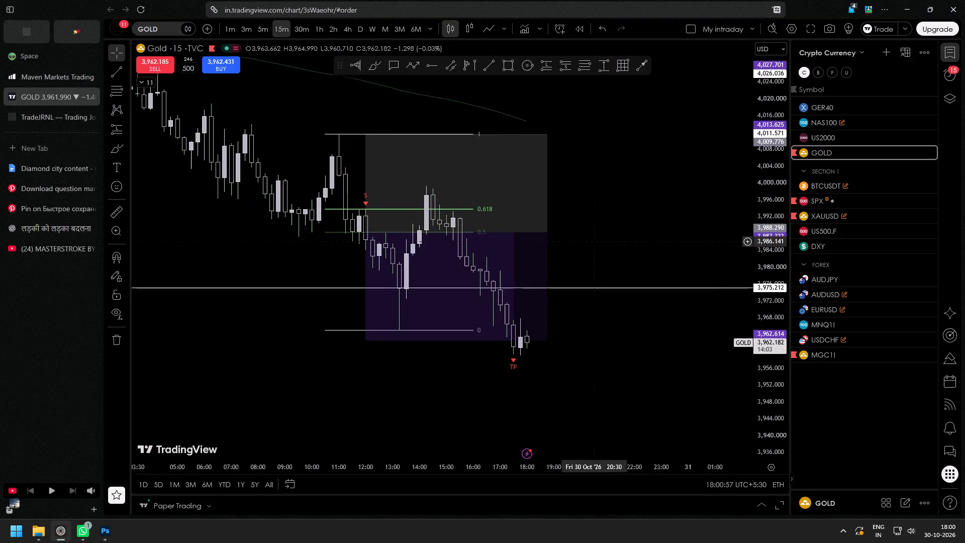
drag(588, 235, 558, 213)
drag(764, 258, 761, 324)
scroll(533, 338, down, 2)
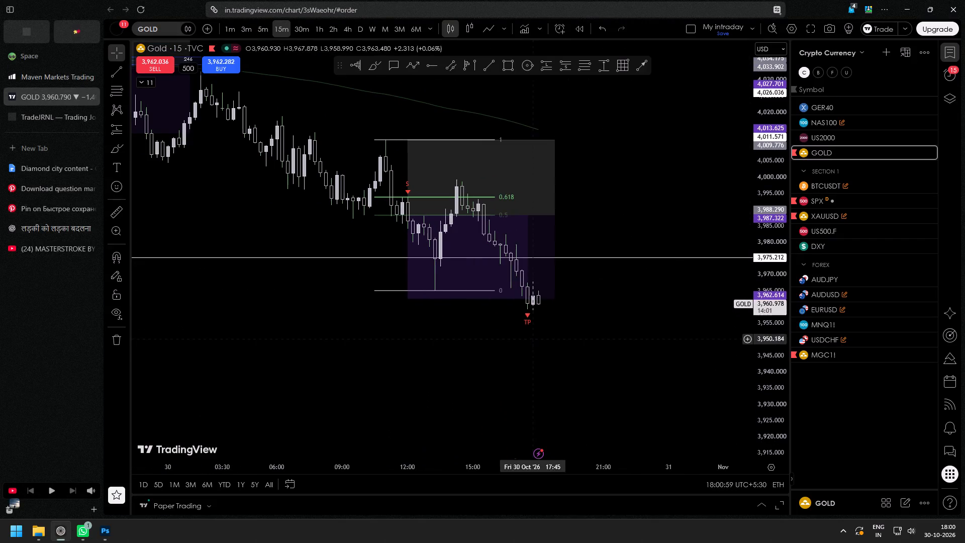
scroll(495, 345, down, 3)
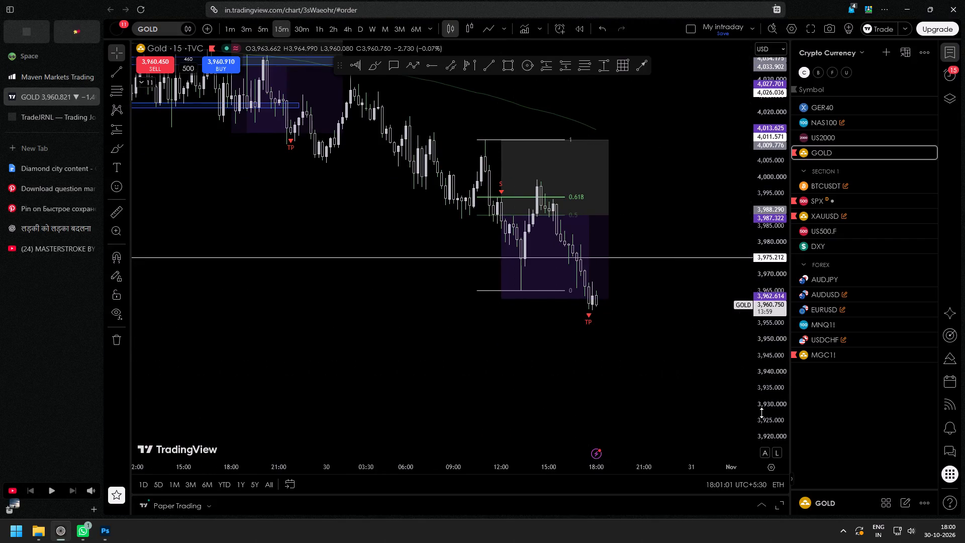
drag(767, 419, 767, 346)
scroll(653, 379, up, 2)
drag(590, 389, 559, 317)
scroll(556, 312, up, 2)
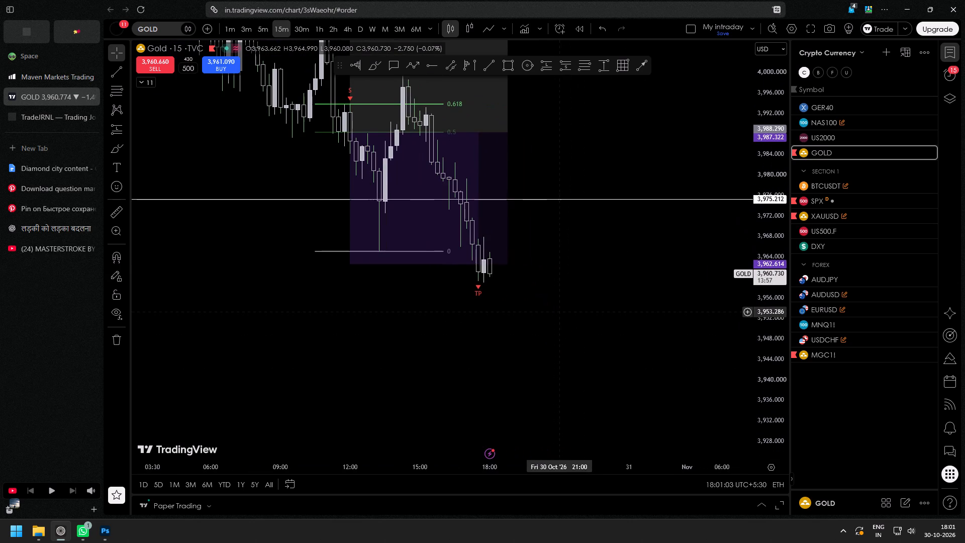
Lower the target of the latest short position drawn on the gold chart to 3,961.036.
drag(348, 261, 349, 268)
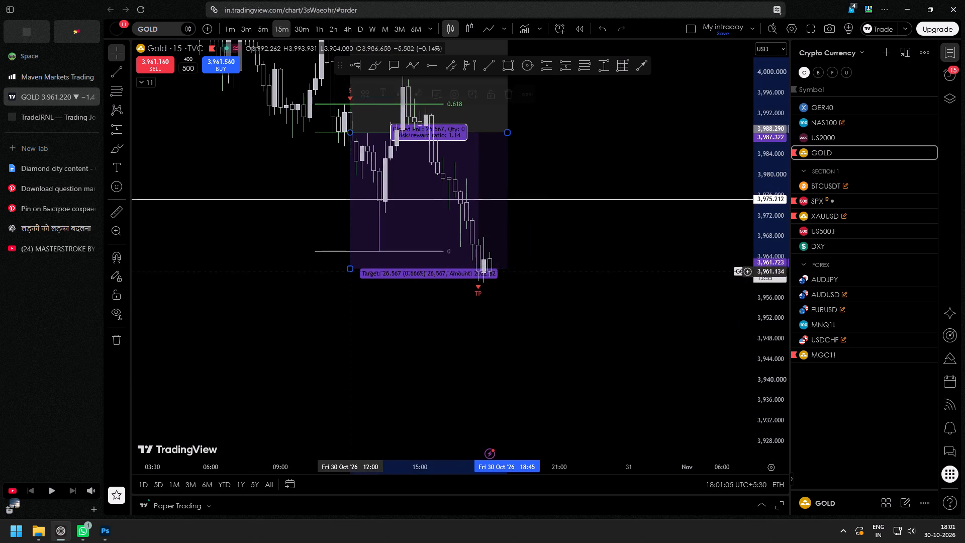
click(353, 271)
click(353, 326)
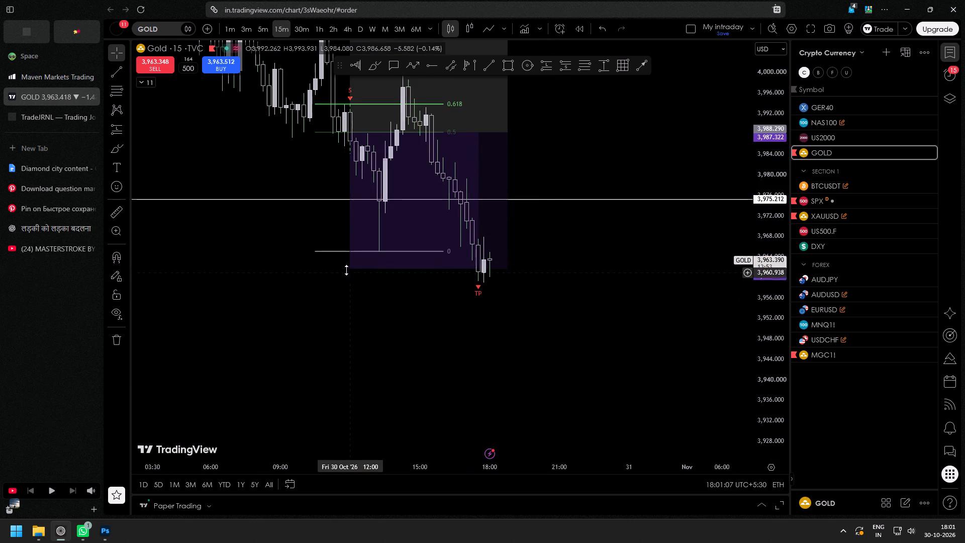
click(352, 268)
click(381, 321)
Examine the gold 15-minute chart around the adjusted short position and the earlier trade.
drag(775, 136, 776, 244)
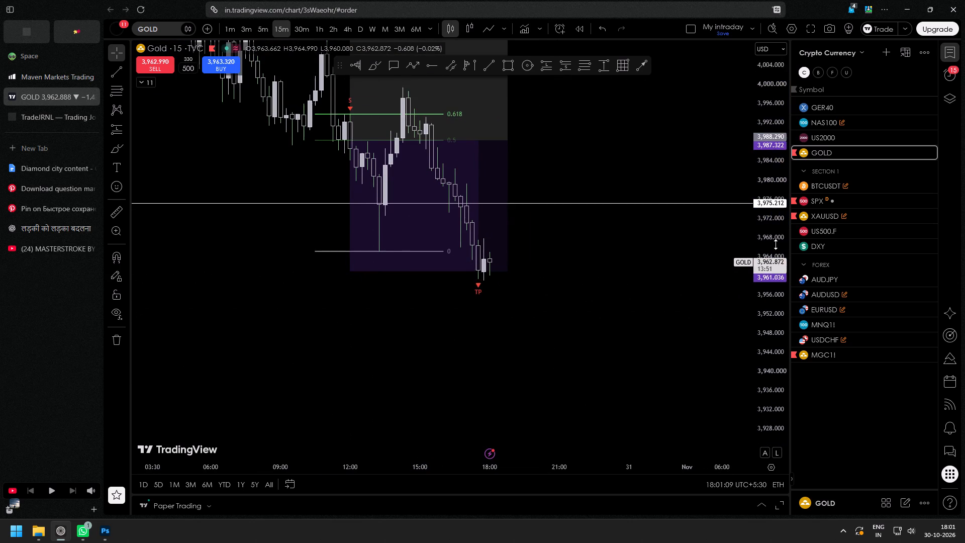
drag(776, 244, 766, 272)
drag(620, 291, 610, 362)
scroll(607, 359, down, 4)
click(669, 196)
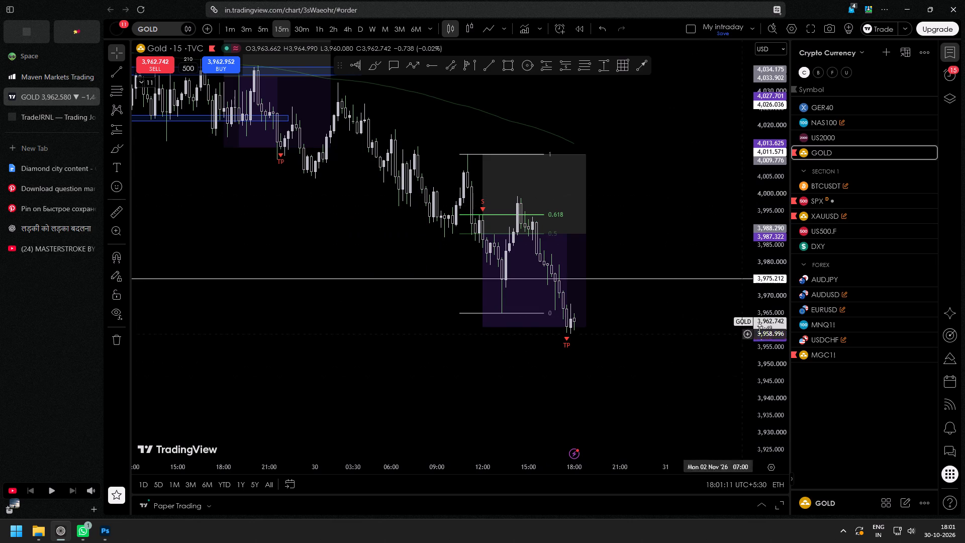
drag(764, 380, 760, 320)
scroll(617, 281, up, 1)
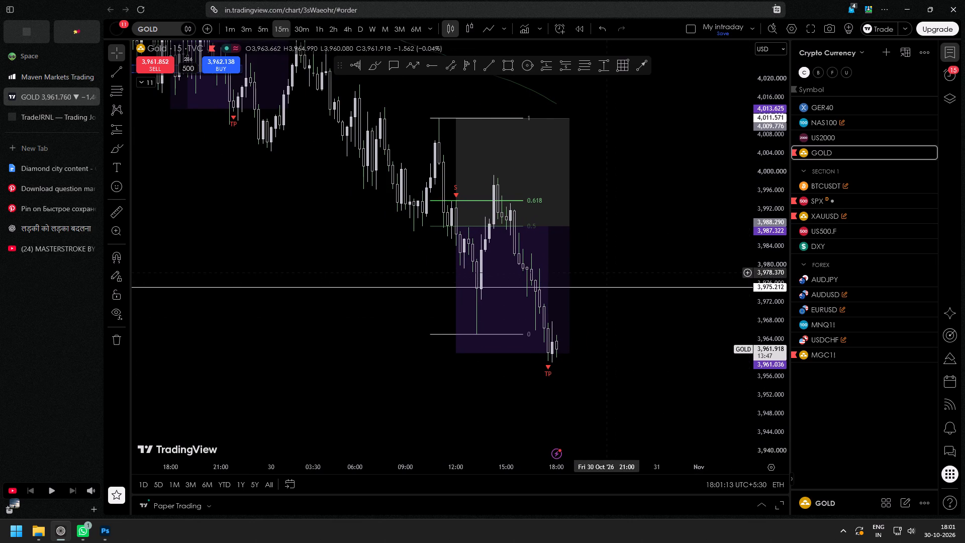
click(832, 31)
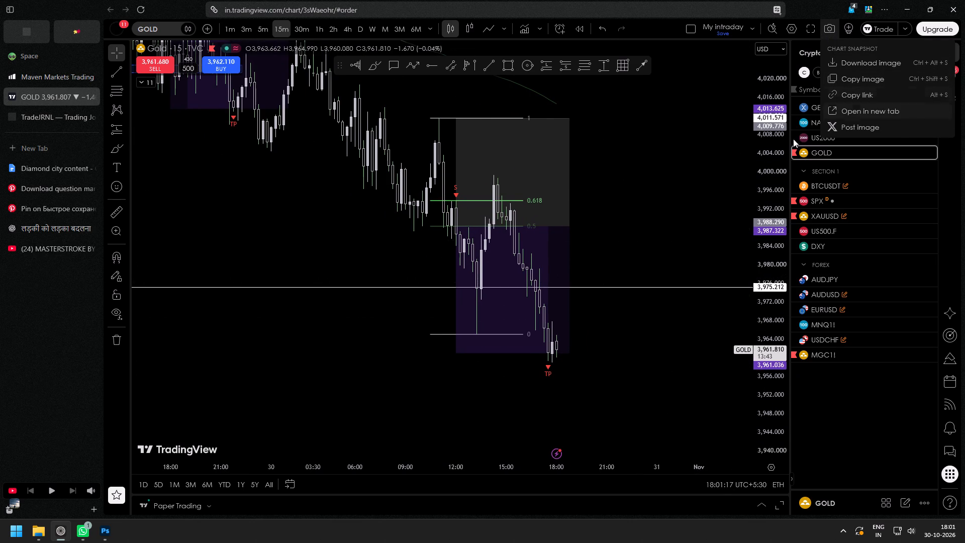
click(659, 178)
drag(768, 131, 769, 256)
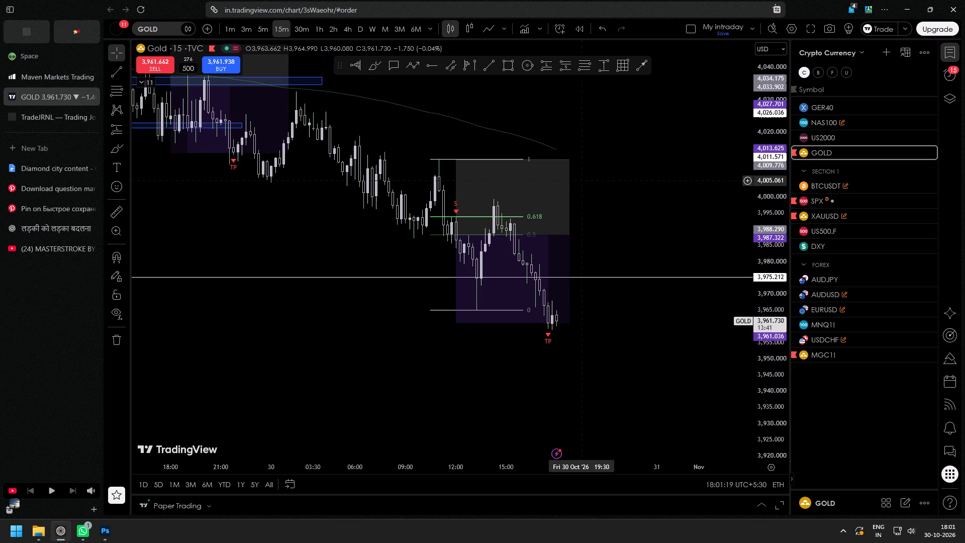
drag(617, 218, 630, 300)
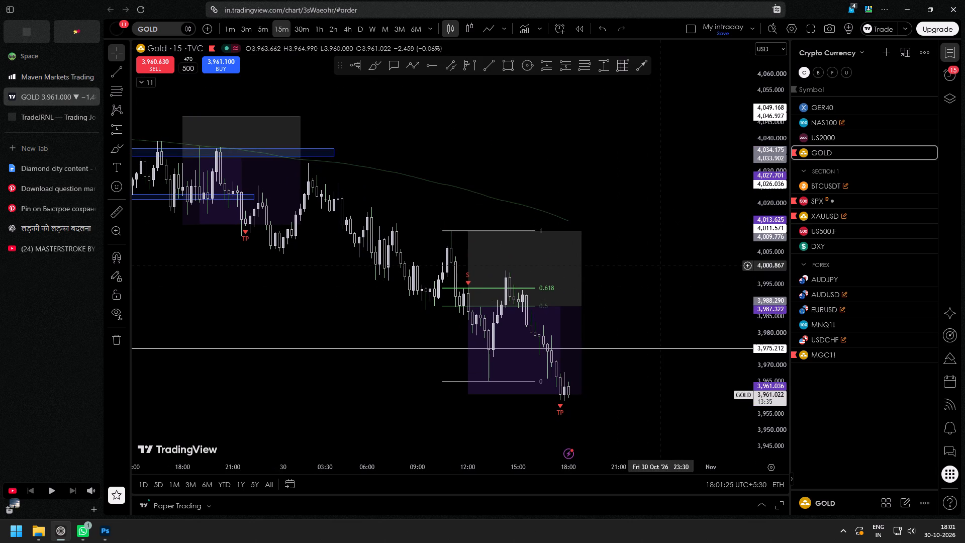
Open the NAS100 chart on the 1-minute timeframe and examine the price action since the latest sell signal.
click(856, 127)
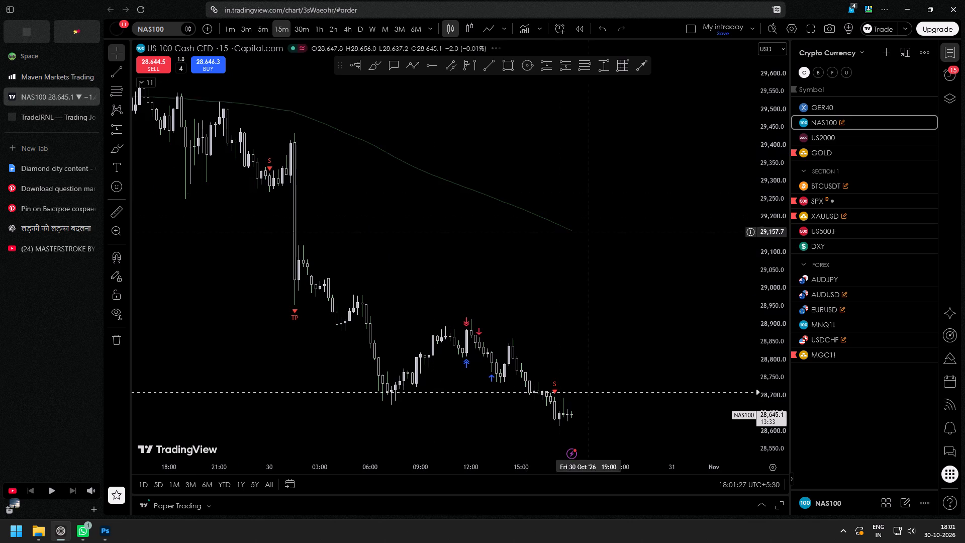
drag(608, 305, 567, 210)
click(230, 35)
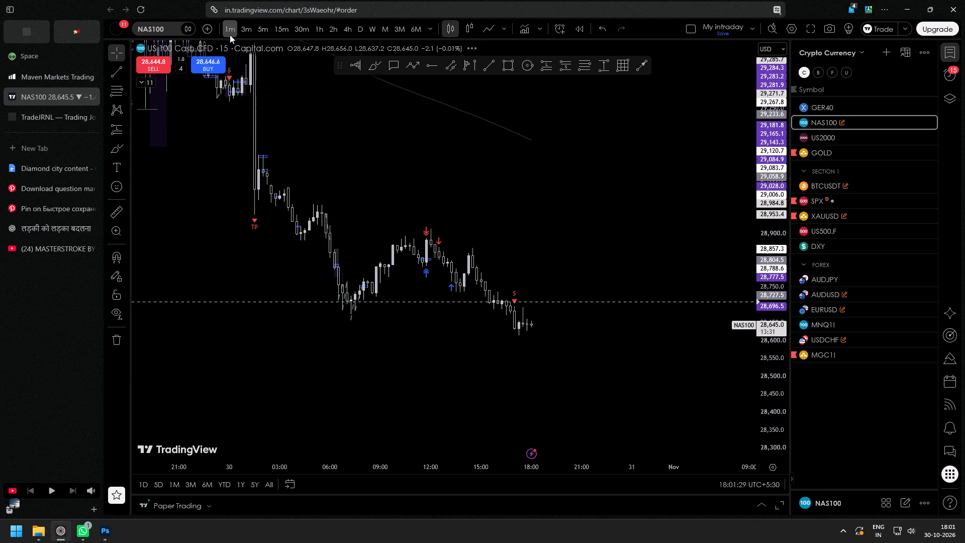
scroll(523, 284, down, 3)
drag(599, 264, 550, 174)
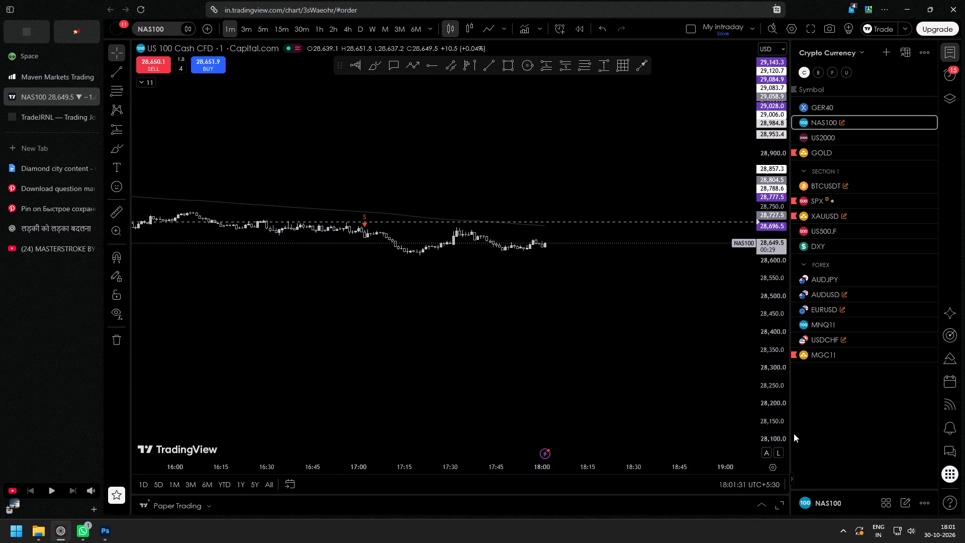
drag(765, 431, 708, 114)
scroll(720, 318, up, 3)
drag(528, 280, 570, 304)
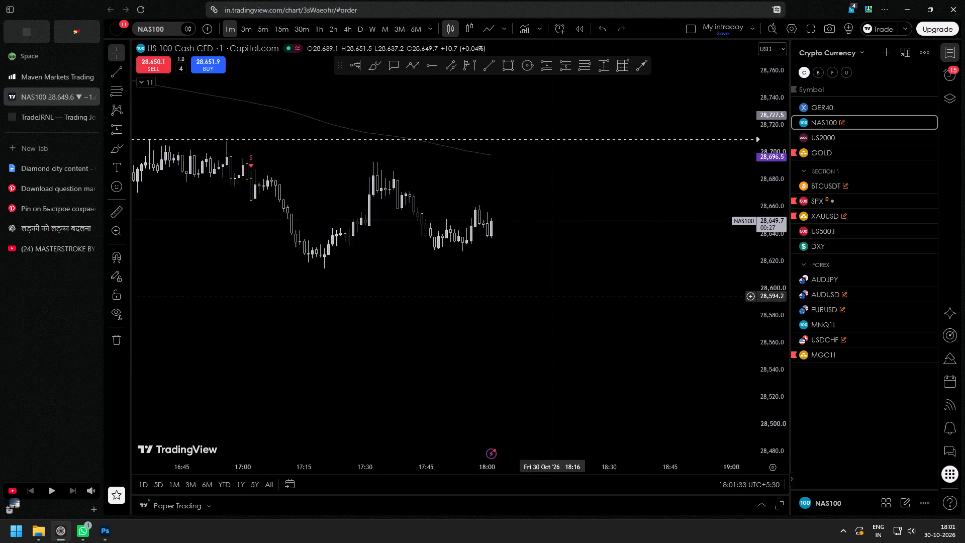
drag(570, 304, 613, 309)
scroll(620, 300, down, 4)
drag(775, 358, 775, 334)
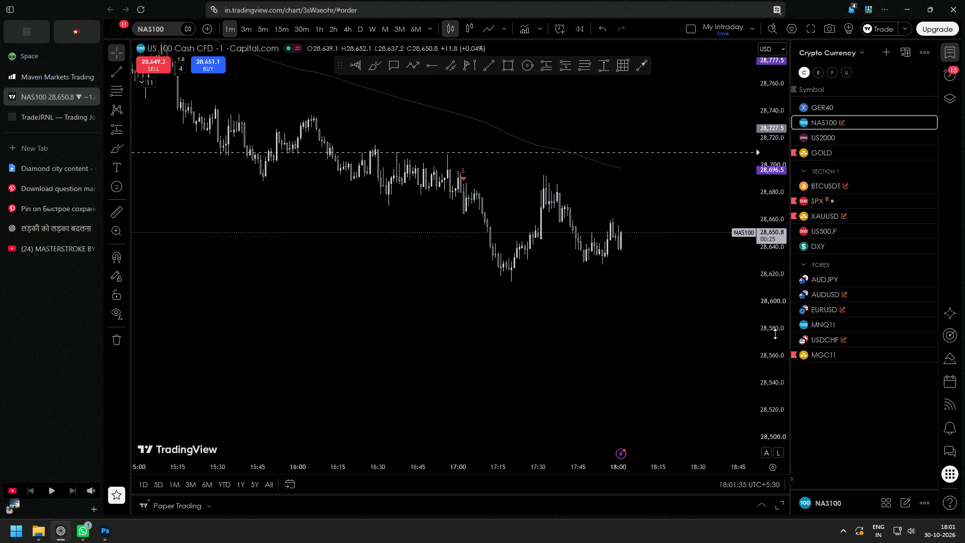
drag(775, 334, 748, 195)
scroll(606, 121, up, 1)
drag(602, 122, 528, 251)
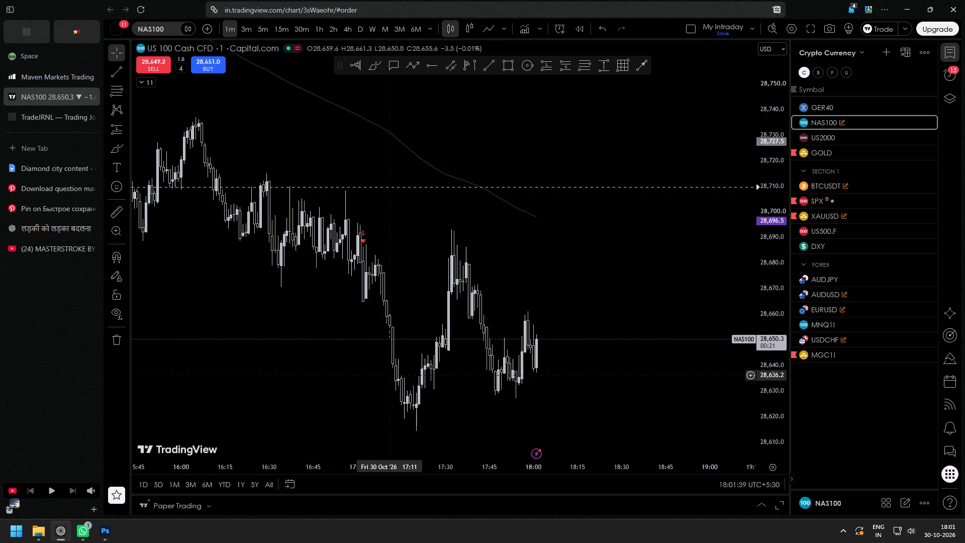
Draw a short position on the NAS100 chart near 17:30 with entry at 28,683.3 and stop at 28,737.1.
click(568, 66)
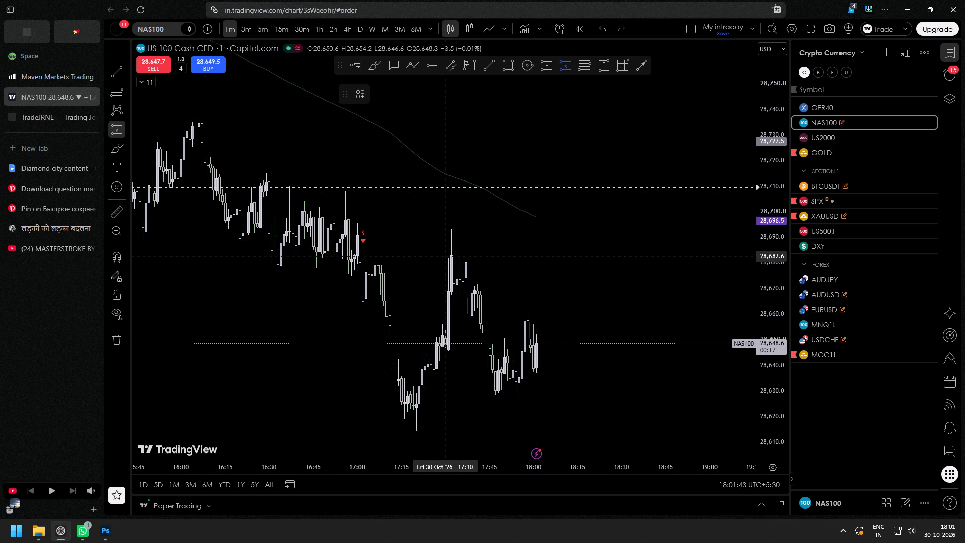
click(444, 254)
drag(441, 191, 418, 117)
drag(614, 146, 614, 123)
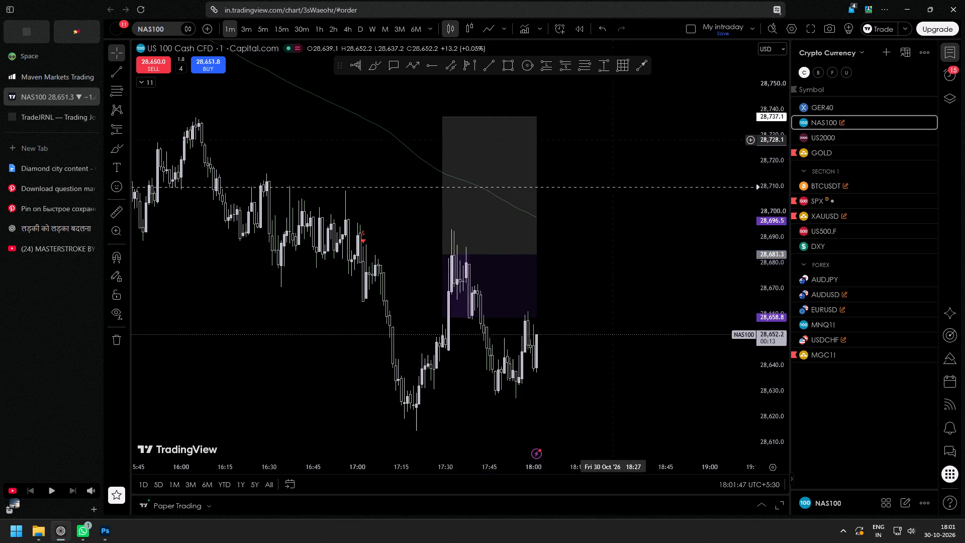
Lower the NAS100 short position's target to 28,602.8 and extend its box forward in time to about 18:40.
drag(614, 123, 621, 82)
drag(775, 180, 770, 296)
scroll(629, 302, down, 2)
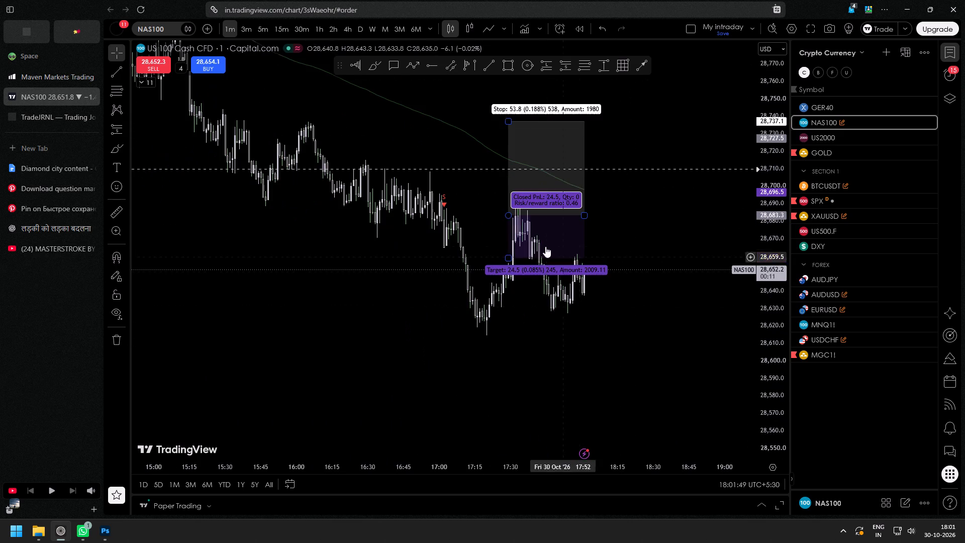
drag(509, 256, 510, 326)
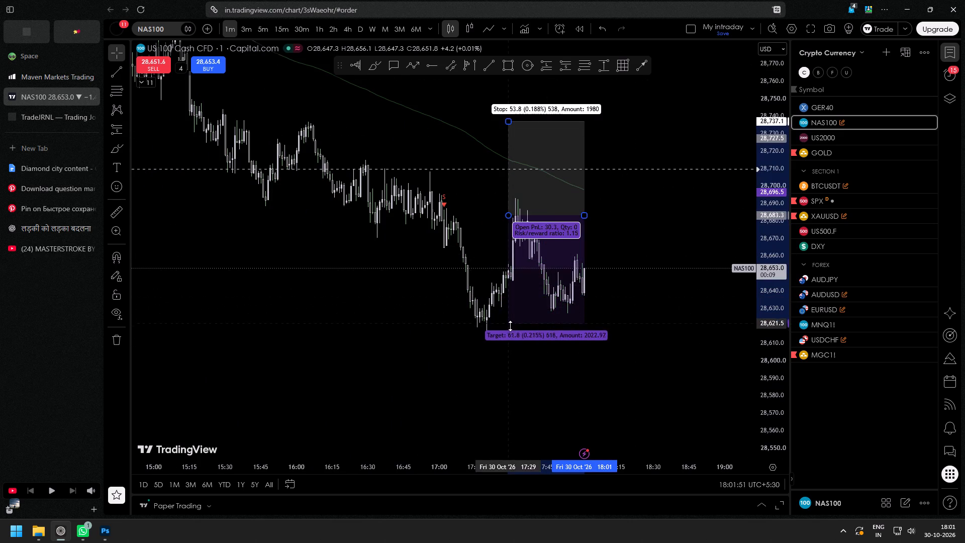
drag(510, 326, 511, 354)
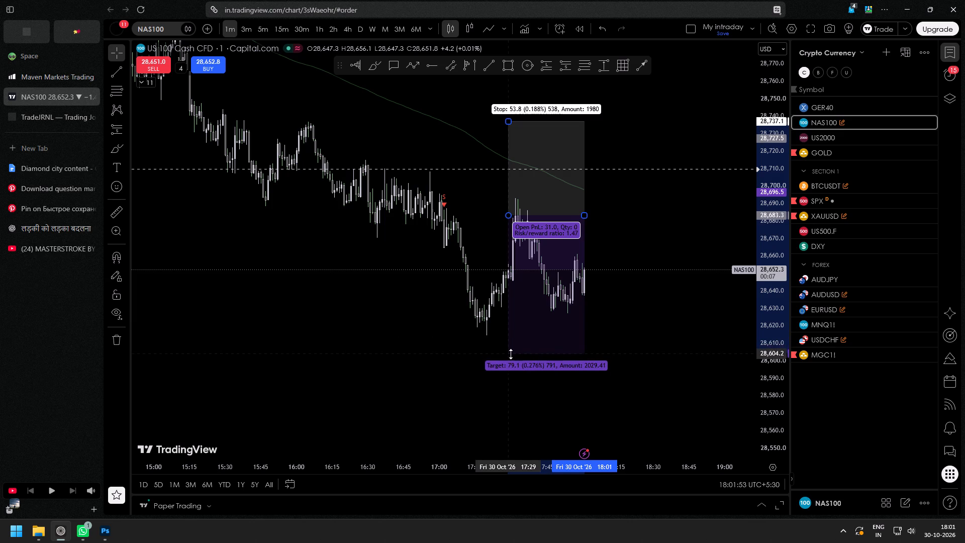
drag(511, 354, 512, 355)
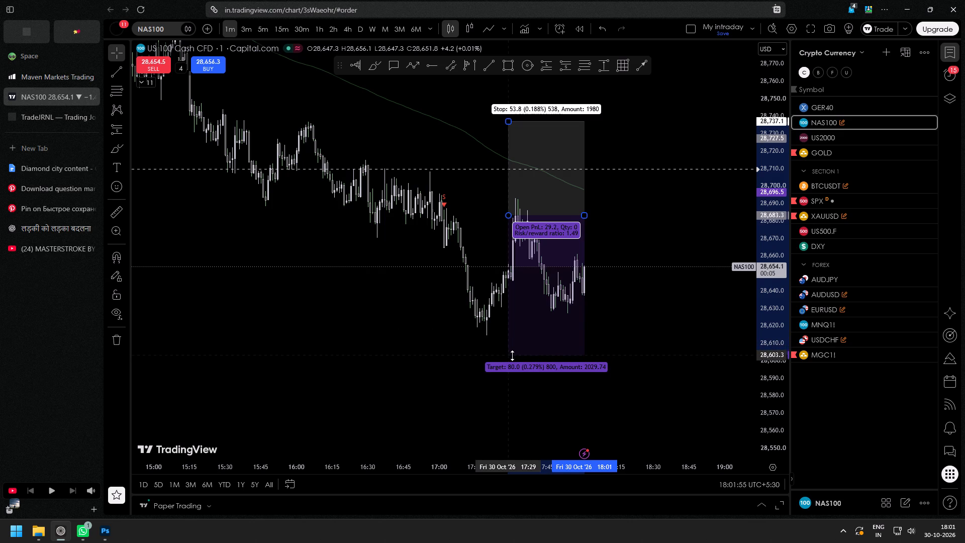
drag(512, 355, 513, 356)
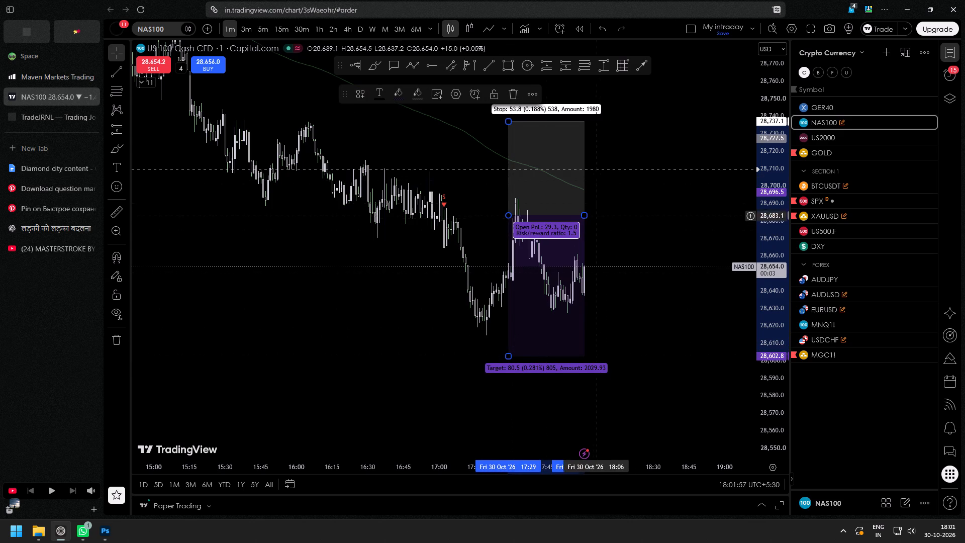
drag(586, 216, 675, 219)
click(705, 228)
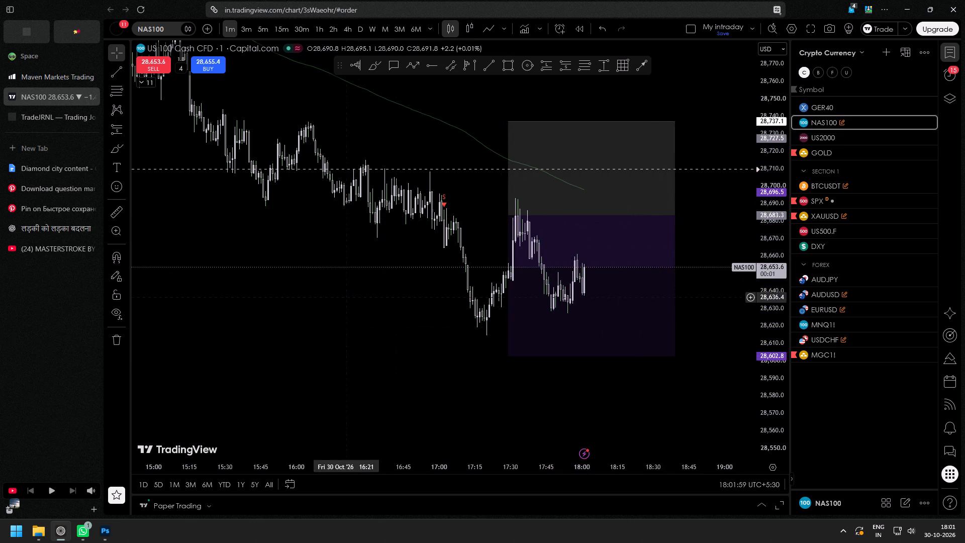
Place a paper-trading sell limit order for 4 NAS100 at 28,682.8, near the short position's entry.
drag(345, 296, 259, 293)
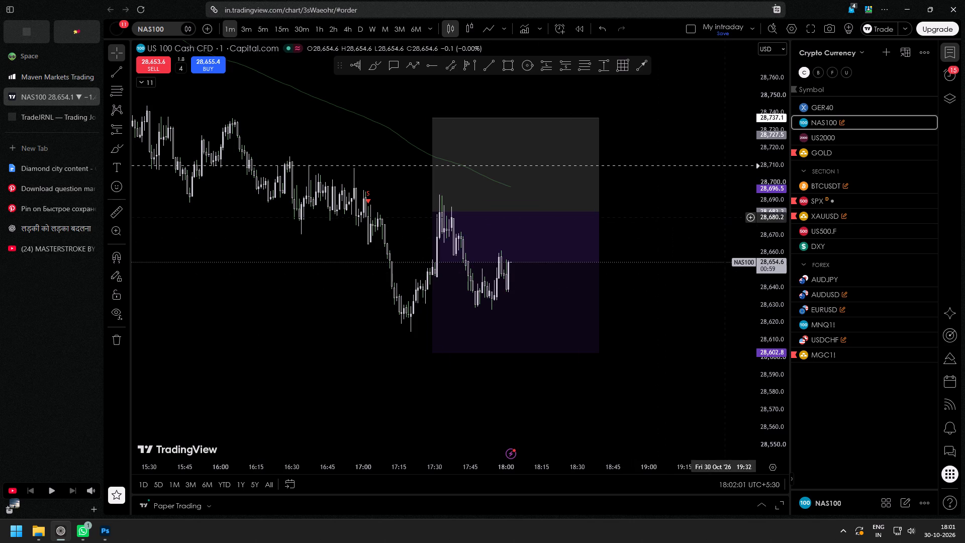
click(745, 211)
click(750, 213)
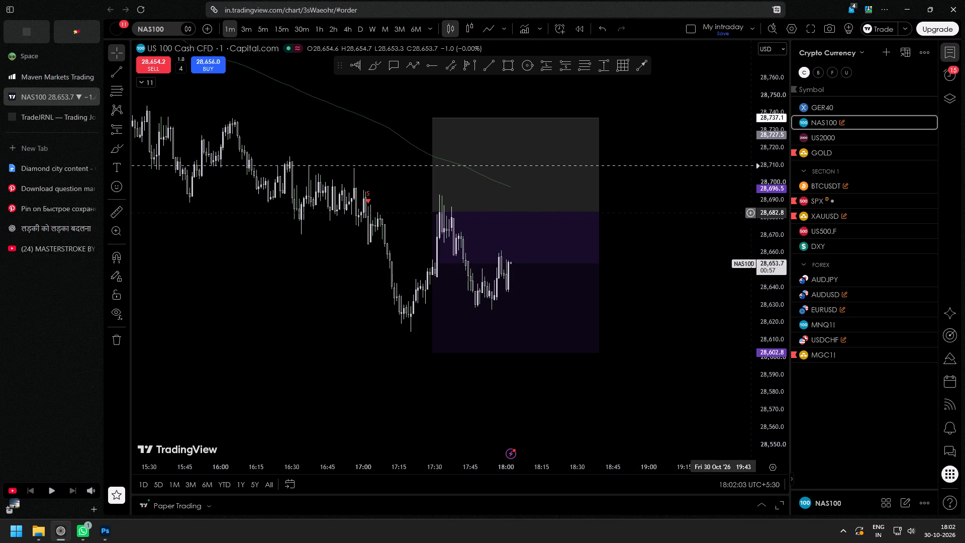
click(576, 284)
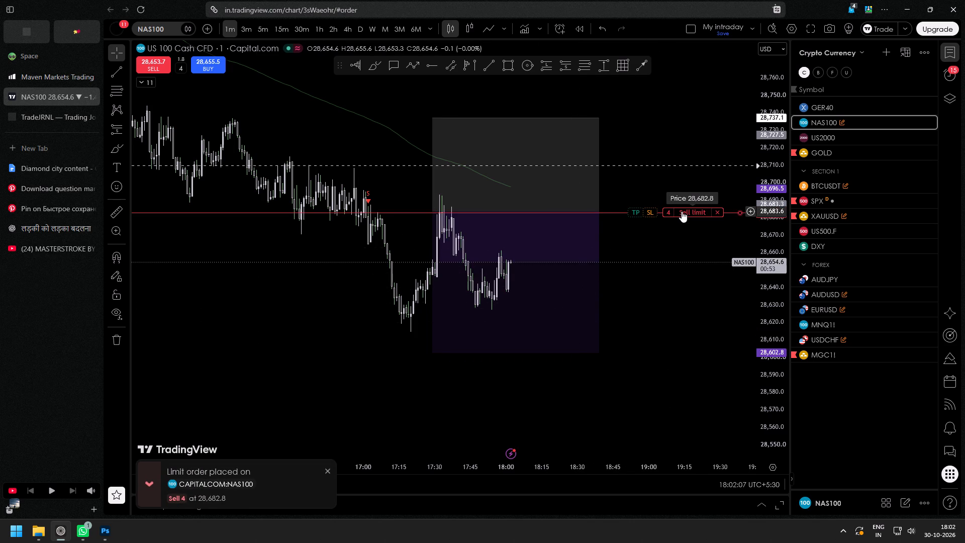
Attach a take profit at 28,602.2 and a stop loss at 28,736.9 to the NAS100 sell limit order.
drag(635, 211, 623, 344)
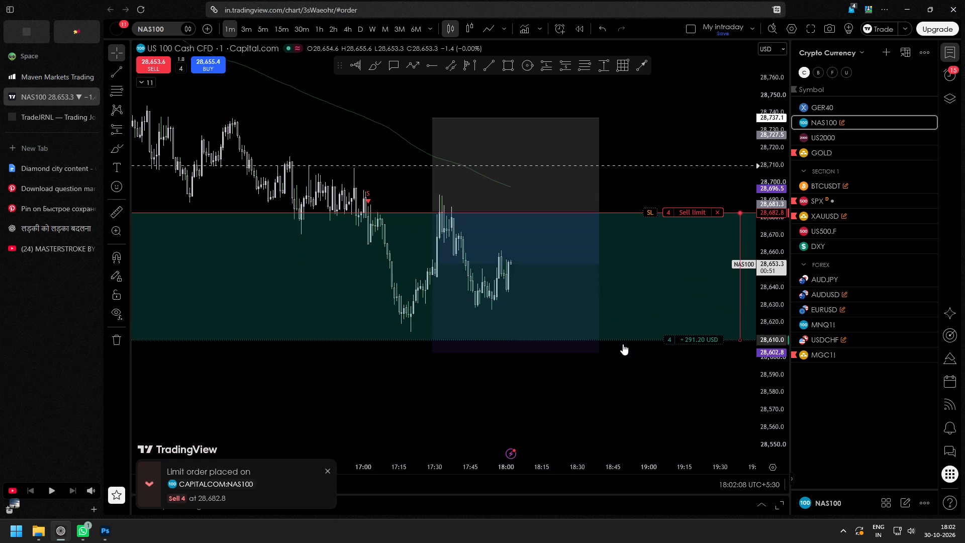
drag(623, 344, 625, 353)
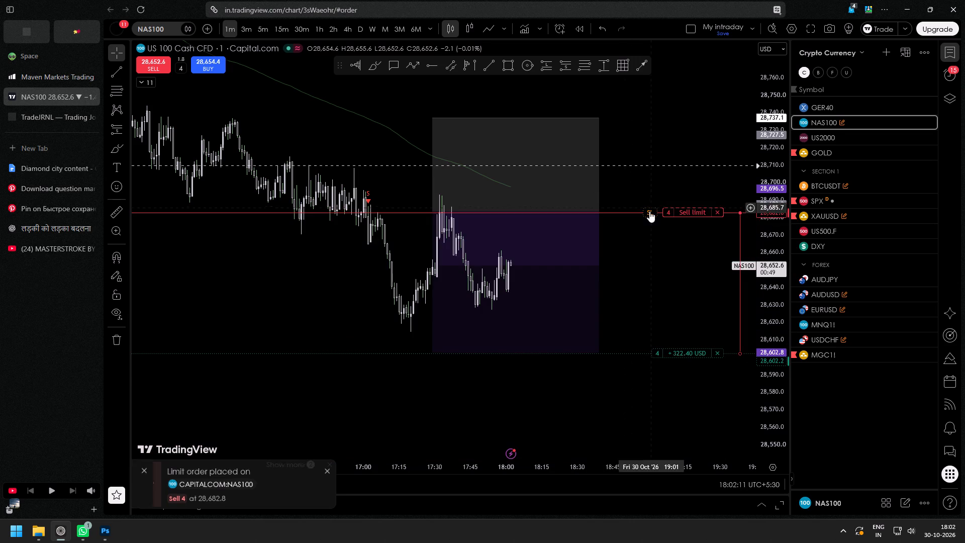
drag(648, 215, 645, 118)
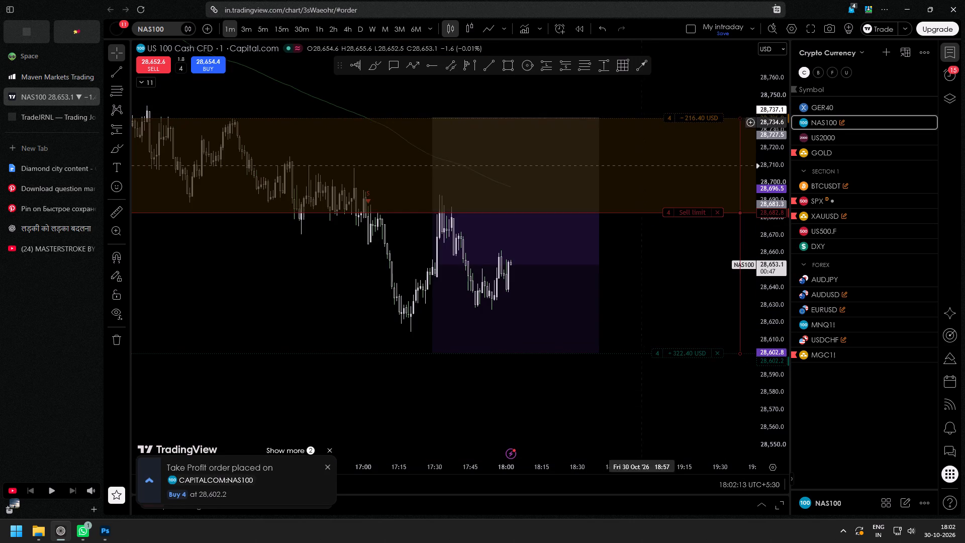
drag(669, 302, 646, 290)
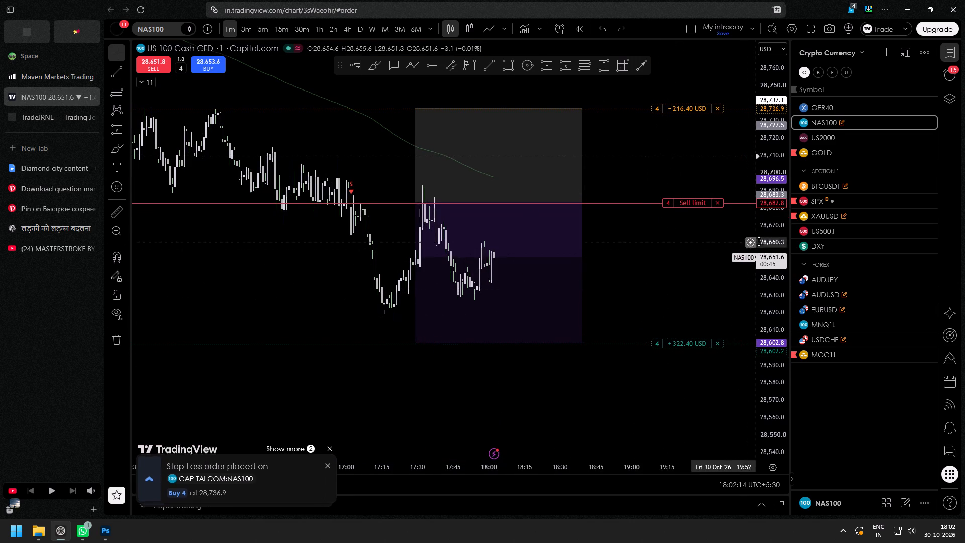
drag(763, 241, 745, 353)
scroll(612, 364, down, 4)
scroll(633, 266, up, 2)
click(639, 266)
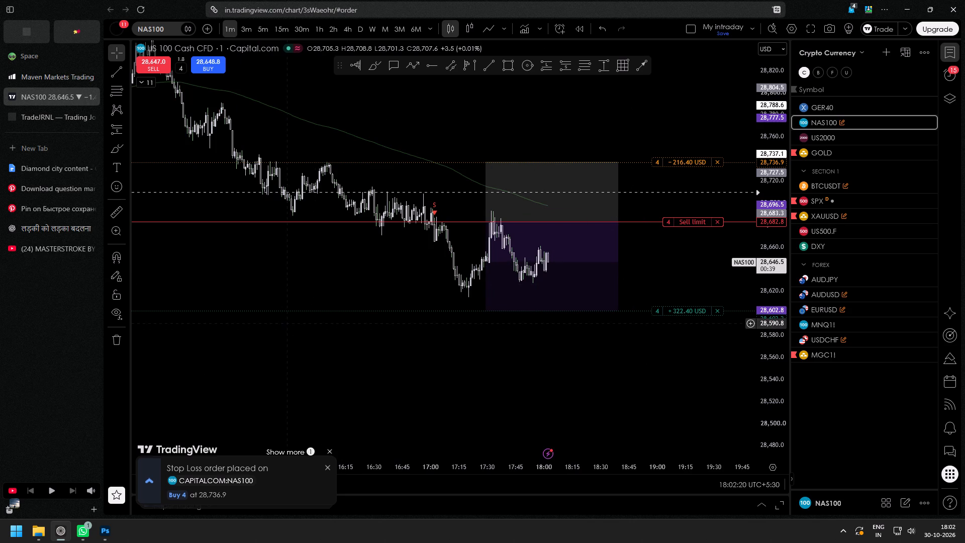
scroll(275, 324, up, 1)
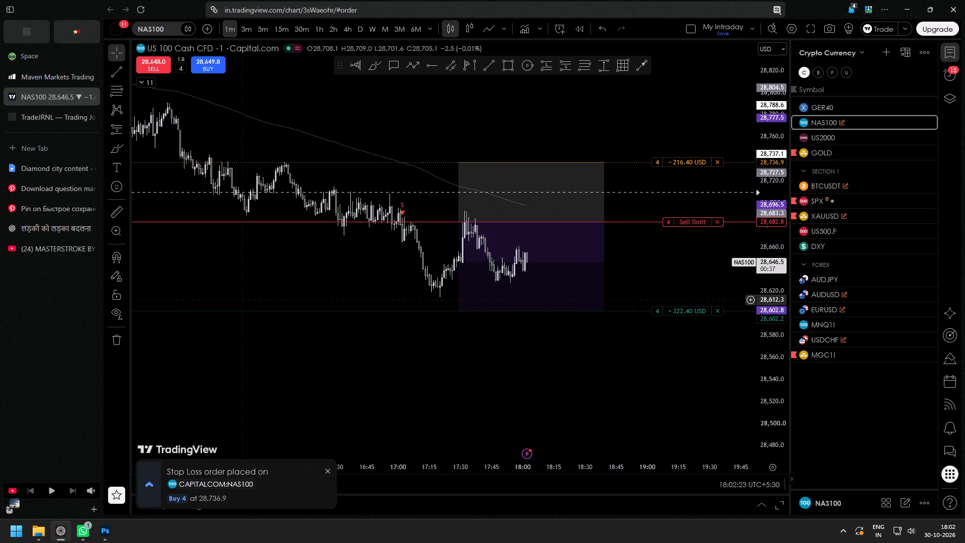
Switch to the YouTube page and open the suggested Taarak Mehta Ka Ooltah Chashmah Episode 883.
click(53, 244)
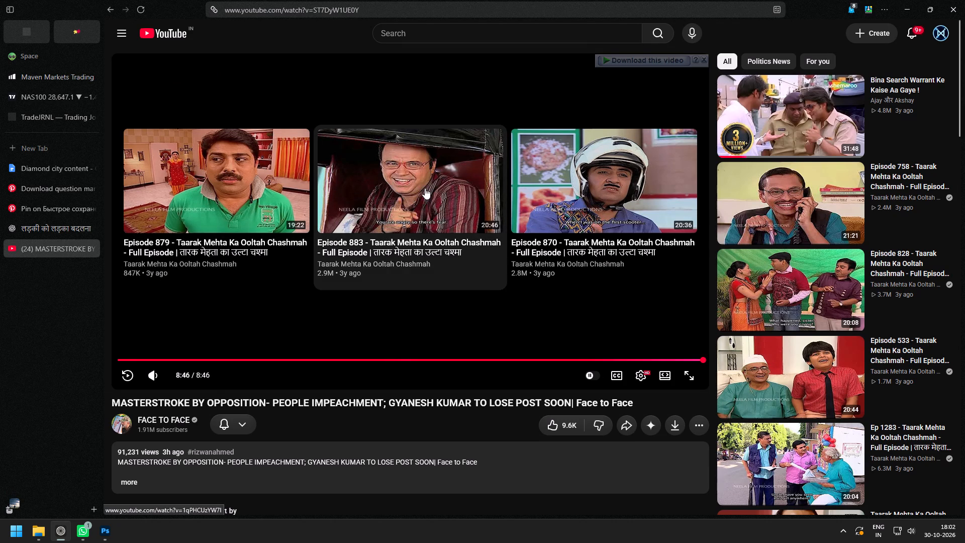
click(424, 188)
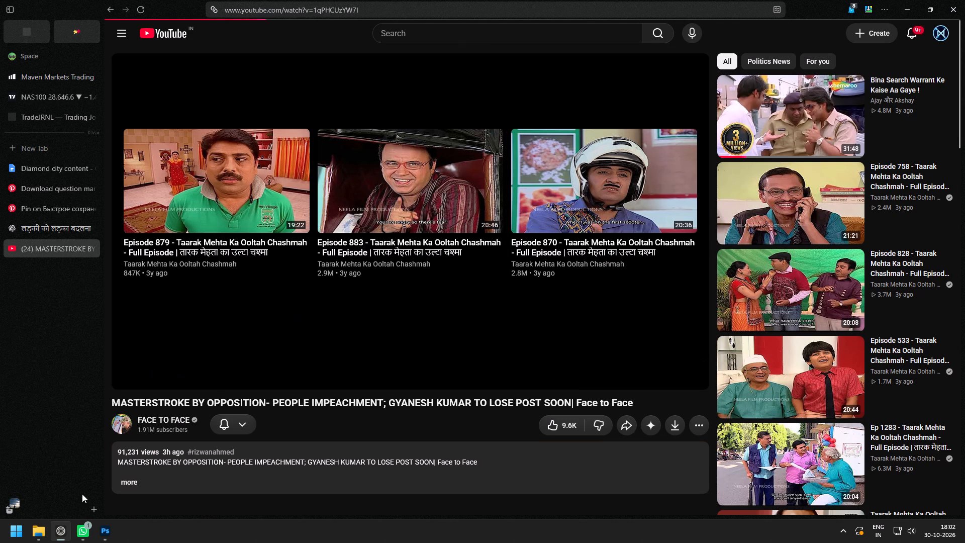
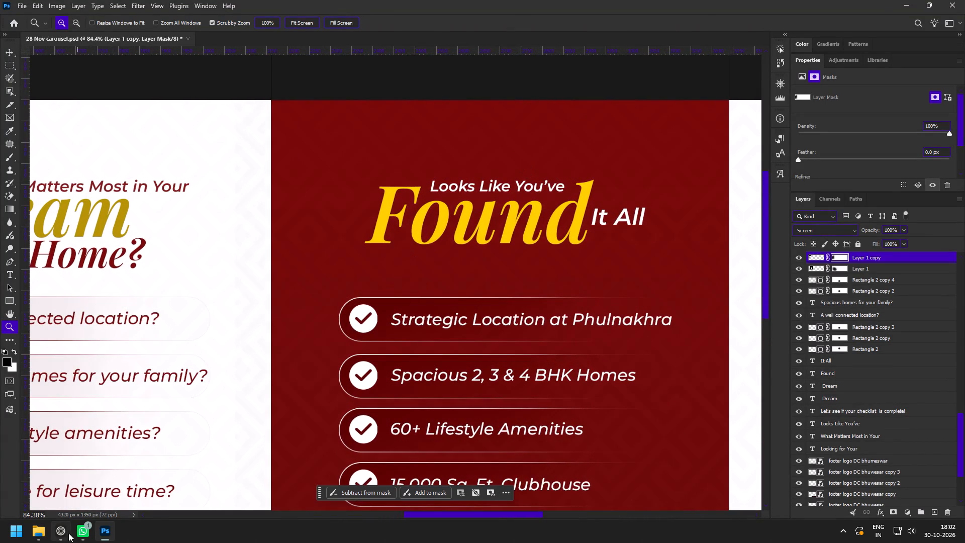
Switch to the browser and review the slide copy in the Diamond city content document.
click(62, 537)
click(168, 377)
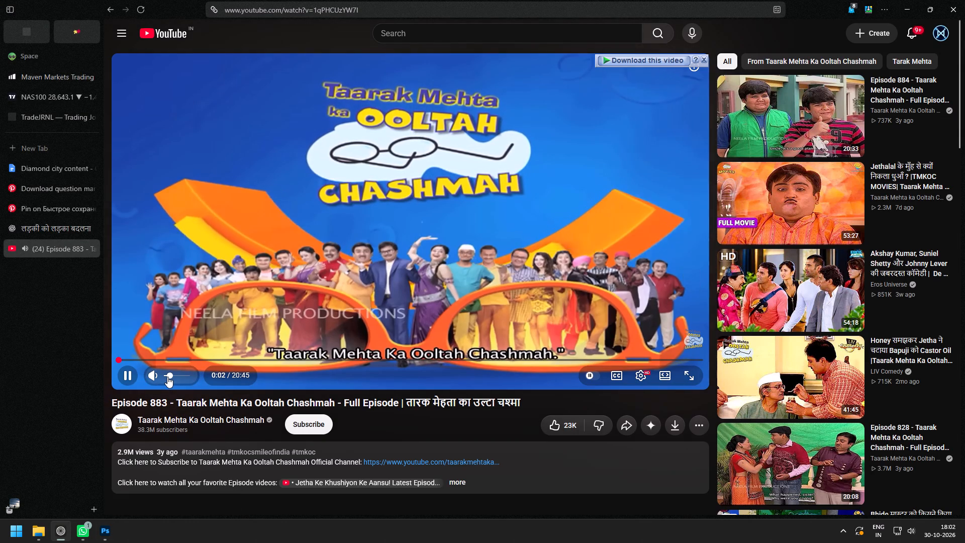
click(52, 172)
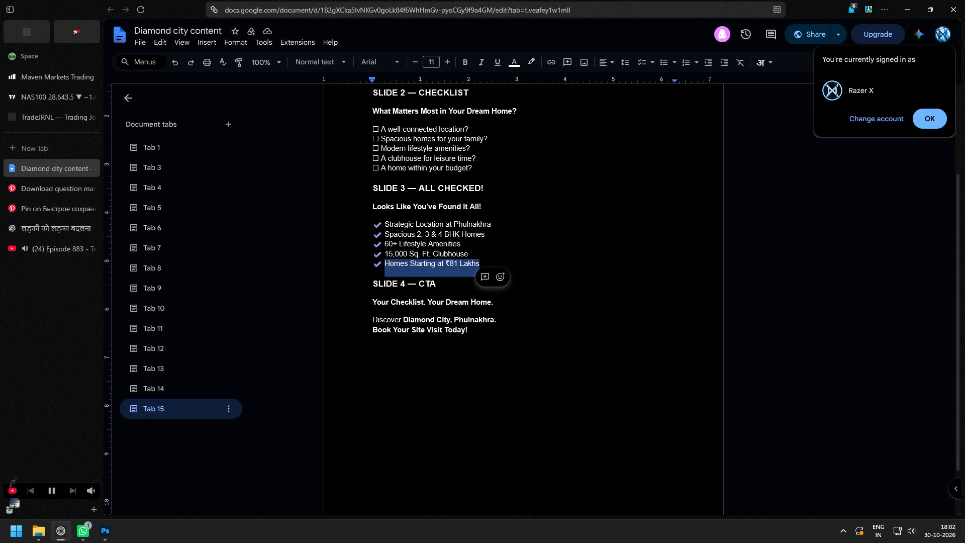
Return to the 28 Nov carousel in Photoshop and examine the layout of its first three slides.
click(114, 541)
key(z)
drag(339, 339, 313, 321)
key(space)
key(space)
key(space)
key(space)
key(space)
key(space)
key(space)
key(space)
key(space)
key(space)
key(space)
key(space)
key(space)
key(space)
key(space)
key(space)
key(space)
key(space)
key(space)
key(space)
drag(269, 356, 417, 287)
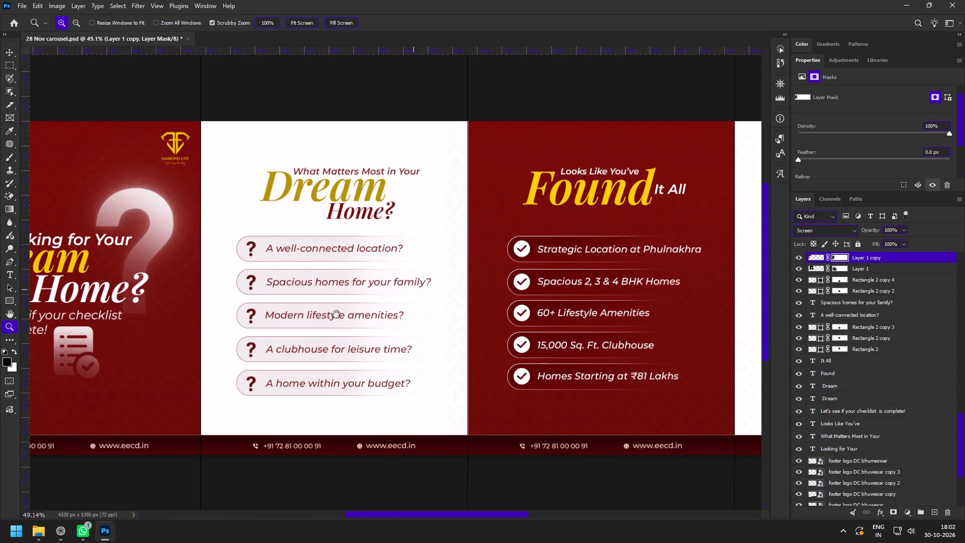
drag(295, 324, 399, 340)
drag(210, 211, 221, 220)
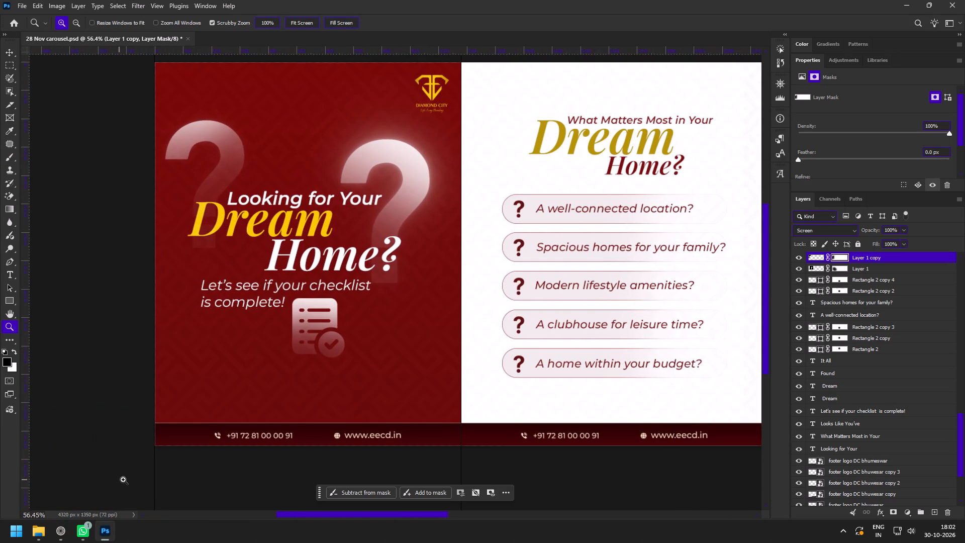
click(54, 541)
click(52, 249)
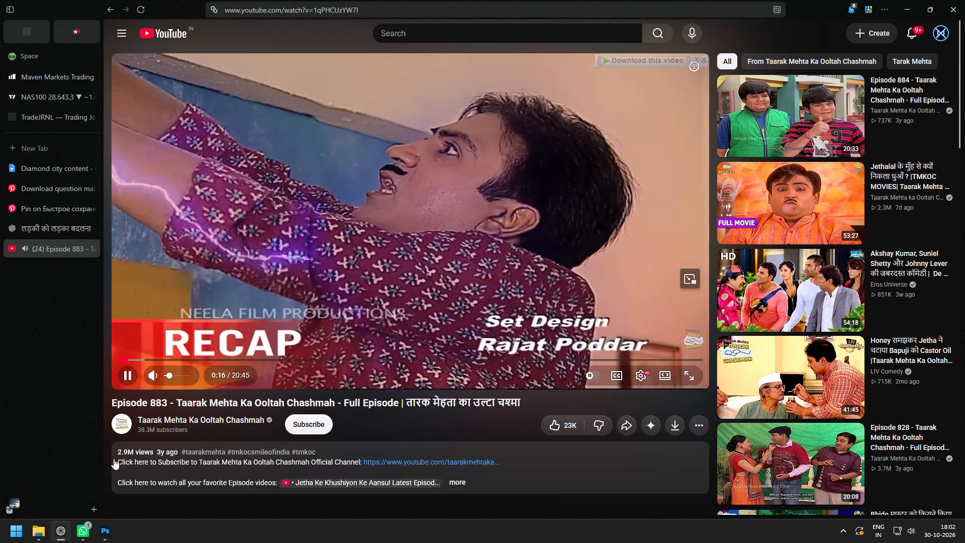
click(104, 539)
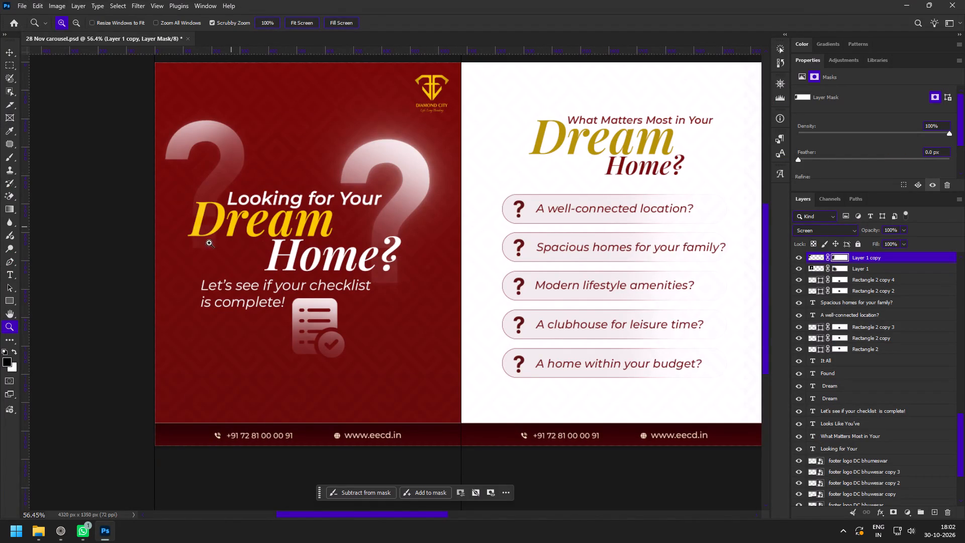
Switch to the Pinterest page in the browser and search for "looking for home".
click(63, 529)
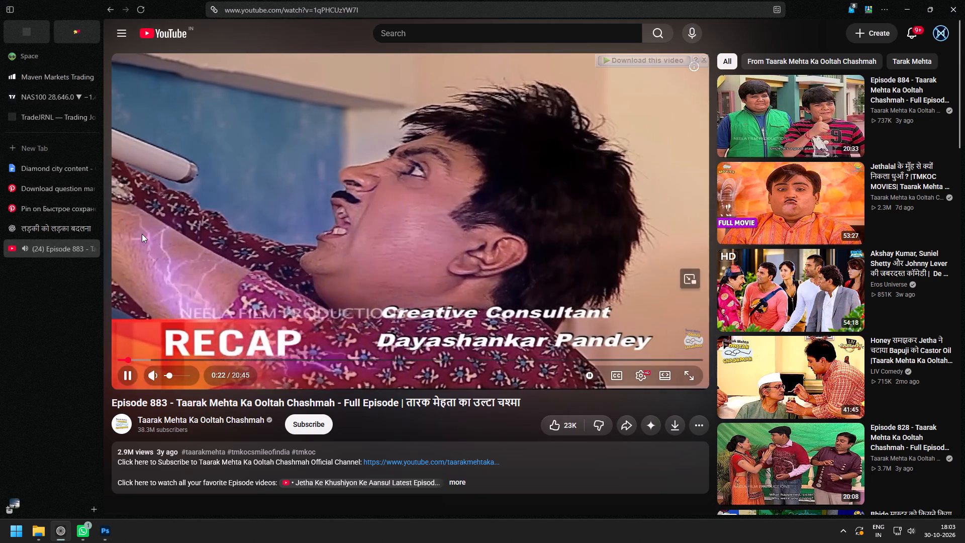
click(53, 186)
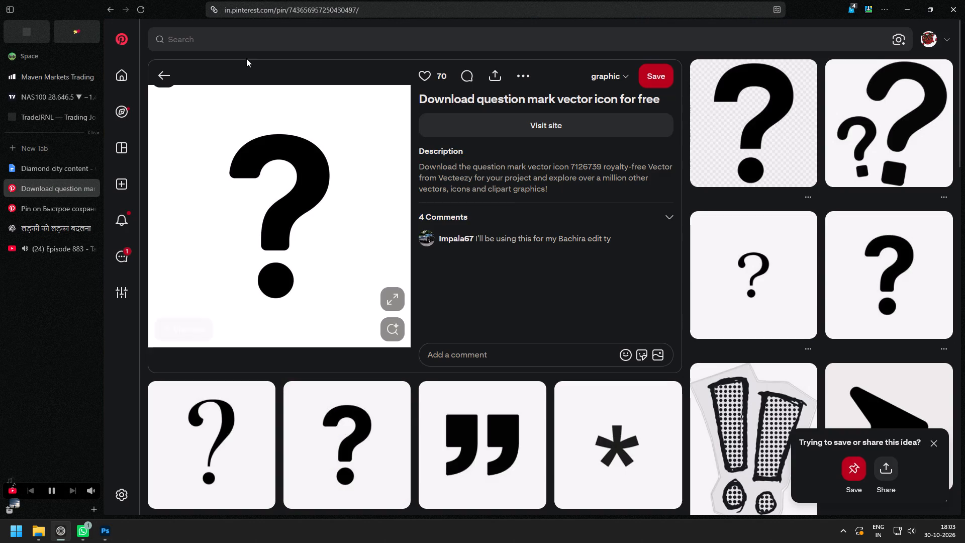
click(243, 42)
text(home)
key(space)
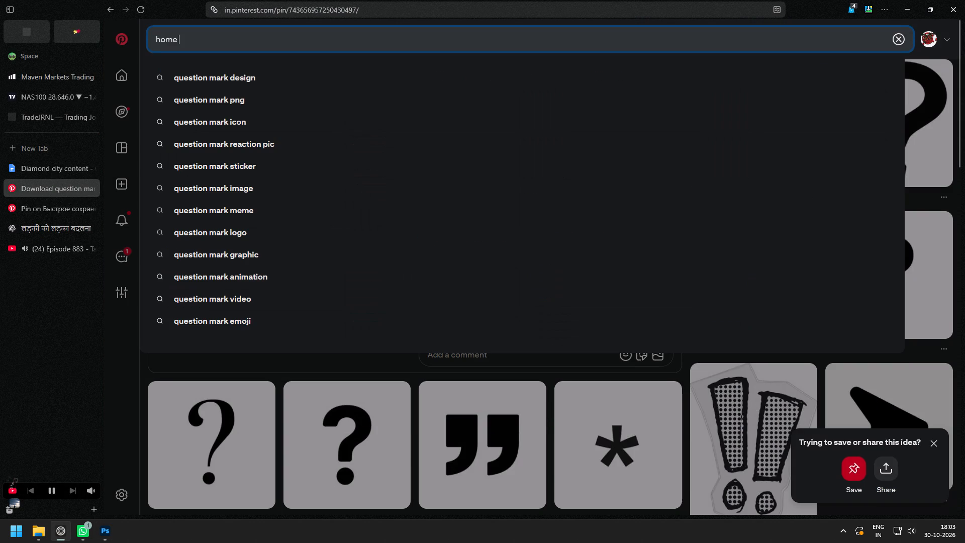
key(ctrl+a)
text(looking for home)
key(space)
key(Return)
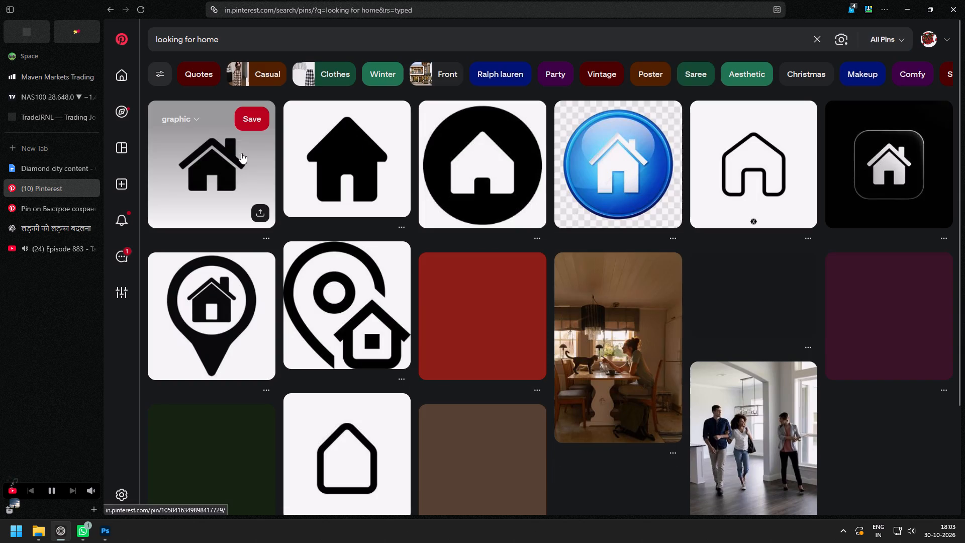
Extend the Pinterest search to "looking for home desing" for layout references.
scroll(567, 215, down, 1)
scroll(535, 209, up, 4)
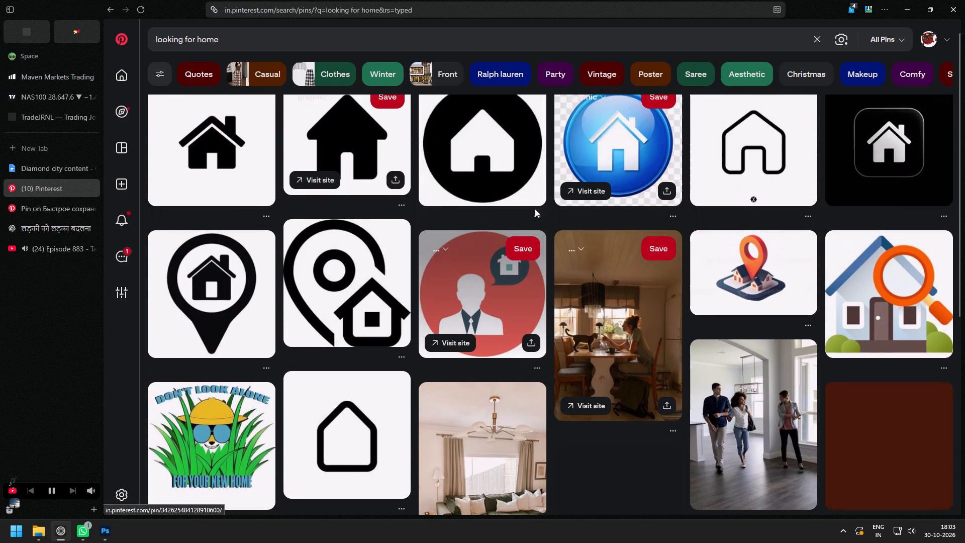
click(247, 27)
key(space)
text(desing)
key(space)
key(Return)
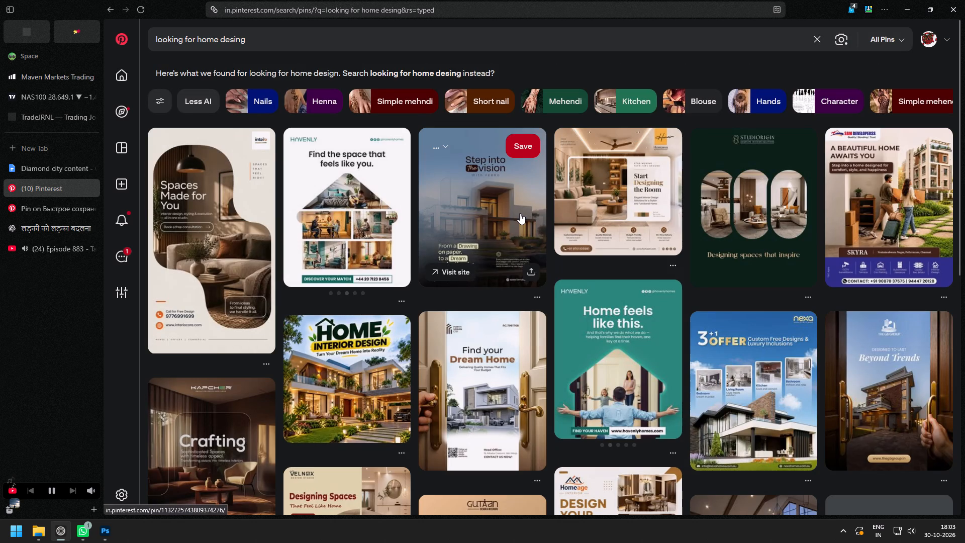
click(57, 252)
Switch to Photoshop, delete the pattern overlay from the first slide's background, and select the gradient fill layer beneath it.
click(103, 531)
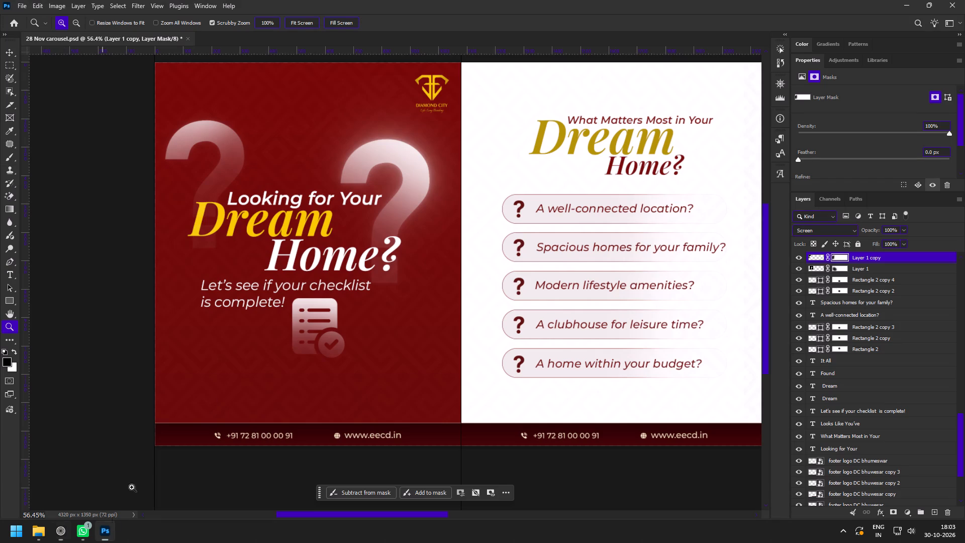
key(v)
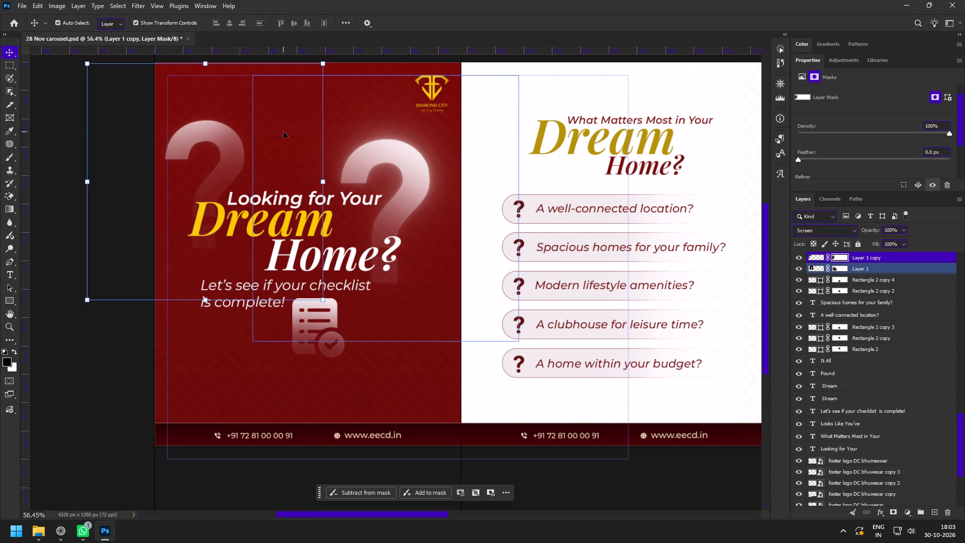
click(280, 405)
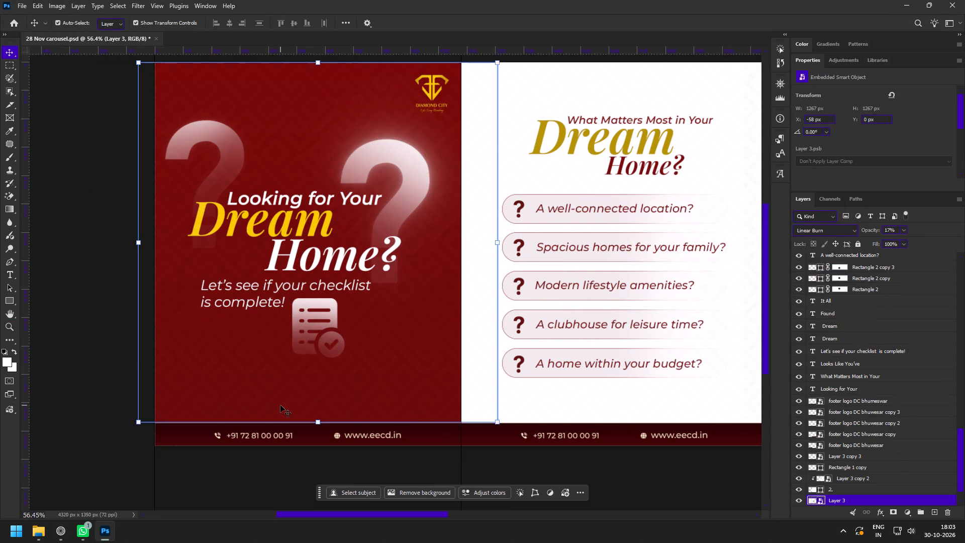
key(Delete)
click(280, 405)
Browse the Dimond City Ested state folder in File Explorer for a residential building image suited to the first slide.
click(31, 538)
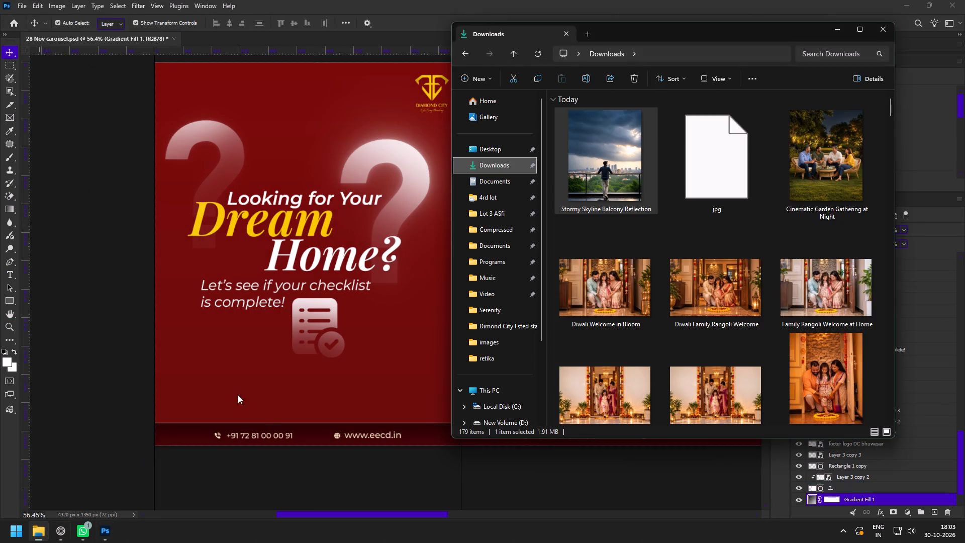
click(503, 329)
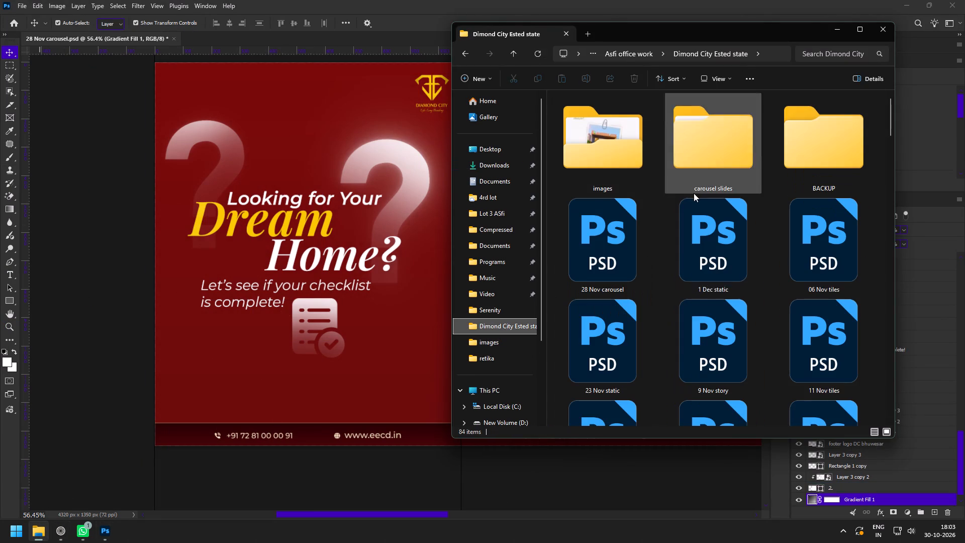
scroll(685, 196, down, 3)
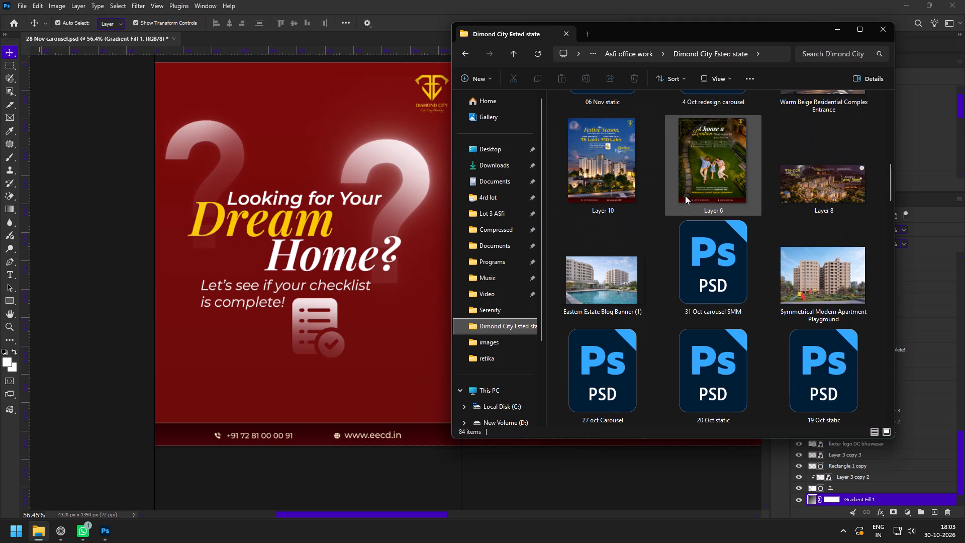
scroll(685, 196, down, 8)
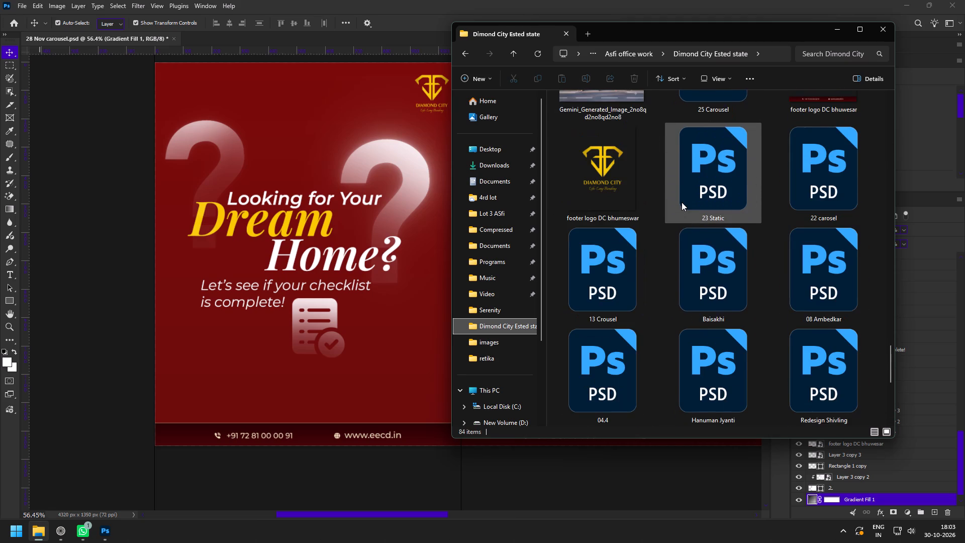
scroll(682, 202, up, 1)
scroll(682, 202, down, 5)
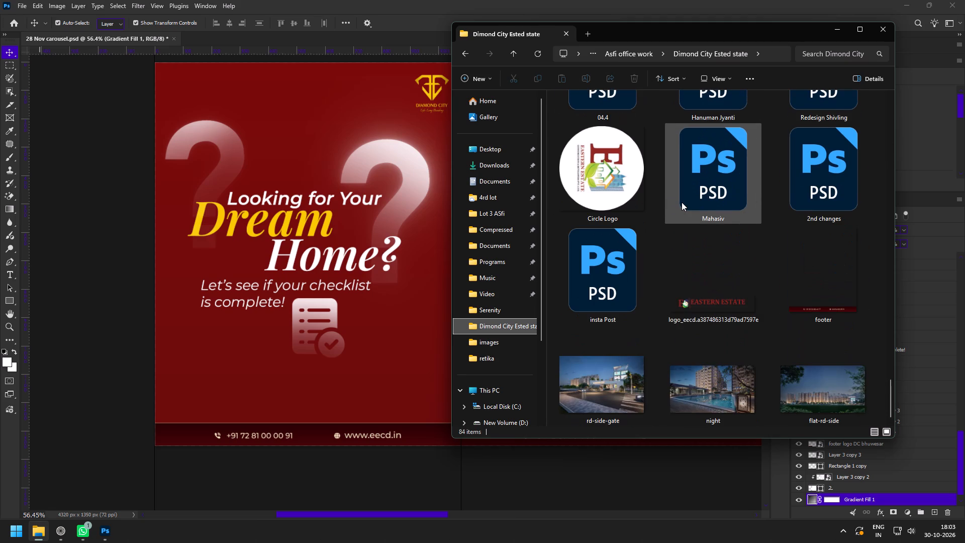
click(836, 391)
scroll(836, 391, up, 3)
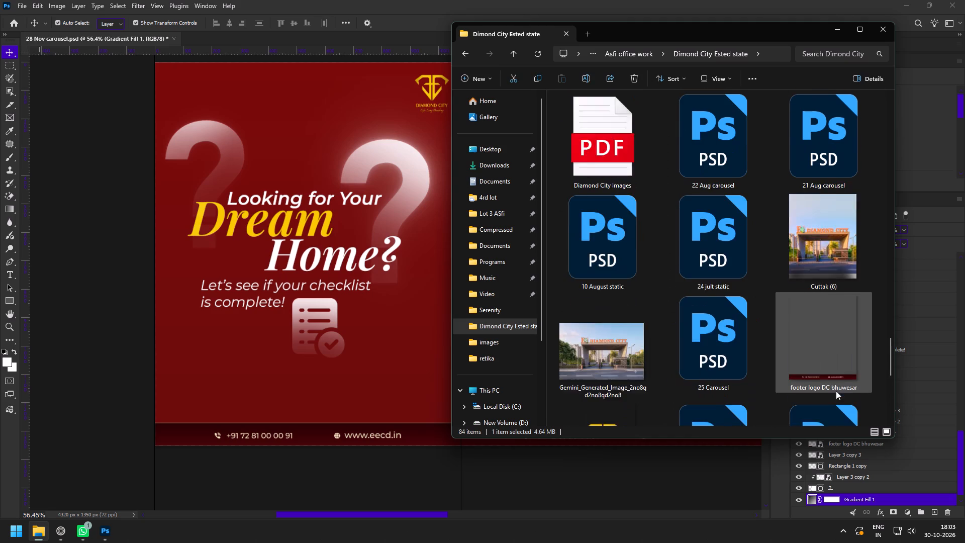
scroll(836, 391, up, 1)
scroll(836, 391, down, 1)
scroll(836, 391, up, 2)
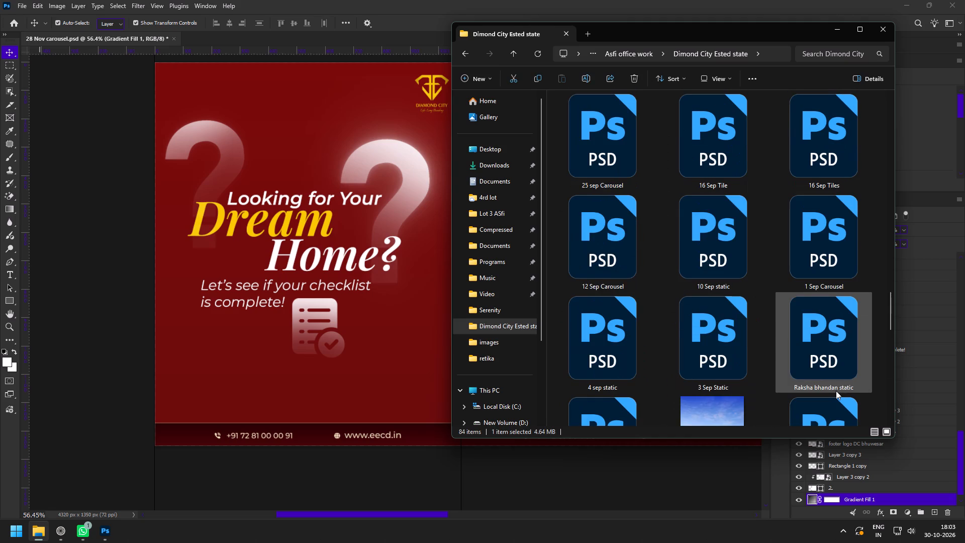
scroll(836, 391, up, 5)
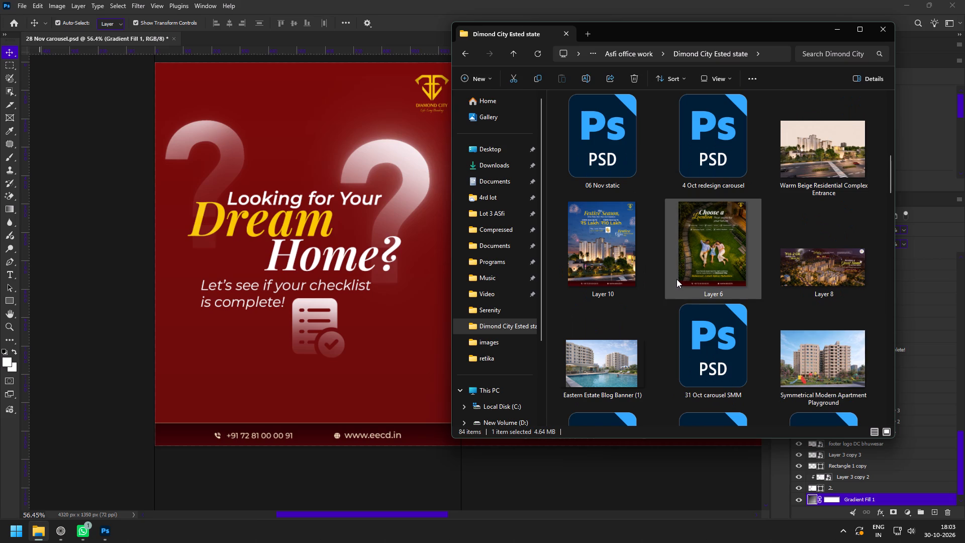
scroll(677, 279, up, 5)
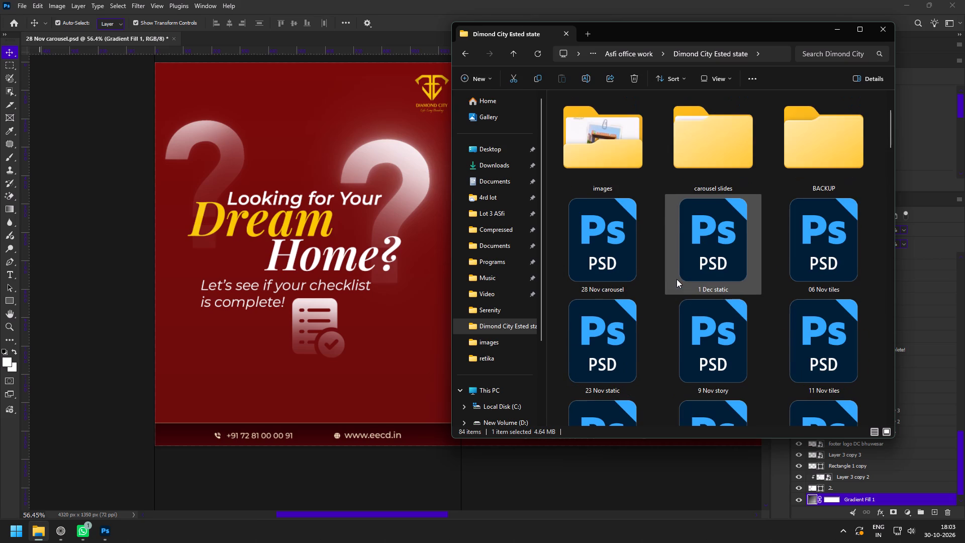
scroll(677, 279, down, 3)
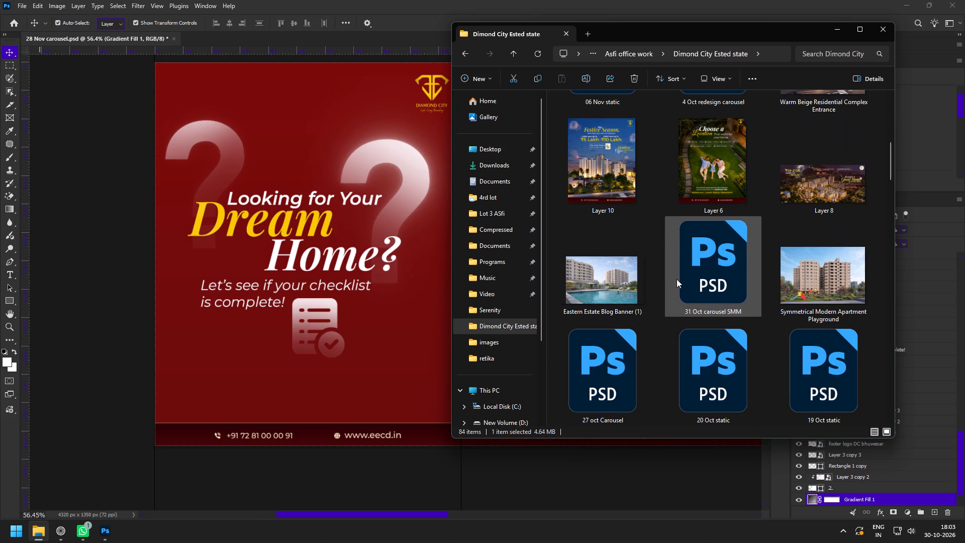
scroll(668, 176, down, 1)
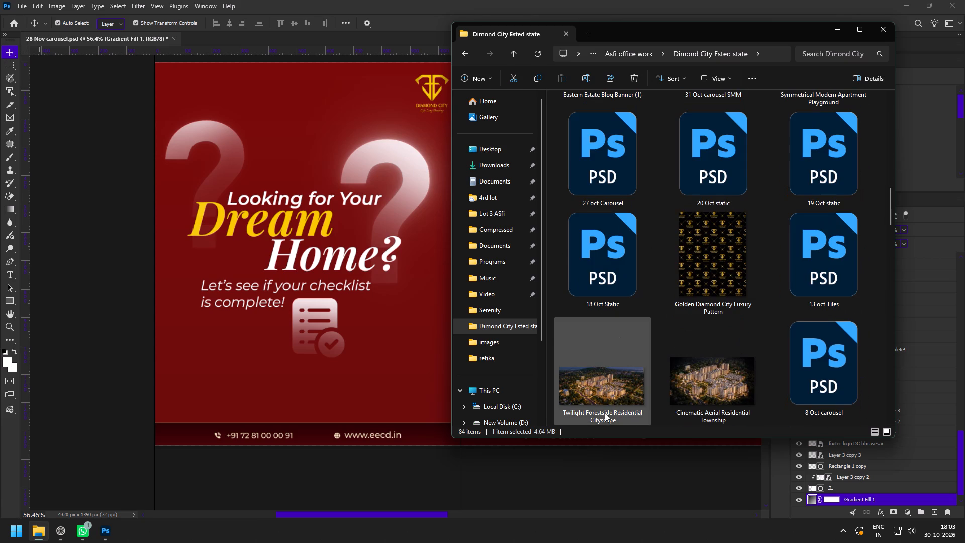
click(610, 387)
click(715, 383)
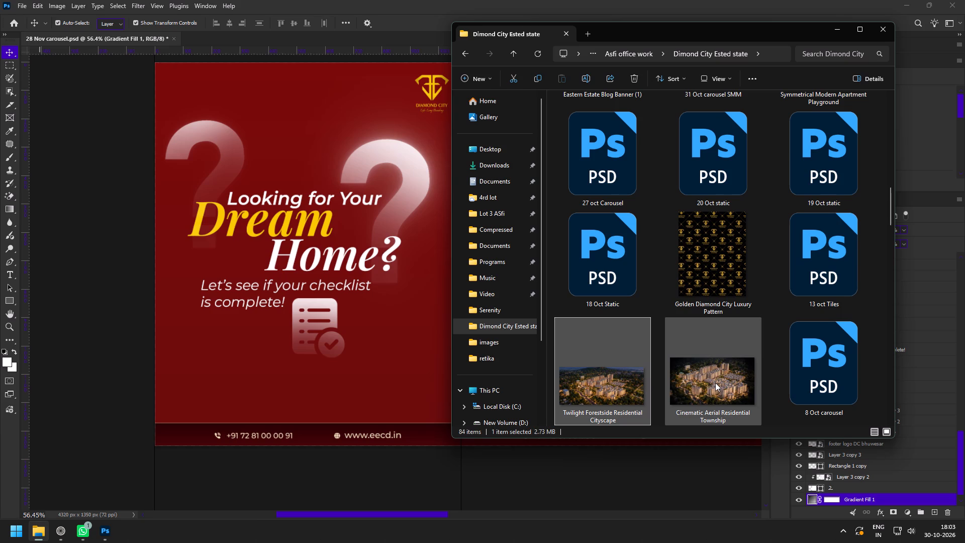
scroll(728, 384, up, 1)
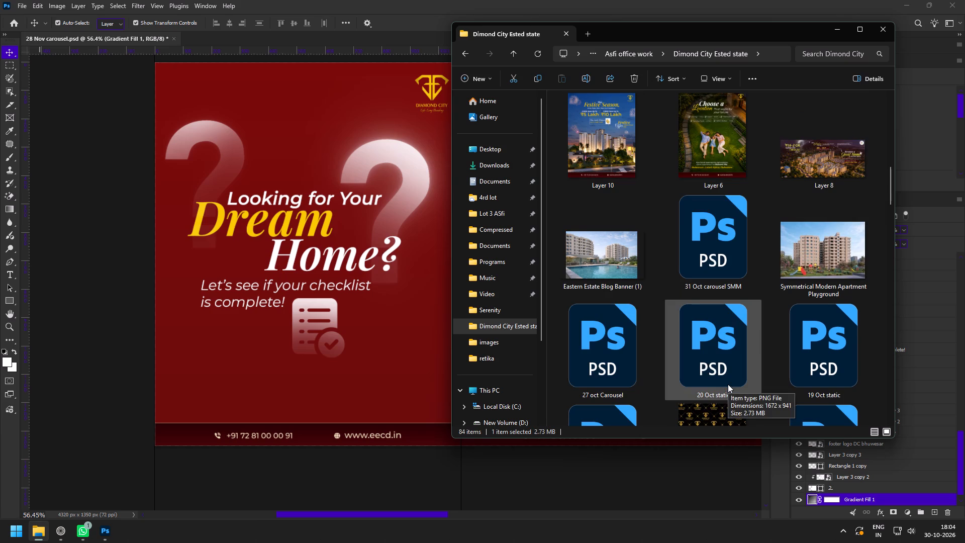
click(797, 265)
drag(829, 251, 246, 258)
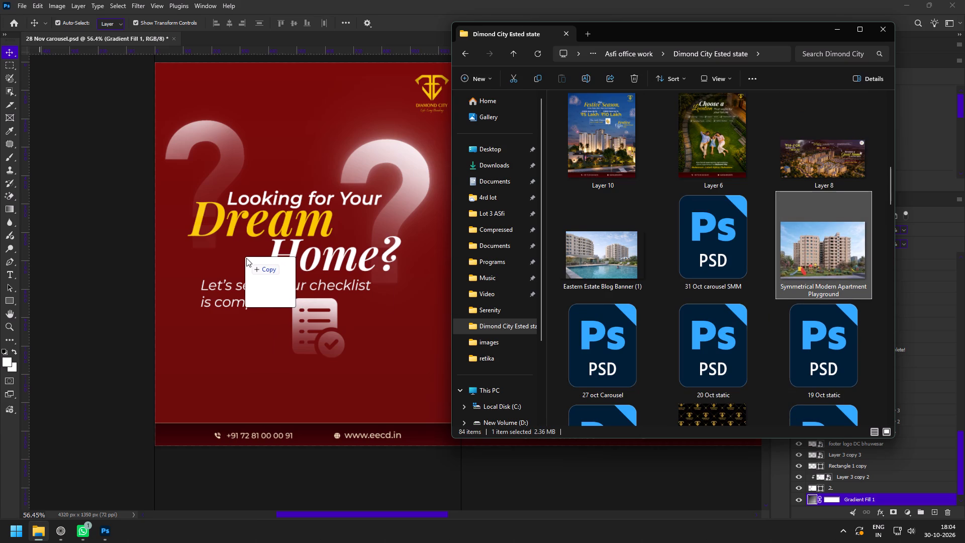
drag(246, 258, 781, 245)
Place the Cinematic Aerial Residential Township image behind the first slide's text, scaled to about 143% to fill the slide.
scroll(700, 359, down, 1)
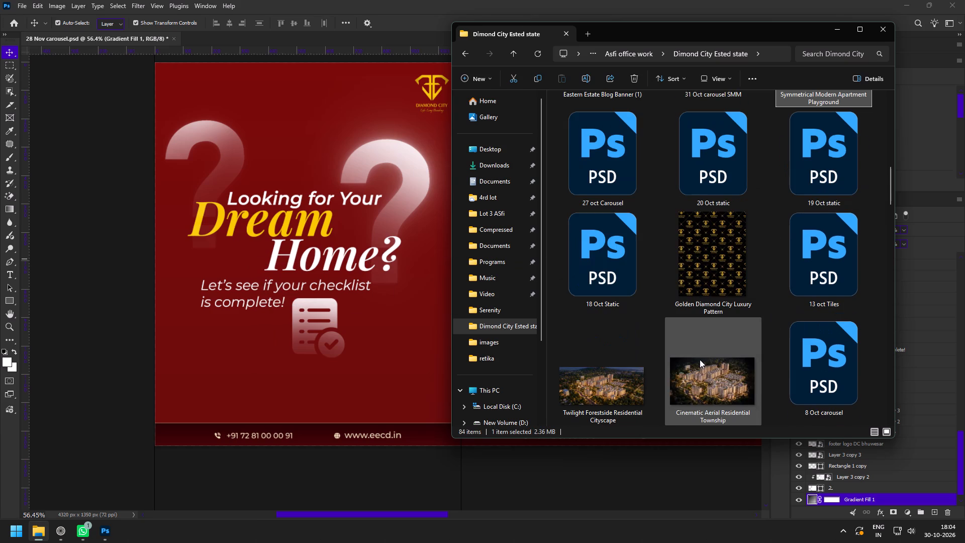
click(690, 373)
drag(709, 377, 231, 295)
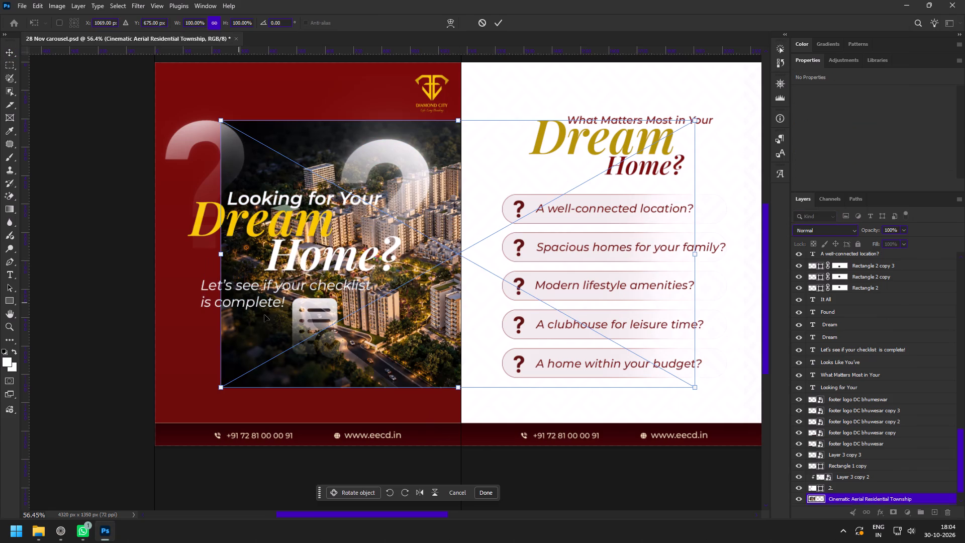
drag(411, 359, 289, 356)
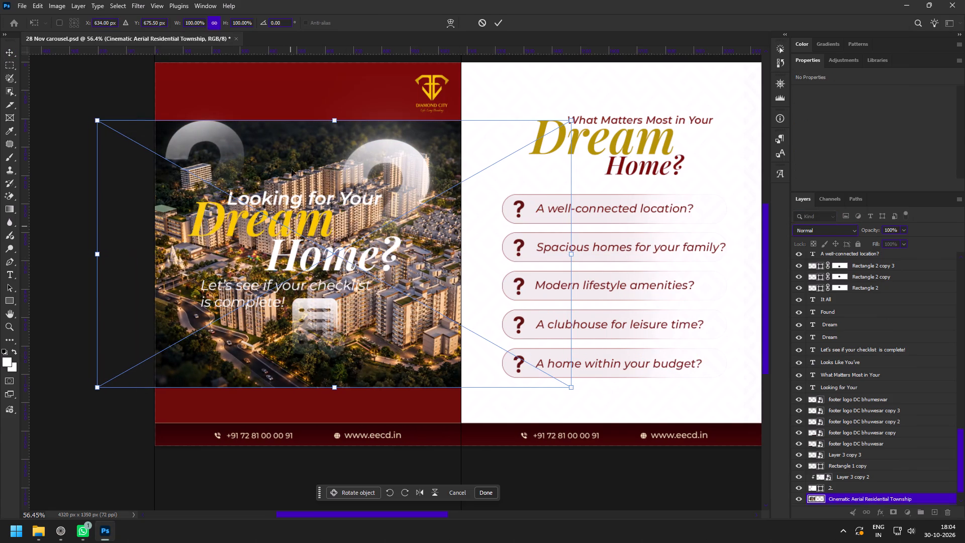
drag(331, 119, 333, 61)
drag(336, 388, 331, 443)
drag(358, 396, 353, 396)
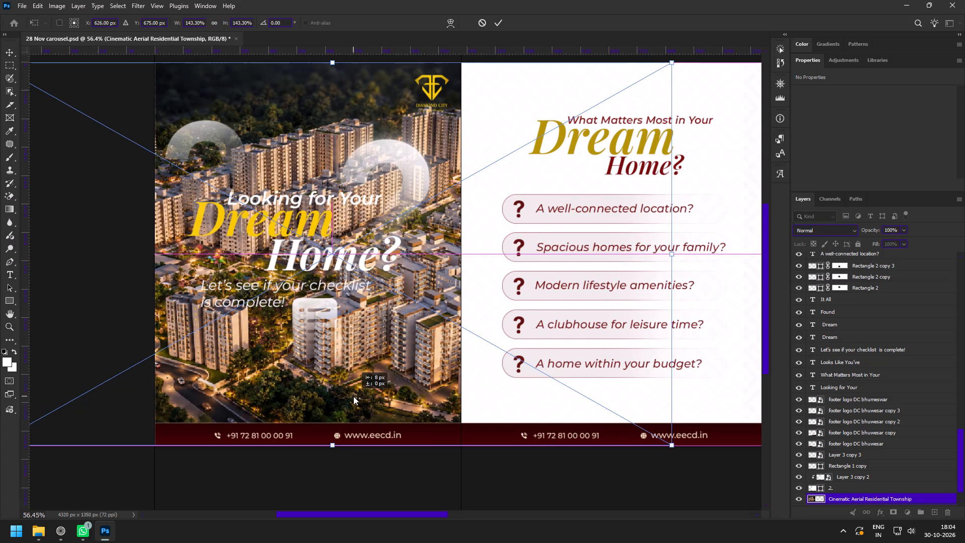
drag(353, 396, 350, 396)
click(500, 20)
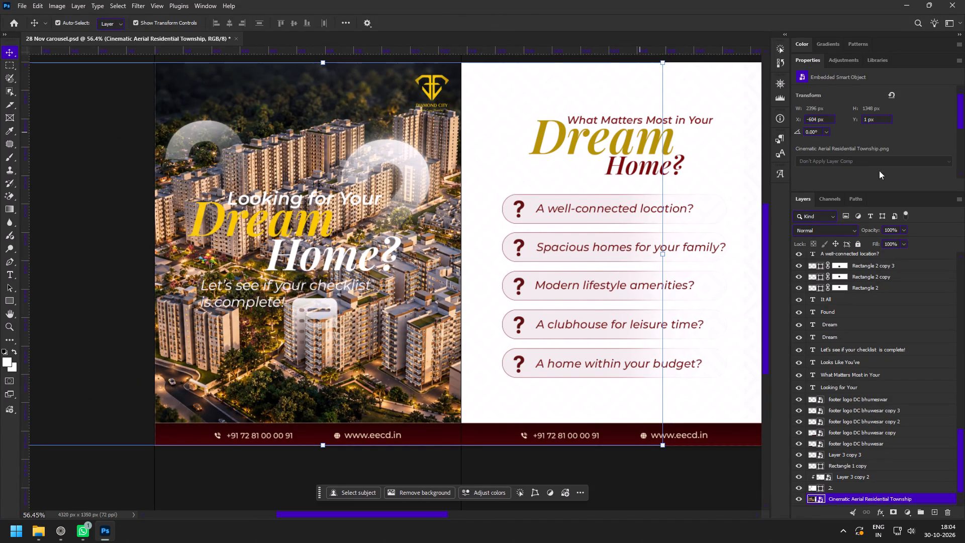
Reduce the opacity of the first slide's township image to 45%.
drag(873, 229, 861, 230)
drag(868, 231, 857, 229)
drag(867, 230, 860, 231)
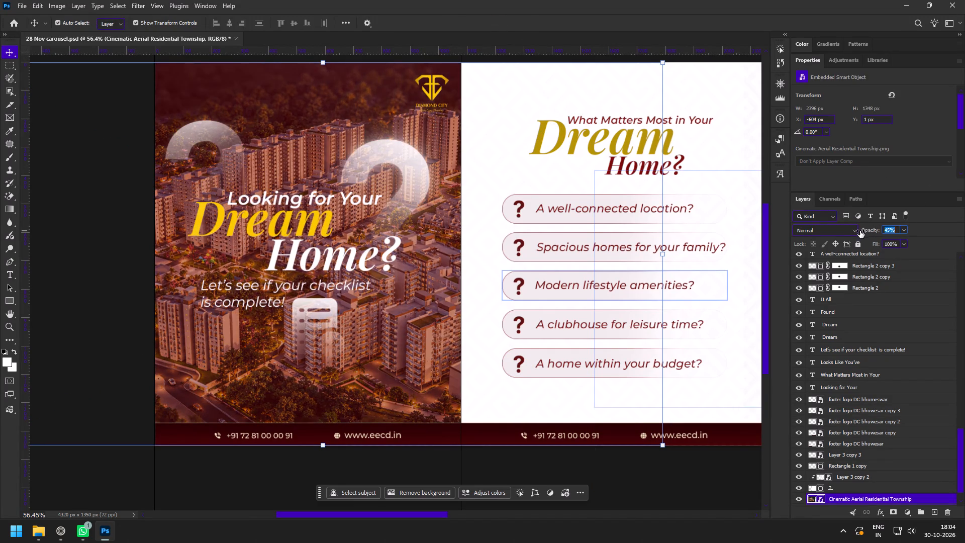
Lower the township image's opacity to 9% so the first slide's red background dominates.
drag(860, 231, 858, 230)
drag(868, 231, 860, 231)
click(864, 231)
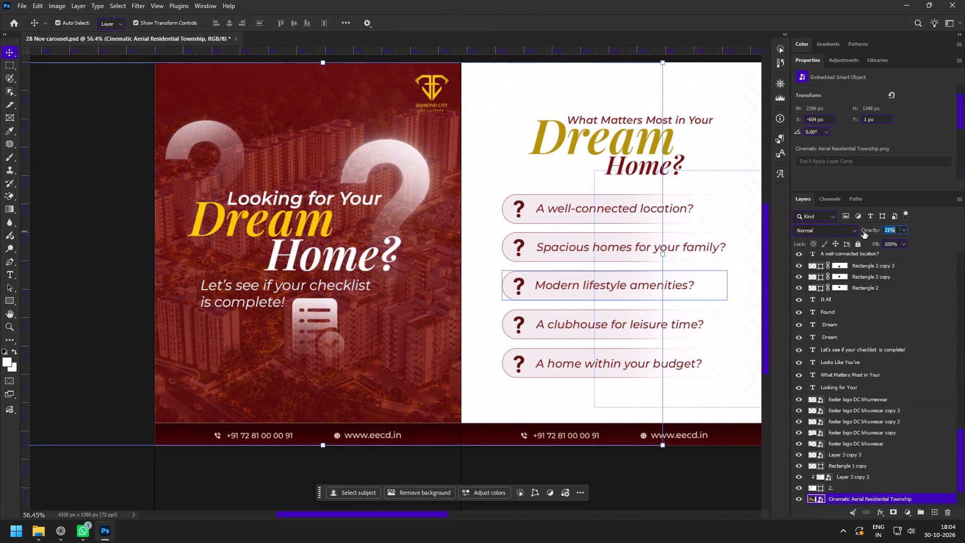
click(864, 231)
click(862, 231)
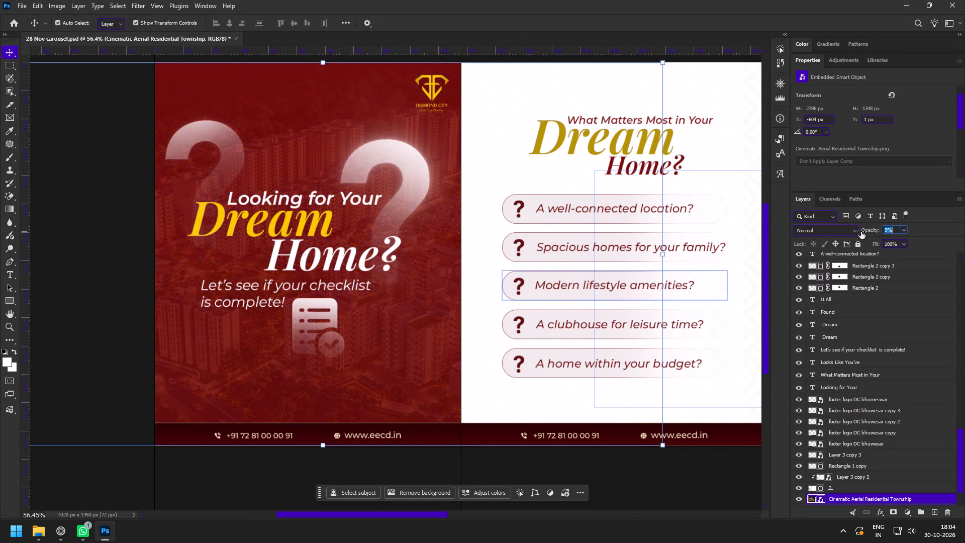
key(z)
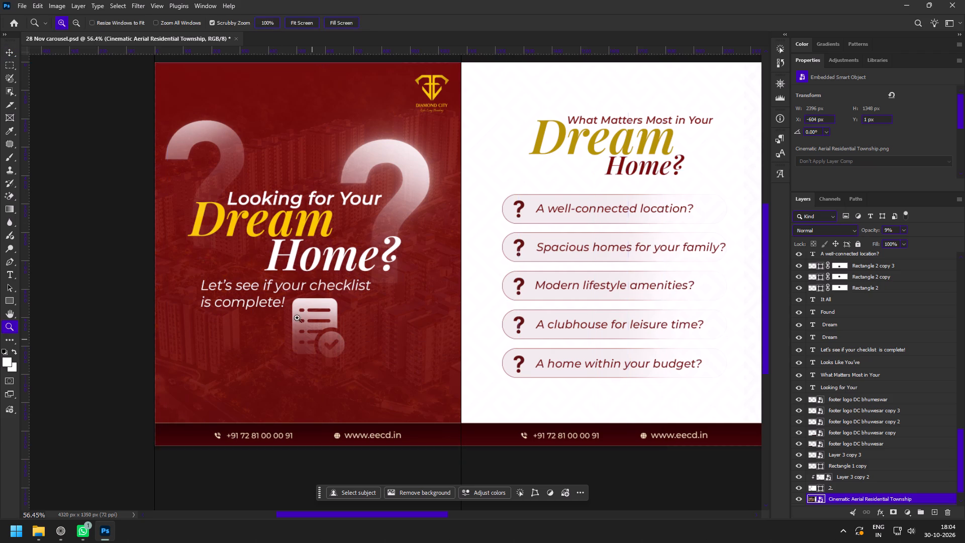
drag(240, 217, 253, 231)
key(ctrl+z)
key(z)
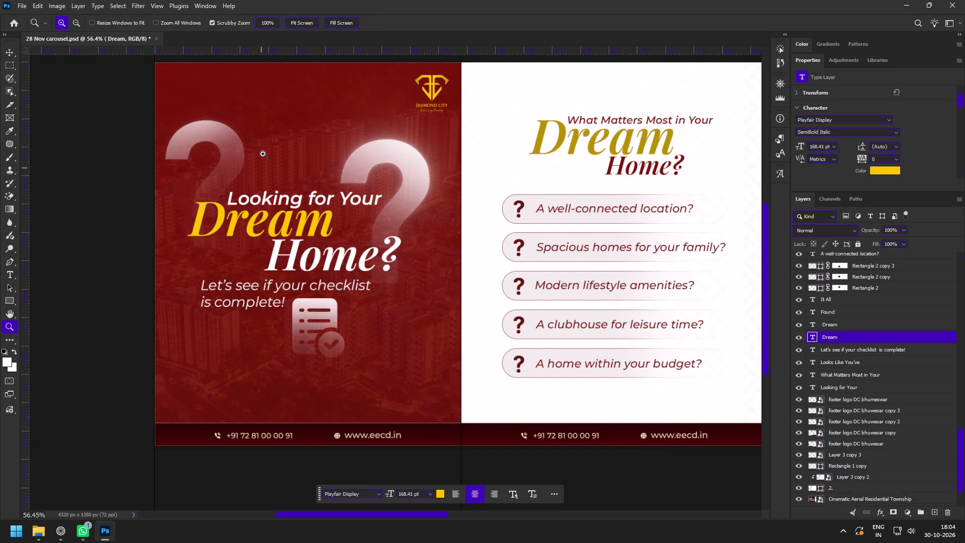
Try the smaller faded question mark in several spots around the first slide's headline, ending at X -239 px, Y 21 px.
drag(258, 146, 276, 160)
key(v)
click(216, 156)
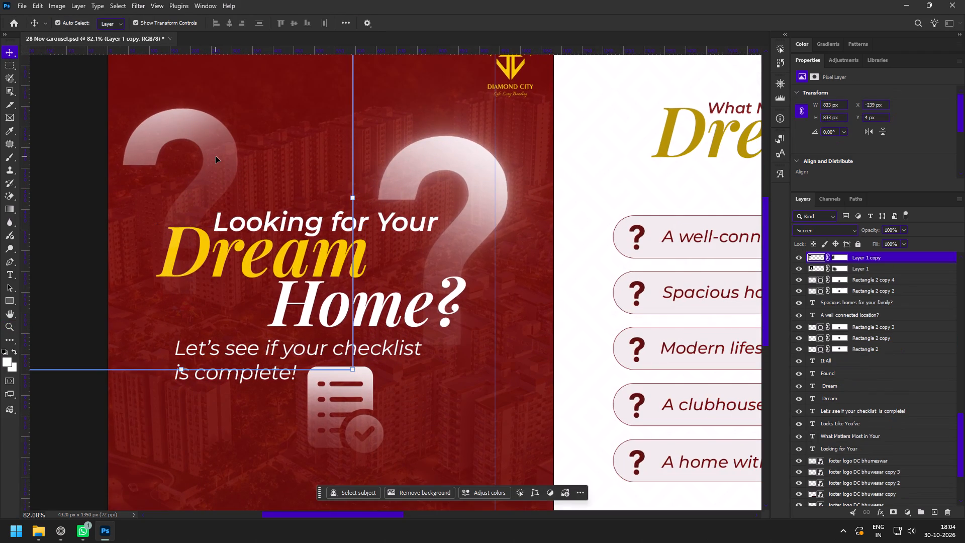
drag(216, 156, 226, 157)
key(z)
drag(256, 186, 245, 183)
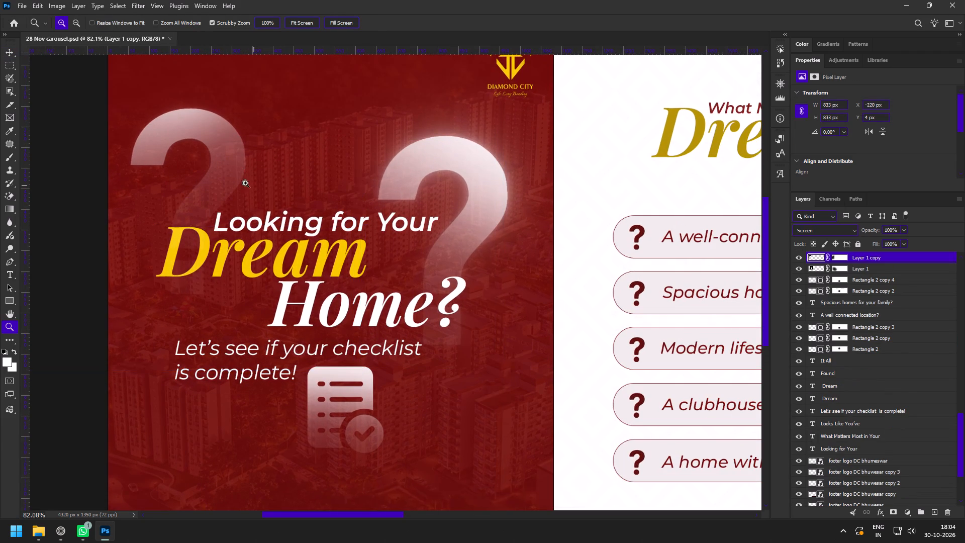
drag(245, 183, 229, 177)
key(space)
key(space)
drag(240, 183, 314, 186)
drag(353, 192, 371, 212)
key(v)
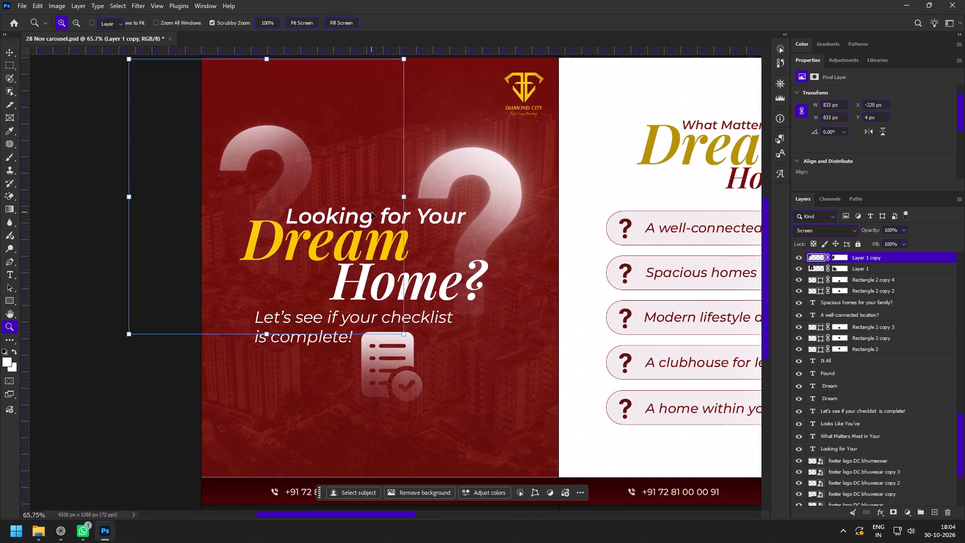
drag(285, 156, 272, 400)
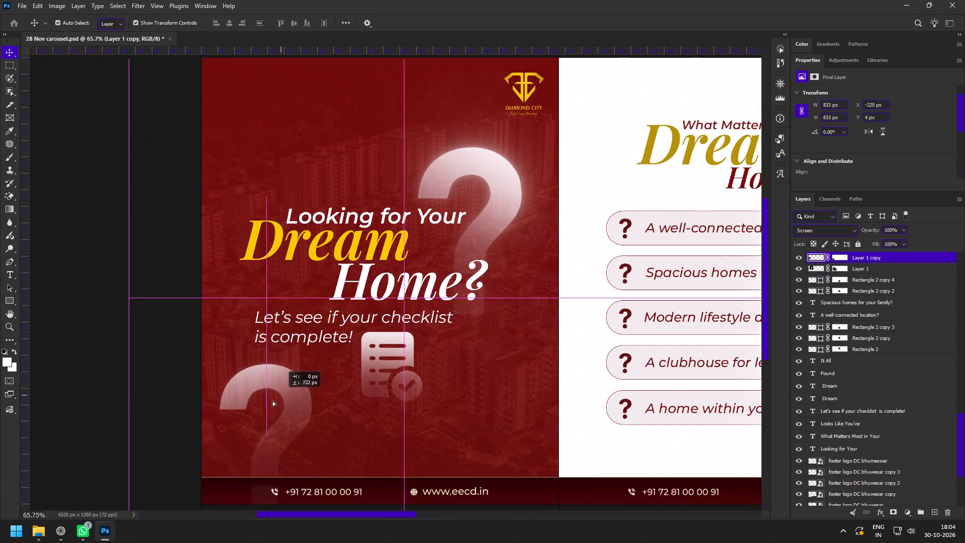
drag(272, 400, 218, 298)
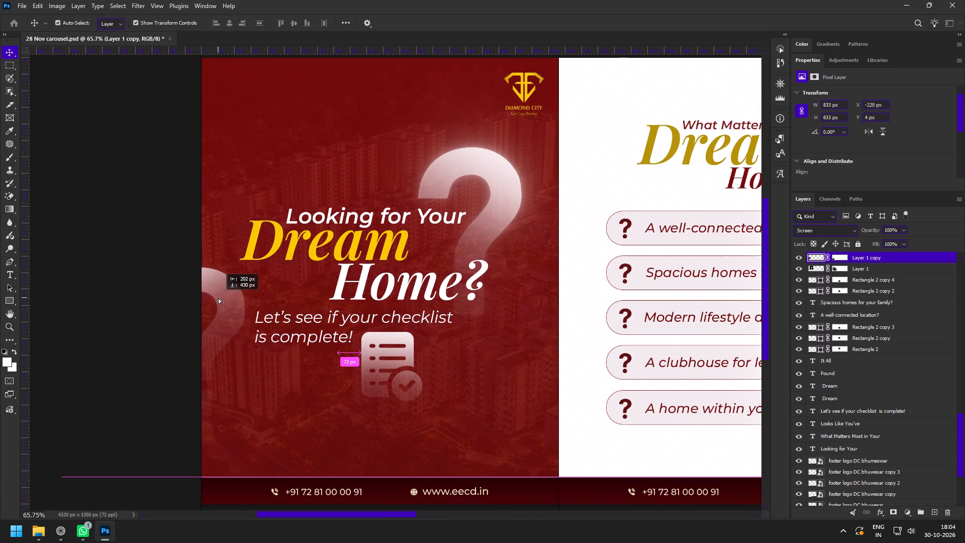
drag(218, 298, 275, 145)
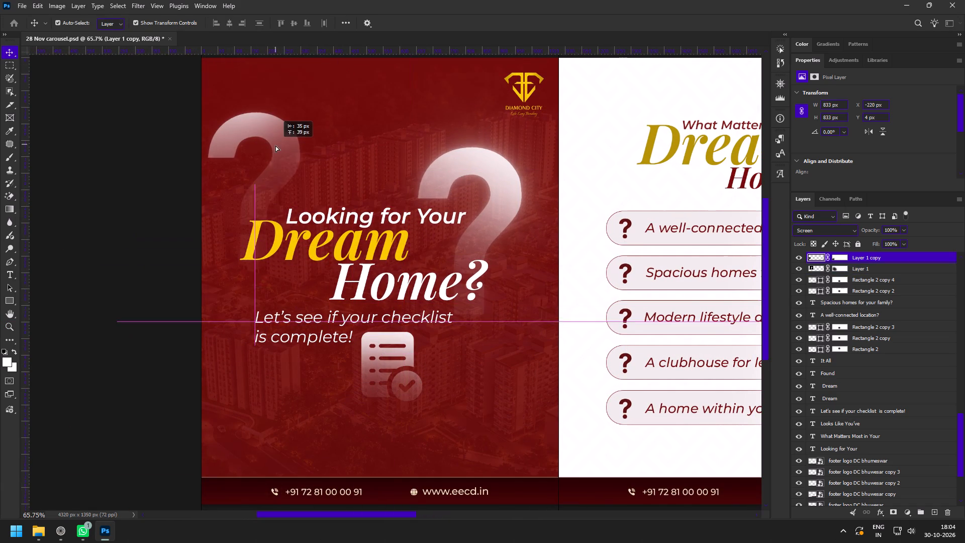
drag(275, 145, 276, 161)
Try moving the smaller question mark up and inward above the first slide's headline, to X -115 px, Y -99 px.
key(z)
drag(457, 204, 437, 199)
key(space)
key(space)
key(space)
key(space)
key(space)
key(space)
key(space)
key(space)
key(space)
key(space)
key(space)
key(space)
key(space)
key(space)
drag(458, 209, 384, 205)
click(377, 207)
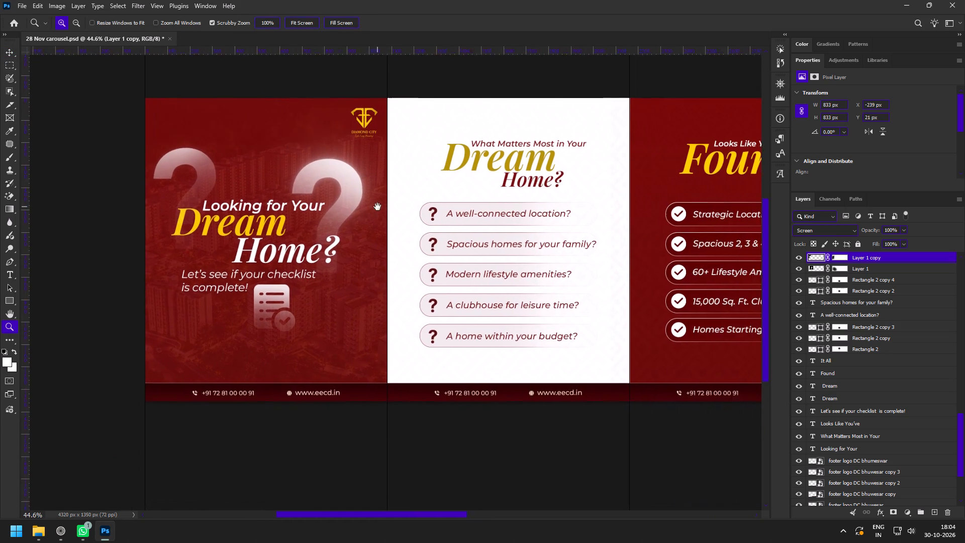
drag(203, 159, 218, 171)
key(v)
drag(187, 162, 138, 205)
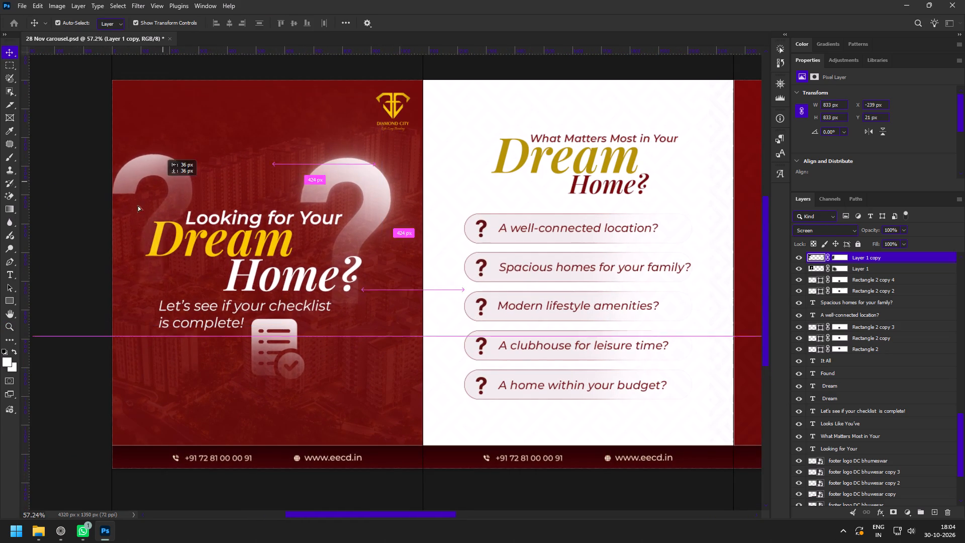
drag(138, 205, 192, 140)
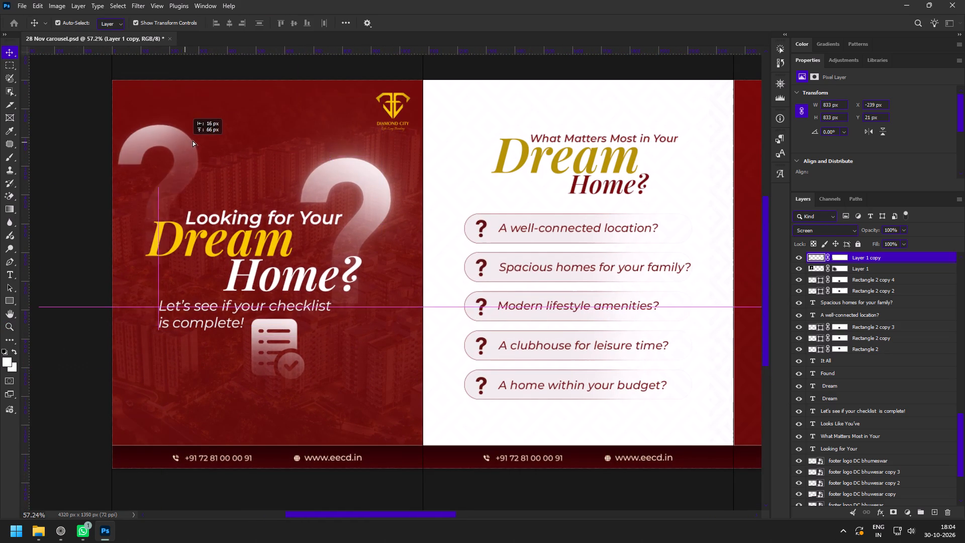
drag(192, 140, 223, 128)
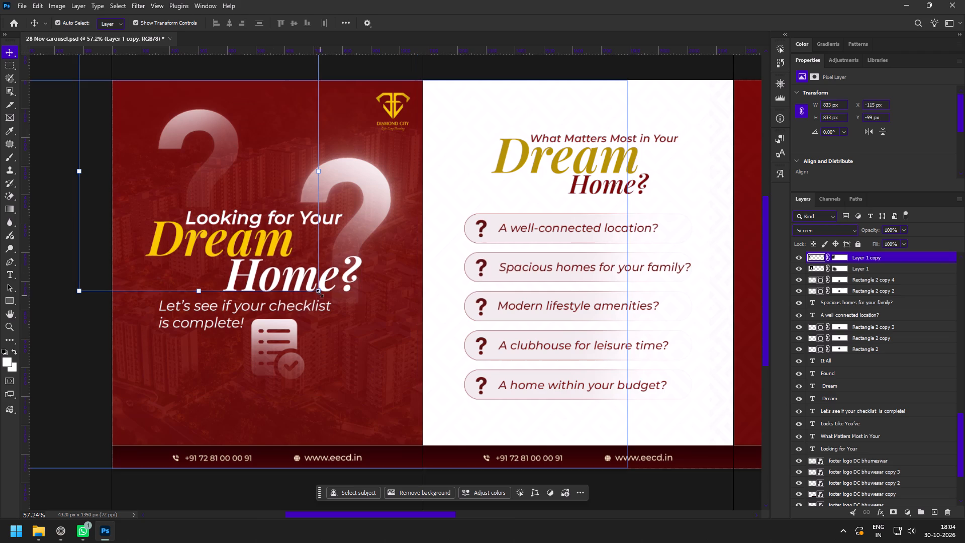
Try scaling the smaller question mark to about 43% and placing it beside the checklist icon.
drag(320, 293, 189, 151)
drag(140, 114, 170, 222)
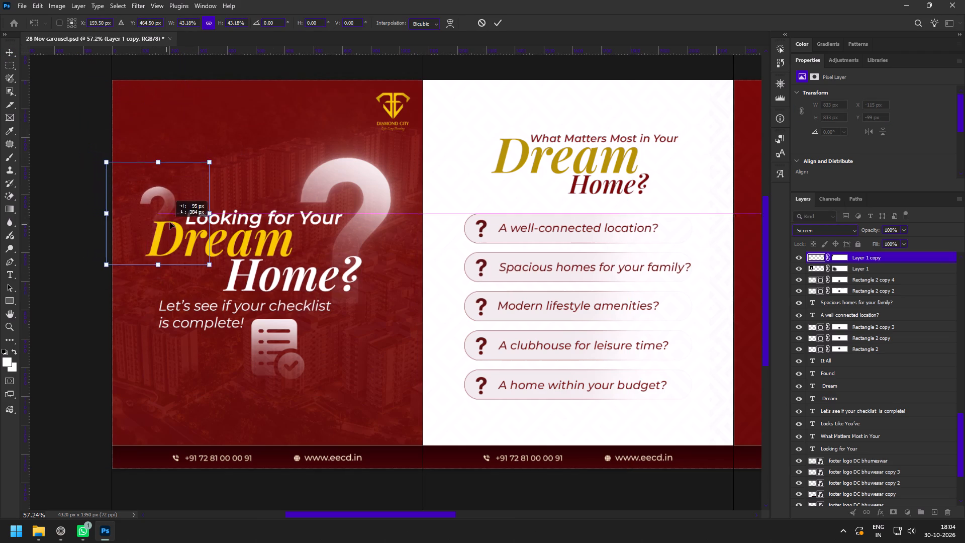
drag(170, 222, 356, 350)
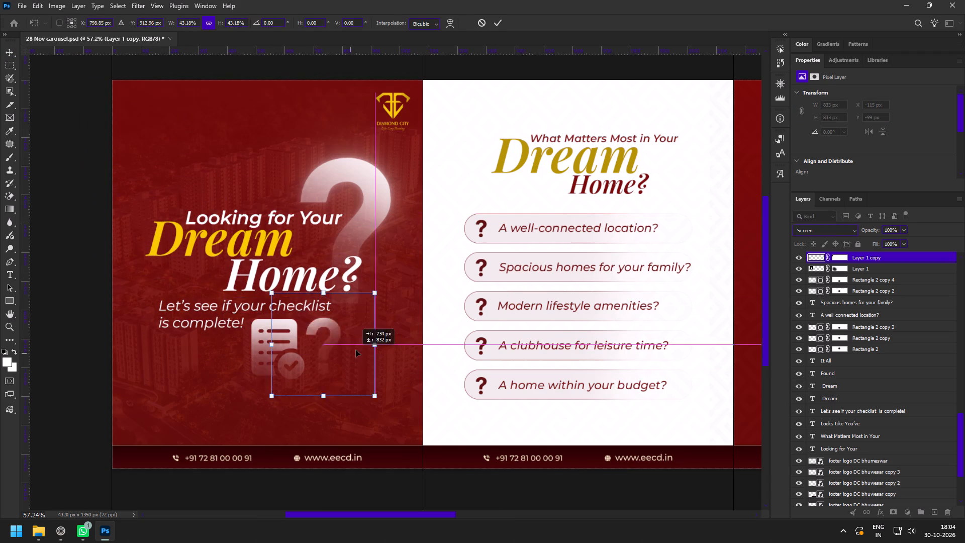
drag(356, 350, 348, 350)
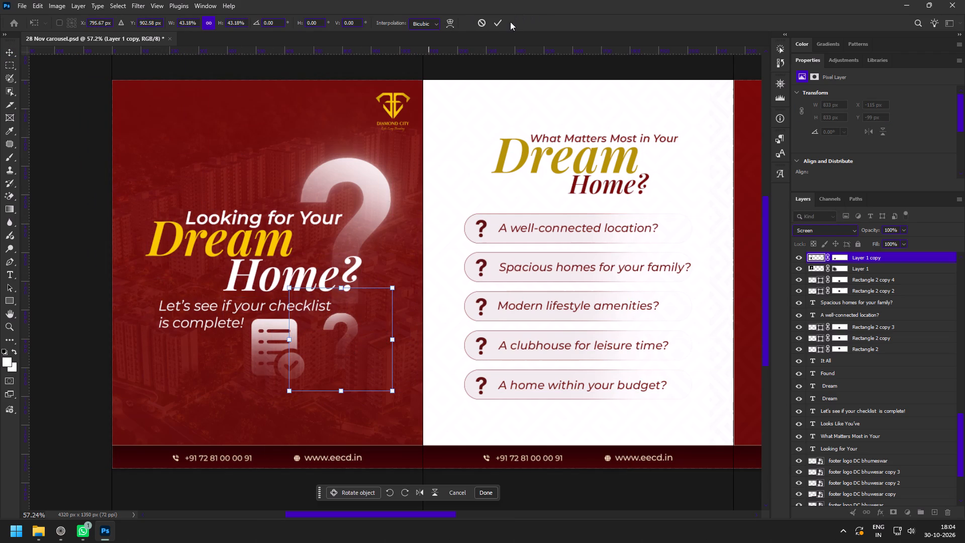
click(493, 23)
Delete the smaller duplicate question mark, Layer 1 copy, from the first slide.
key(Delete)
key(z)
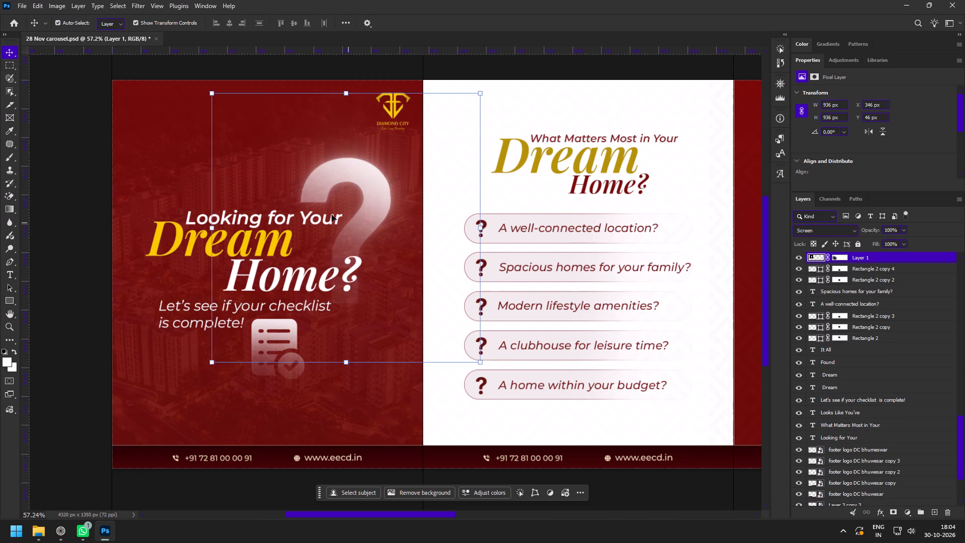
drag(309, 182, 319, 196)
key(ctrl+z)
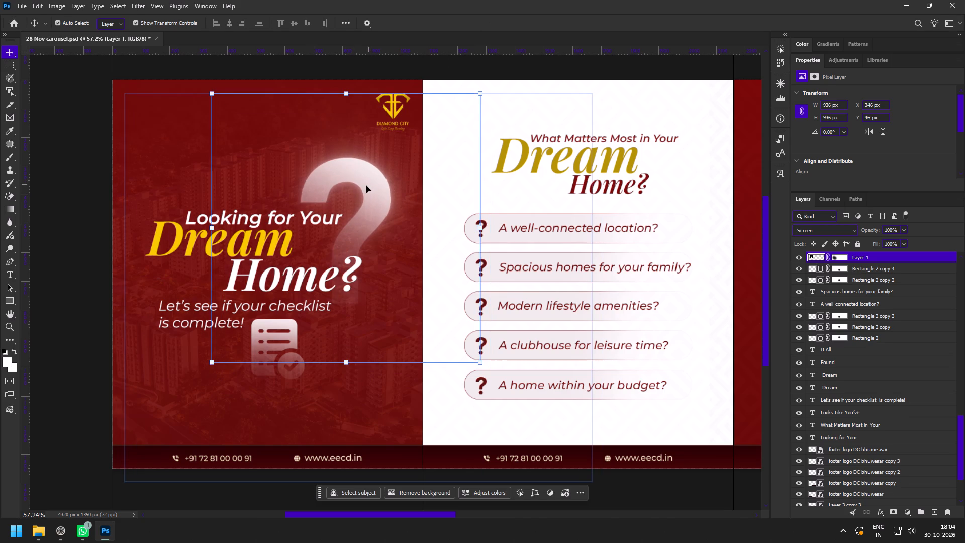
Shift the first slide's large question mark slightly left, to X 327 px.
drag(366, 186, 359, 189)
Examine the first slide's composition alongside the neighbouring carousel slides.
key(z)
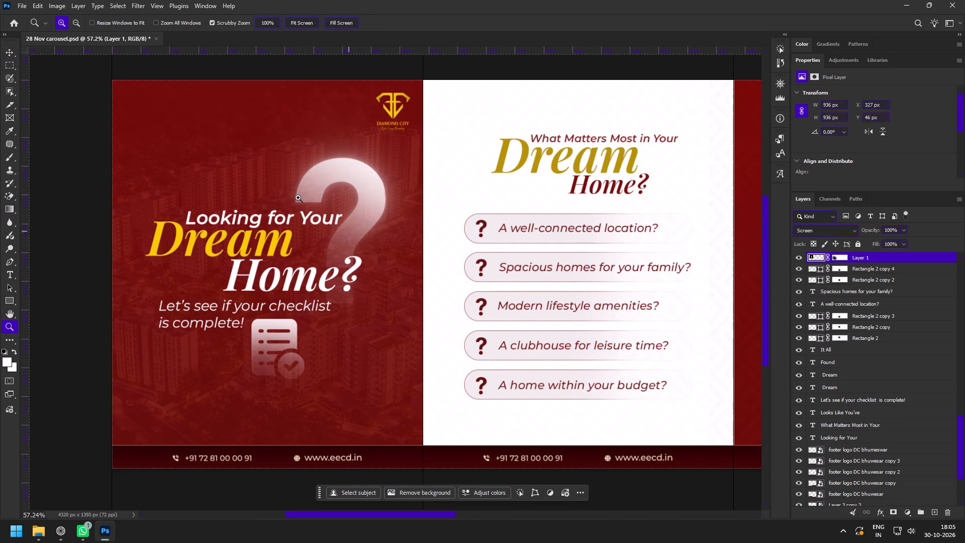
drag(294, 190, 302, 200)
key(space)
key(space)
key(space)
key(space)
key(space)
key(space)
key(space)
key(space)
key(space)
key(space)
key(space)
drag(477, 234, 390, 223)
drag(401, 230, 396, 231)
key(z)
drag(425, 257, 393, 244)
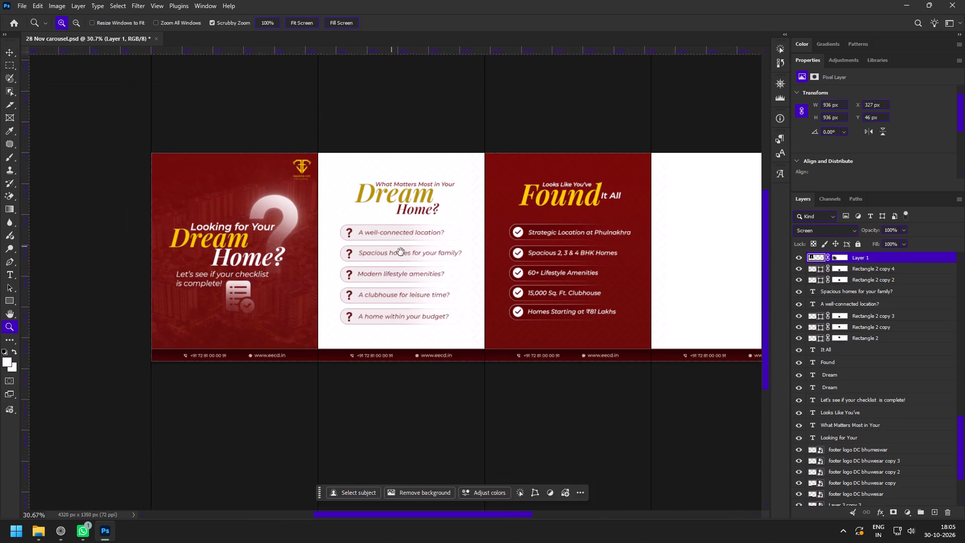
key(space)
drag(399, 252, 379, 250)
drag(353, 218, 363, 234)
drag(281, 220, 298, 233)
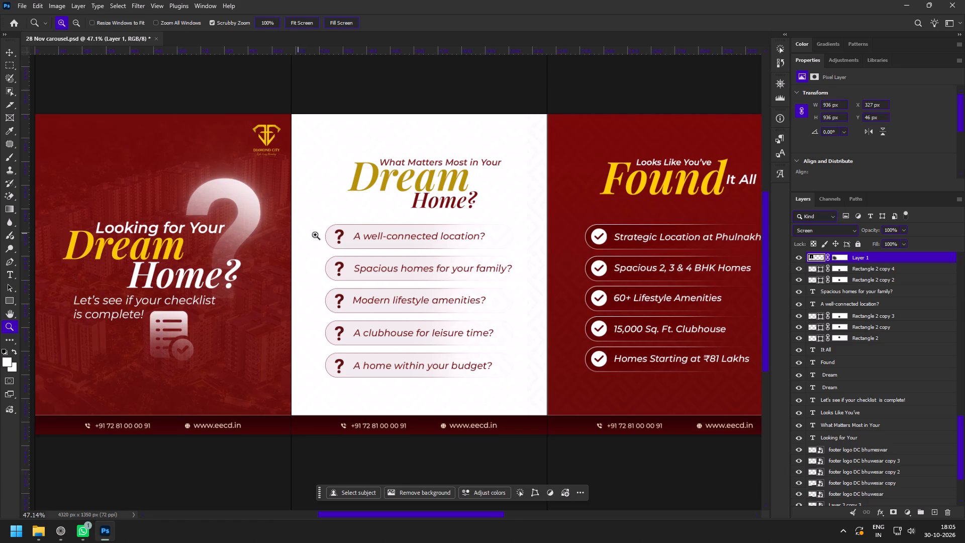
drag(346, 220, 357, 234)
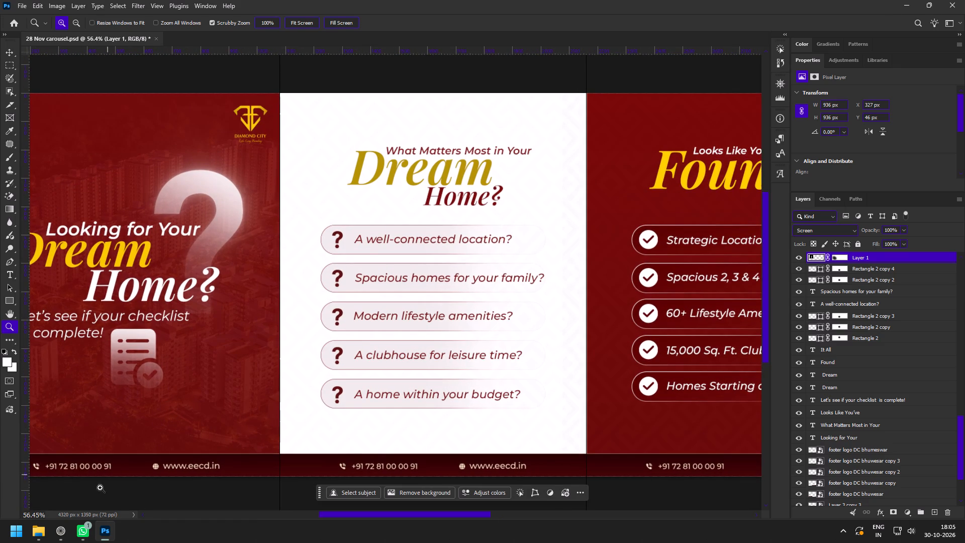
Switch to the Pinterest page in the browser and search for "swipe".
click(60, 537)
click(42, 190)
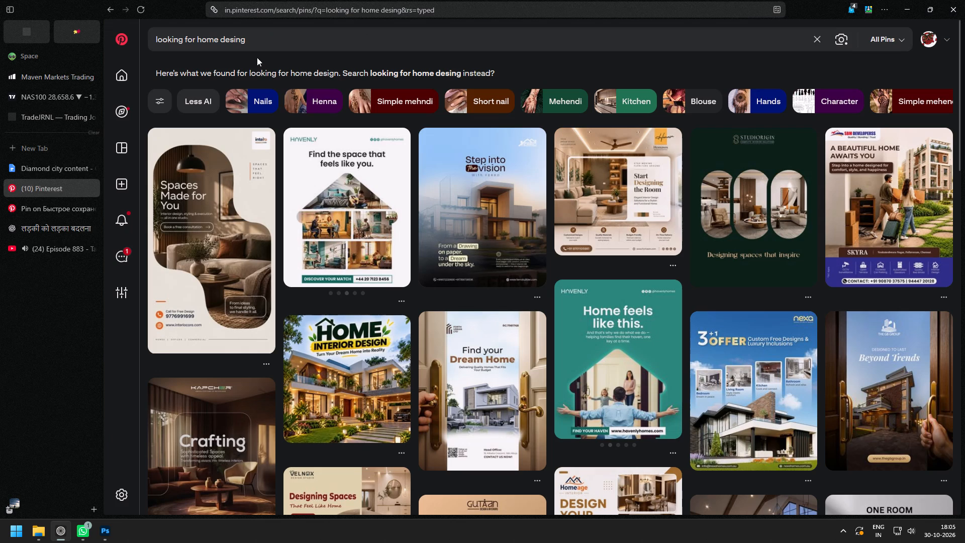
drag(263, 38, 83, 44)
key(s)
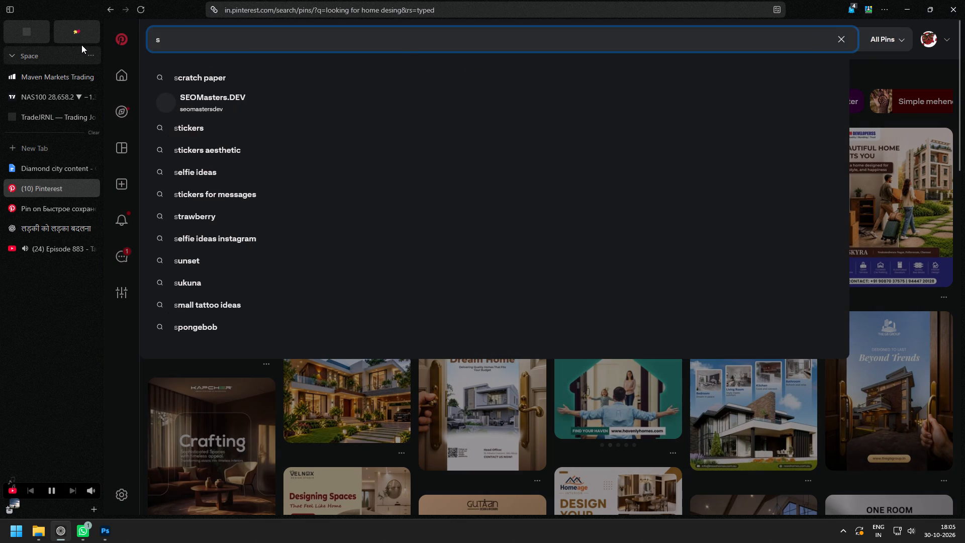
text(wipe)
key(space)
key(Return)
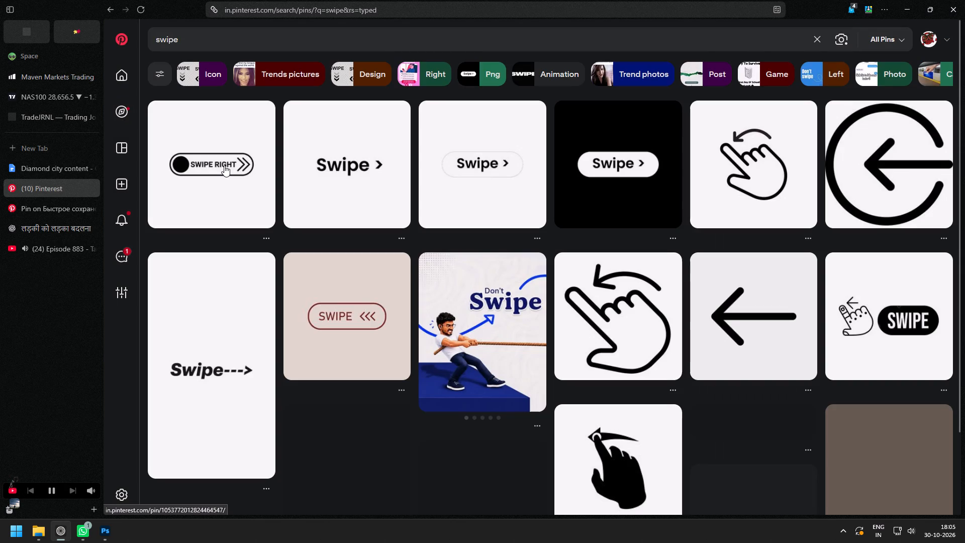
Compare the swipe button pins and copy the image of the white "Swipe >" pill on a black background.
click(224, 164)
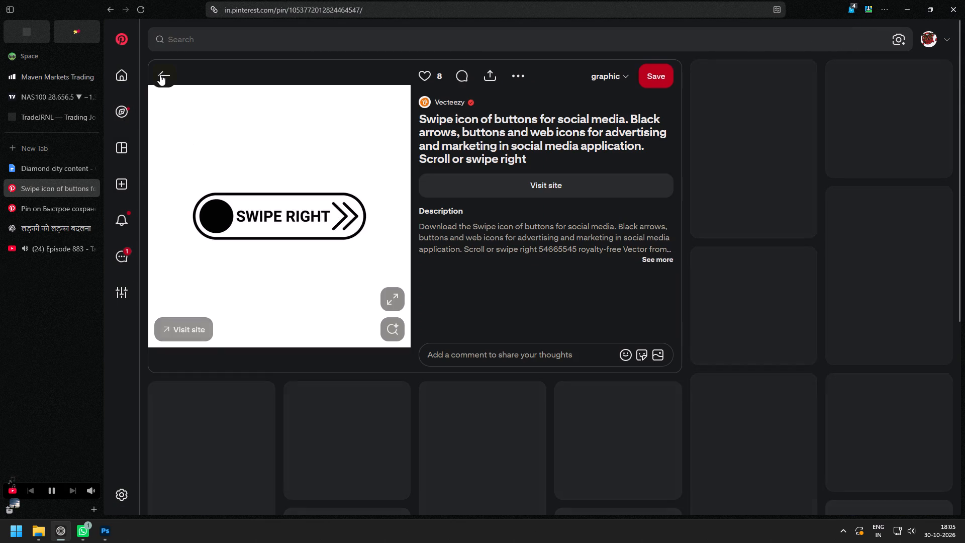
click(160, 74)
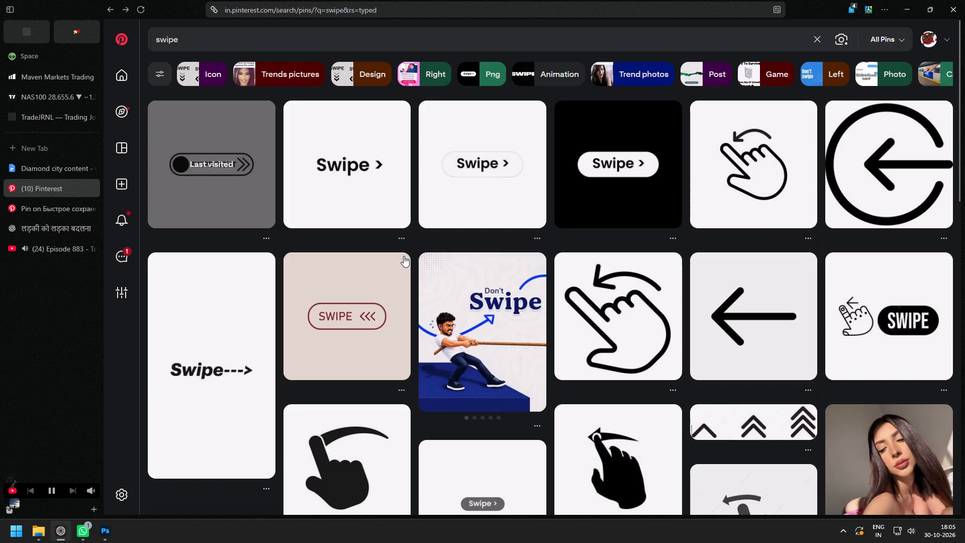
click(626, 165)
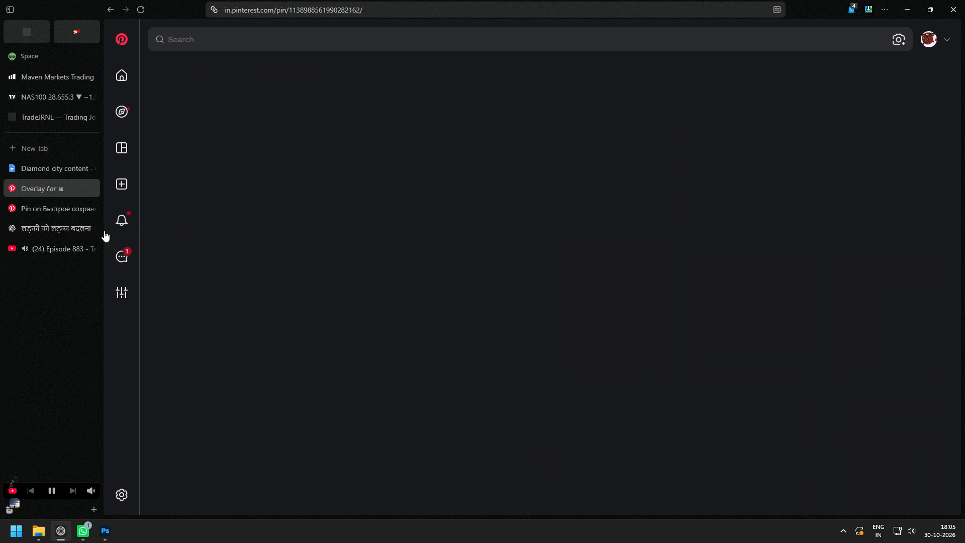
click(59, 250)
click(55, 187)
right_click(296, 180)
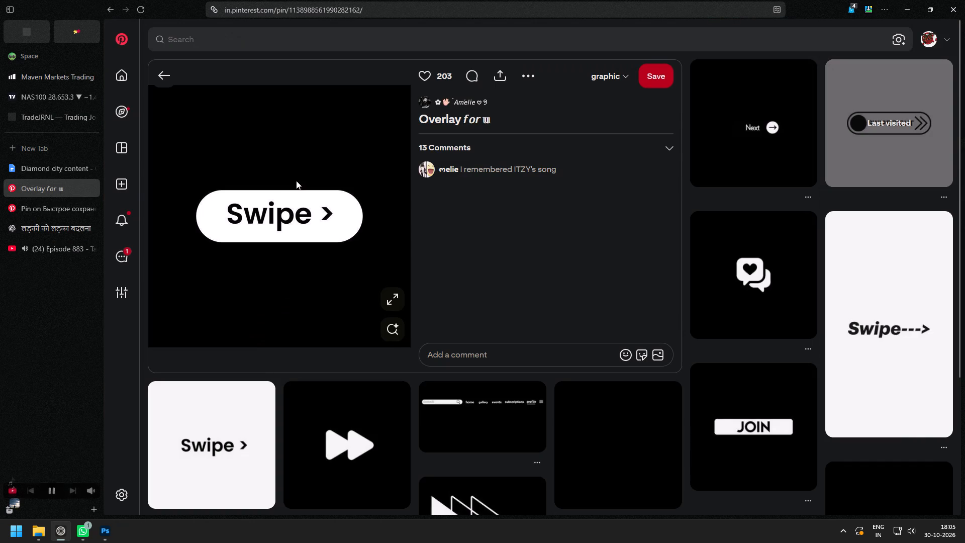
click(322, 222)
Switch to the YouTube episode and skip back a few seconds in the video.
click(61, 244)
click(398, 205)
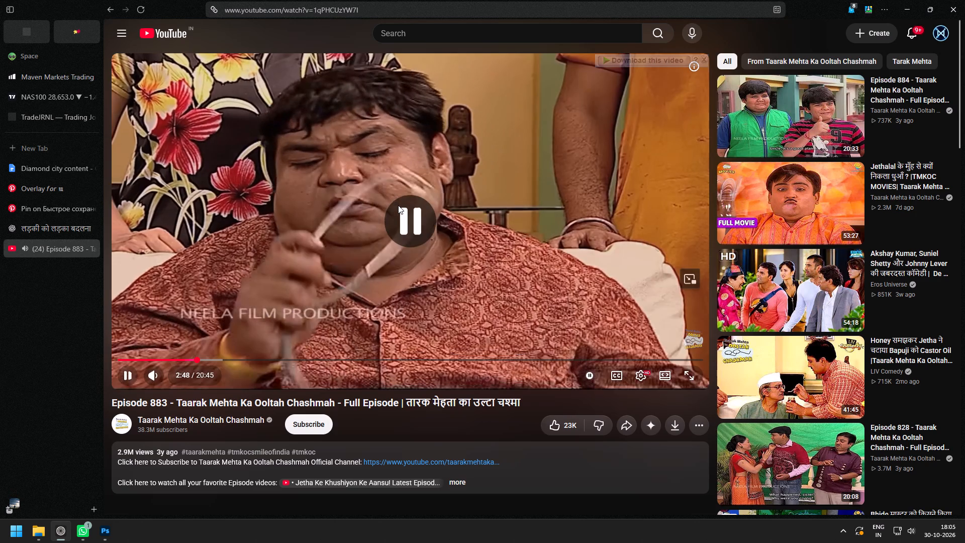
key(space)
key(Left)
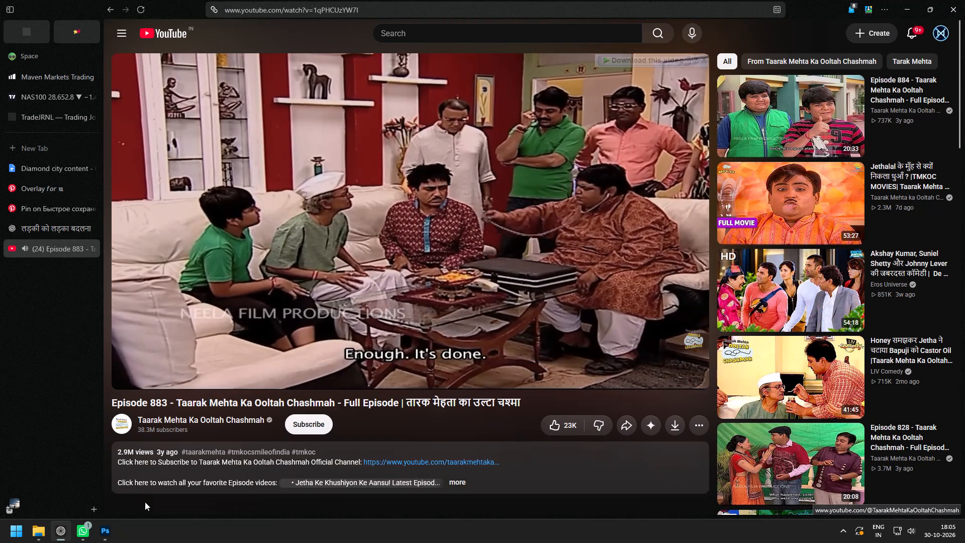
Switch to Photoshop, paste the Swipe image into the carousel and erase the black background around its white pill.
click(105, 533)
key(ctrl+v)
key(e)
click(398, 223)
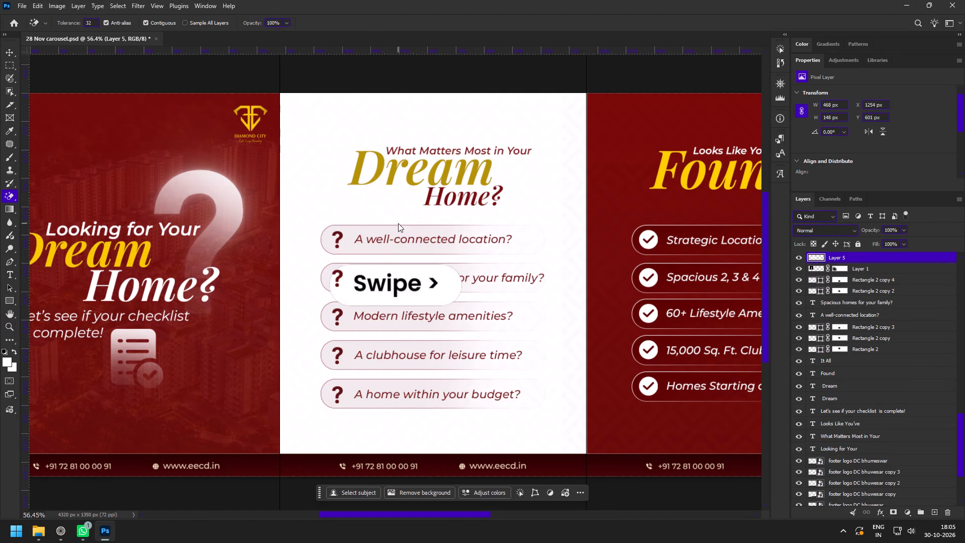
Move the Swipe pill onto the lower part of the first slide, over the checklist icon, at about X 553, Y 1000 px.
key(v)
drag(437, 296, 237, 409)
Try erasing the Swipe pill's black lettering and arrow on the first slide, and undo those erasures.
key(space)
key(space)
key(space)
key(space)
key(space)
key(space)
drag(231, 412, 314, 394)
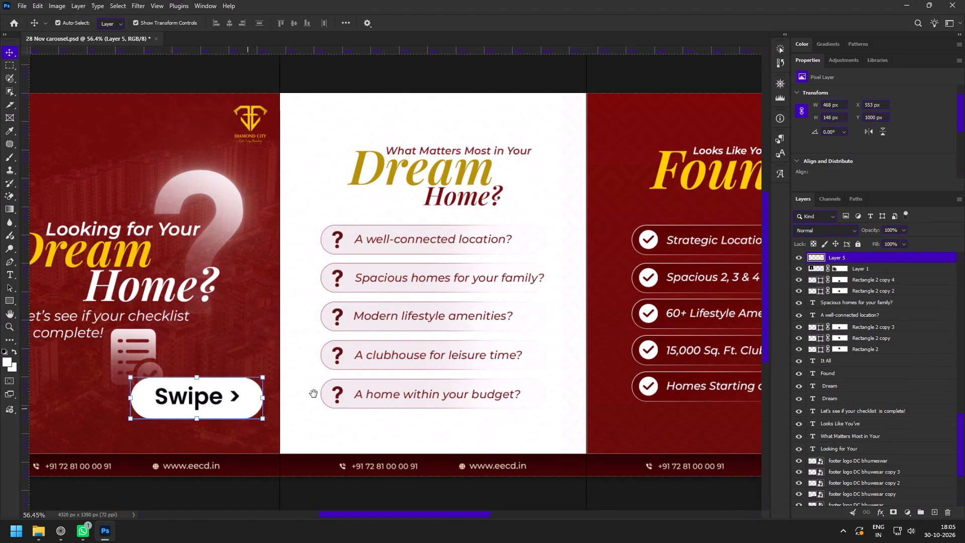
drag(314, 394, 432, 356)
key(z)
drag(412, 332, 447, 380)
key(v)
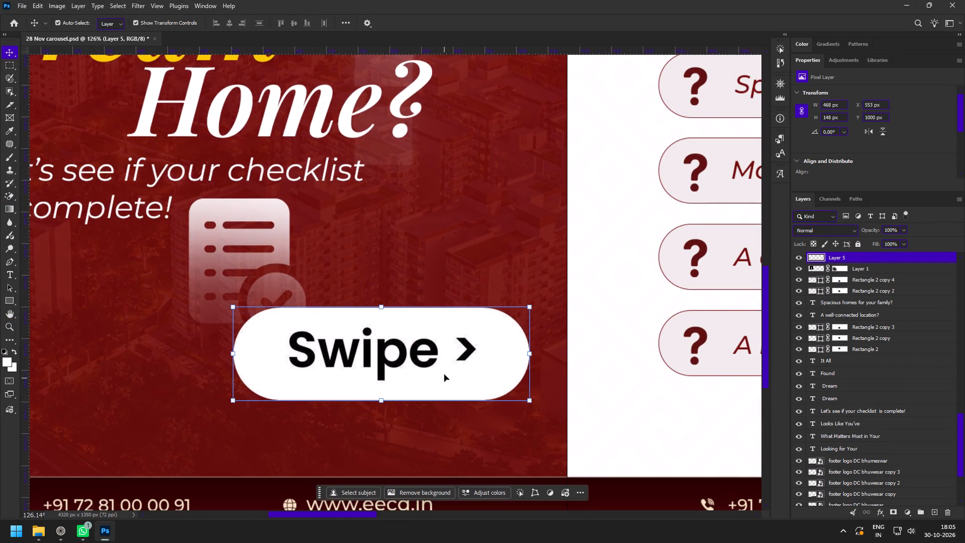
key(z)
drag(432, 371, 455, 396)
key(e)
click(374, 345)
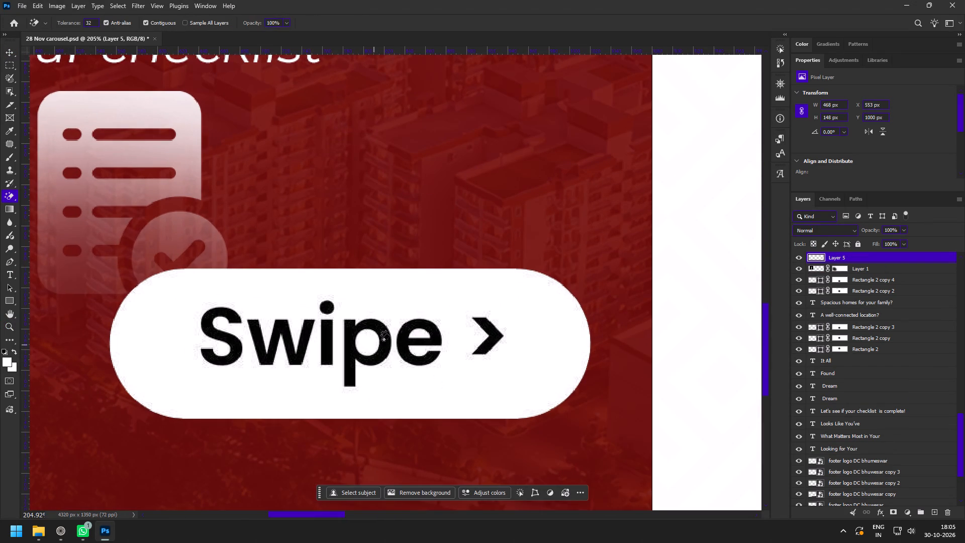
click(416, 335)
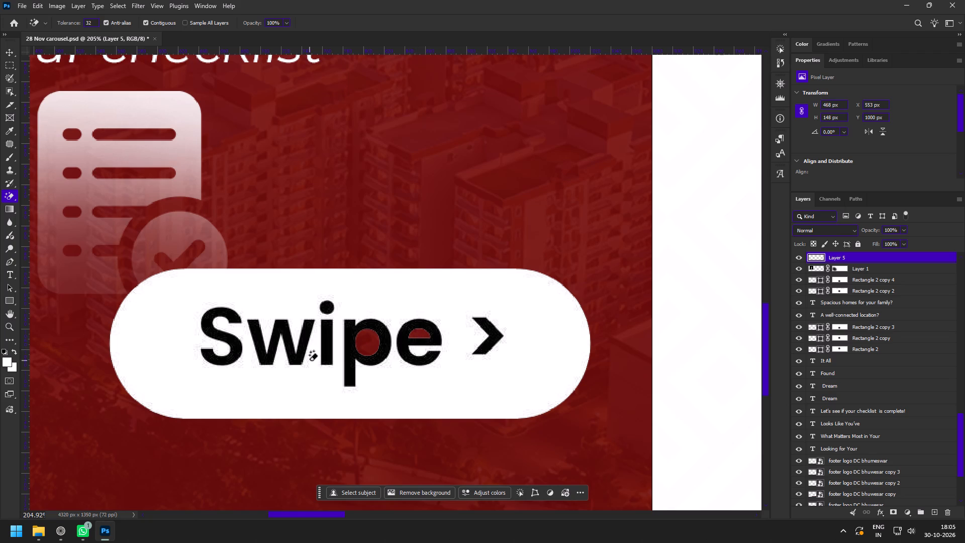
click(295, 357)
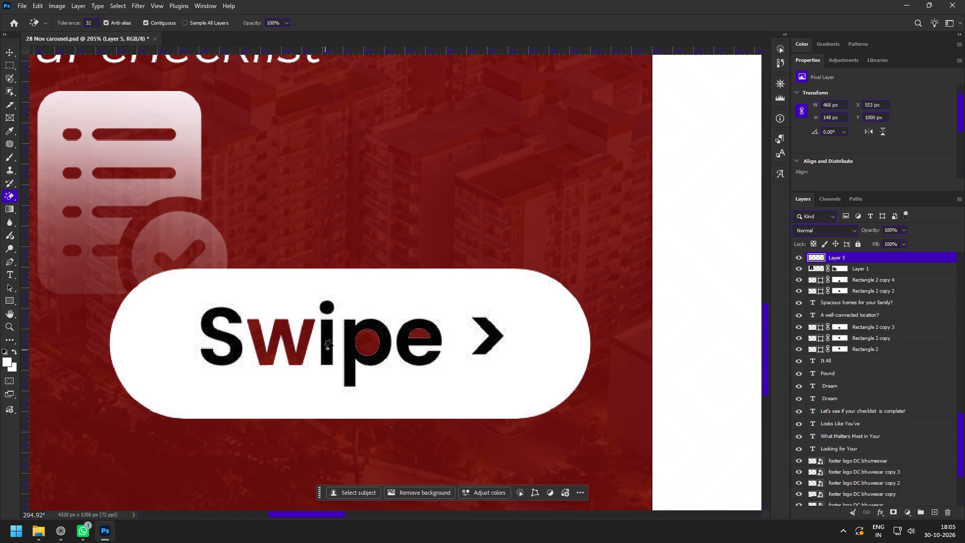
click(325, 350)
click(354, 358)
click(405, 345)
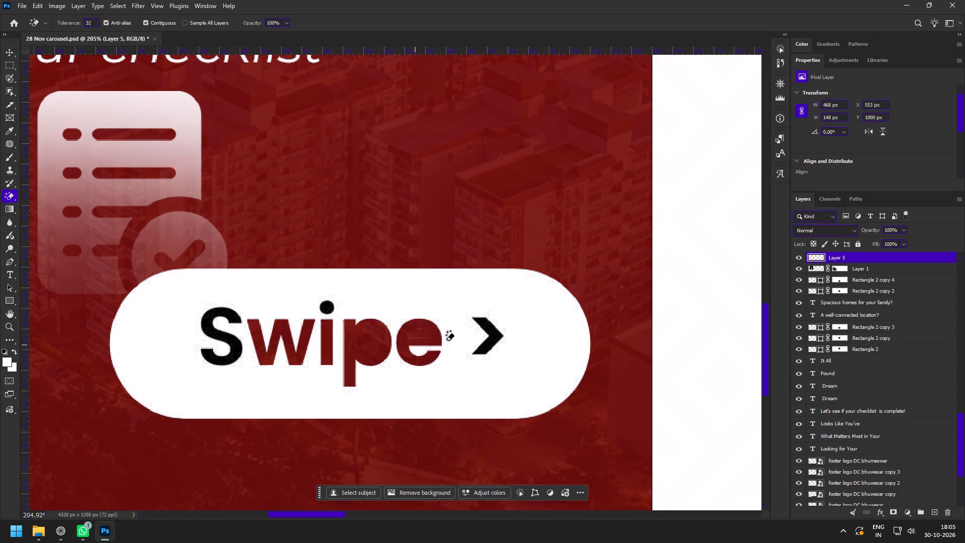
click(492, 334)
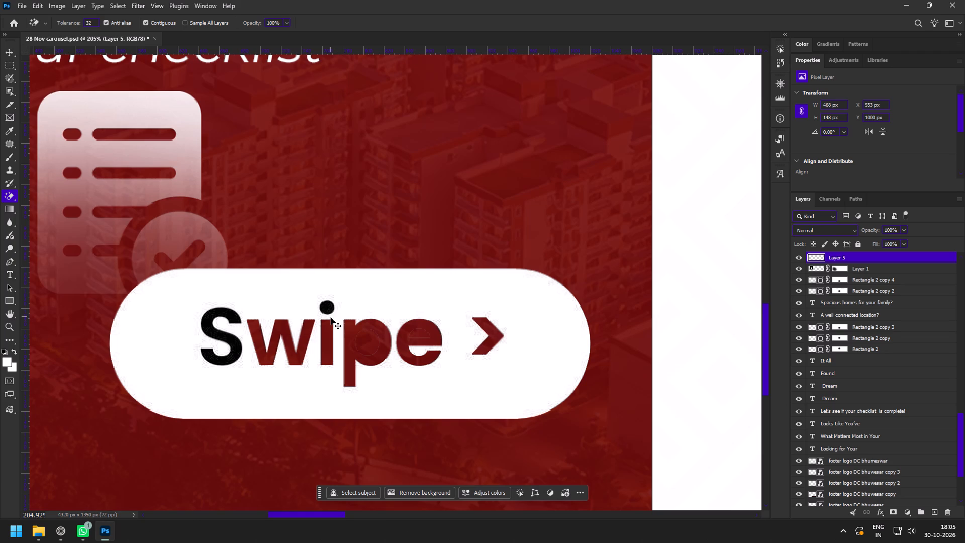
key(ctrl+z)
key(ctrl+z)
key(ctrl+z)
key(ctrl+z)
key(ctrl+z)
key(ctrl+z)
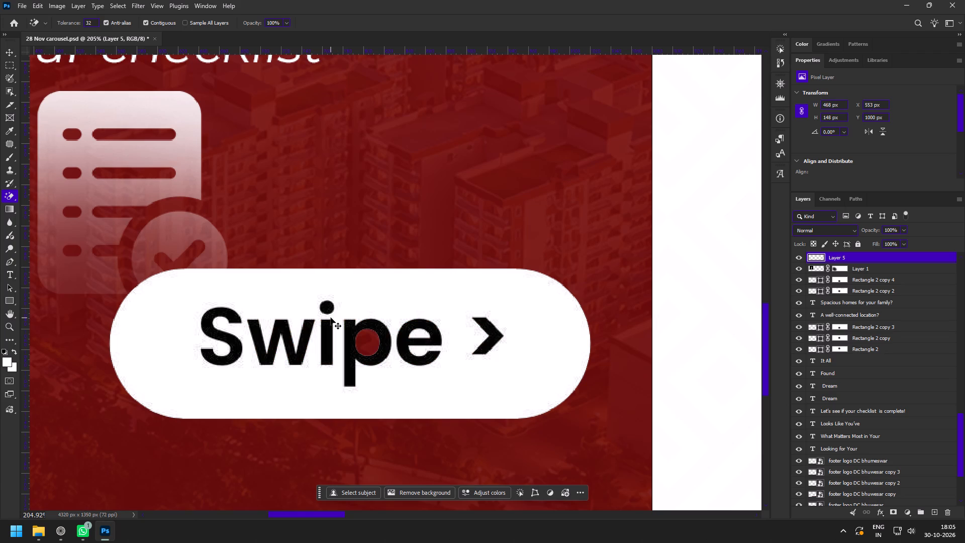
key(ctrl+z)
Erase all the black Swipe letters and the arrow from the white pill so the red slide shows through.
click(383, 336)
click(406, 340)
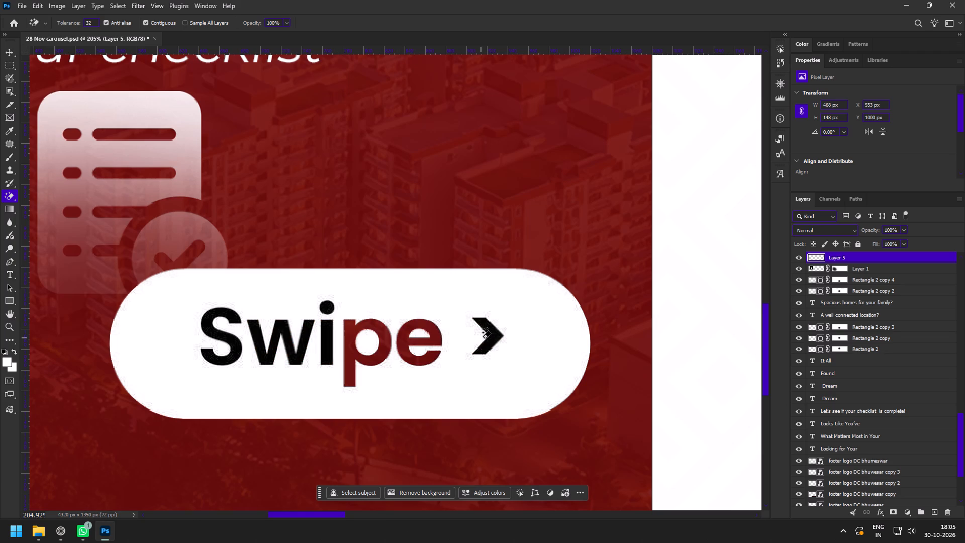
click(491, 329)
click(329, 341)
click(330, 309)
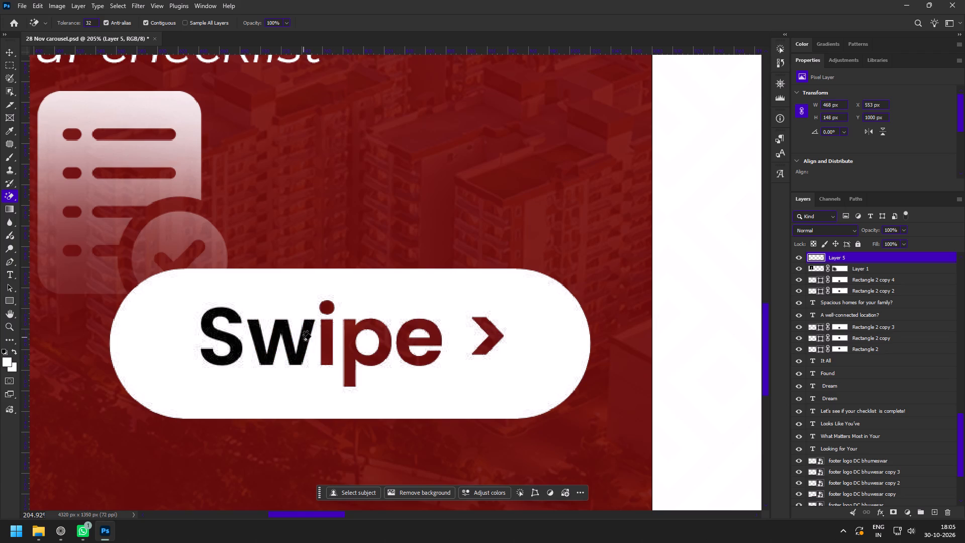
click(303, 344)
click(232, 345)
Convert the Swipe button to a smart object, scale it to about 203 × 65 px and place it at the first slide's lower-right corner above the footer.
key(z)
drag(457, 369, 442, 359)
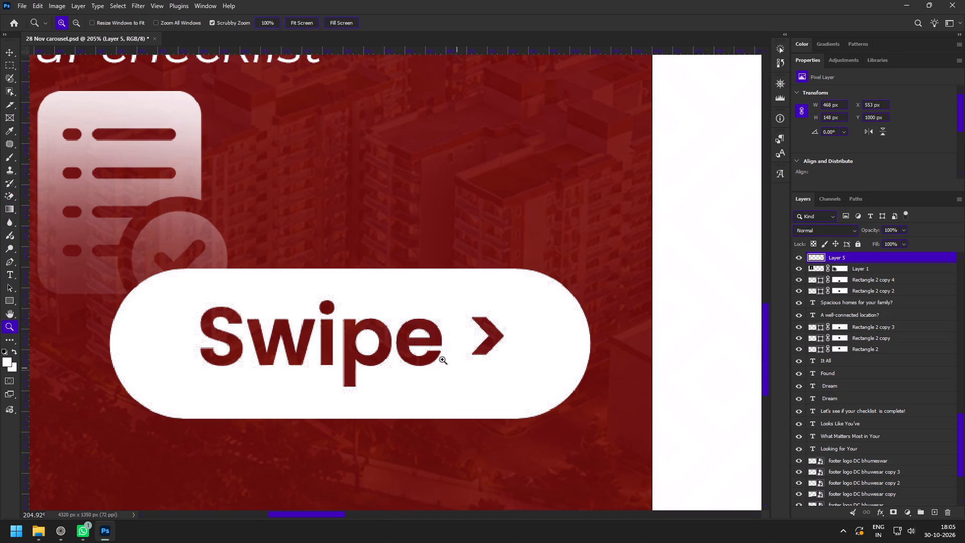
drag(442, 359, 414, 341)
key(space)
key(space)
drag(438, 369, 405, 337)
drag(408, 303, 423, 323)
key(v)
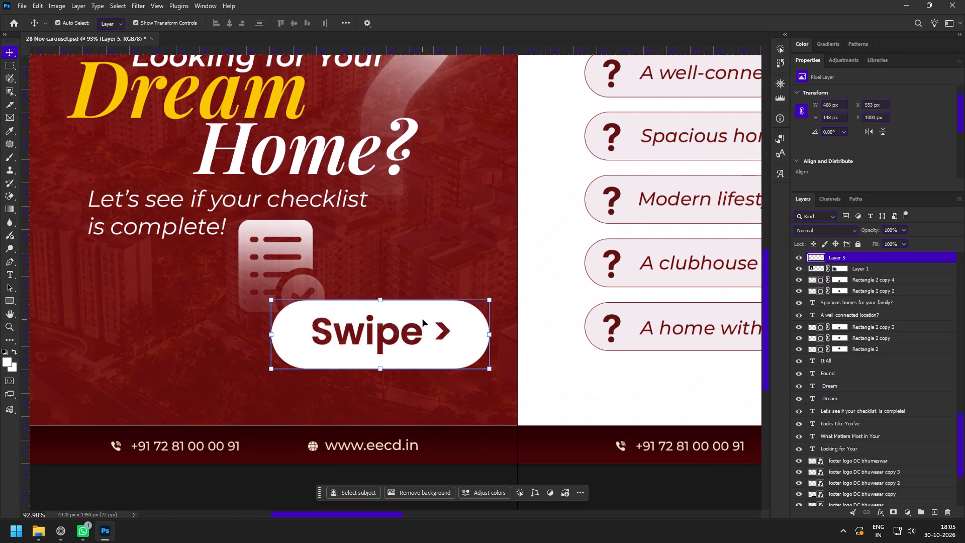
key(F8)
drag(269, 334, 375, 334)
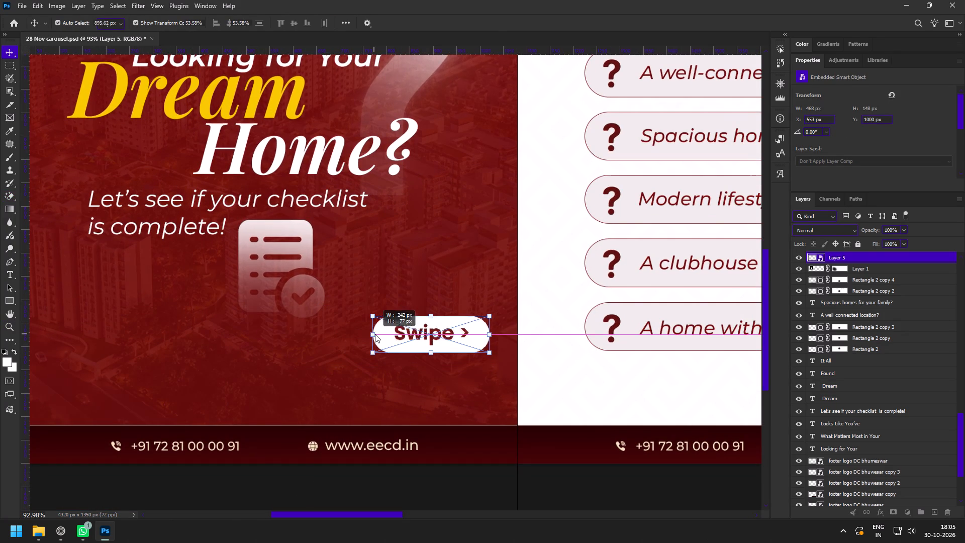
drag(375, 334, 376, 334)
drag(463, 327, 465, 380)
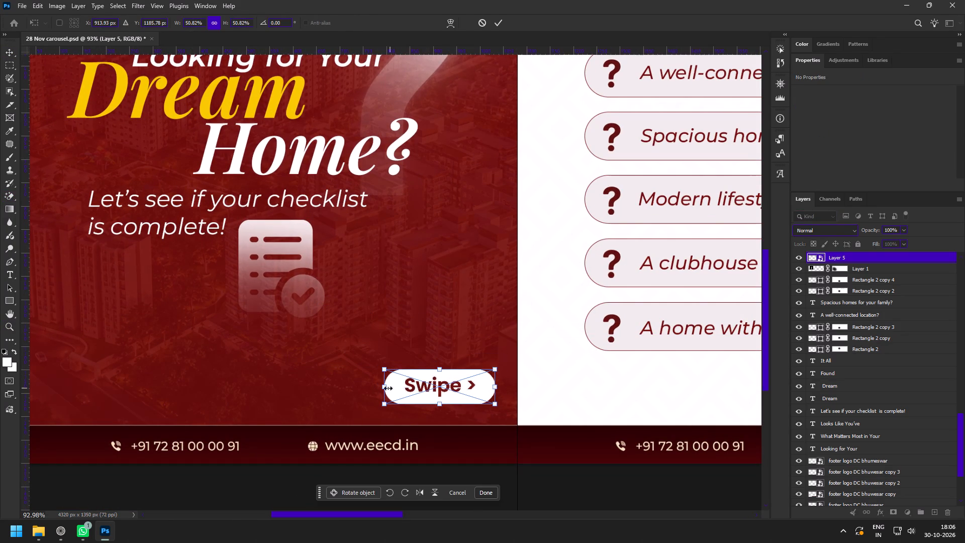
drag(380, 386, 397, 386)
click(430, 384)
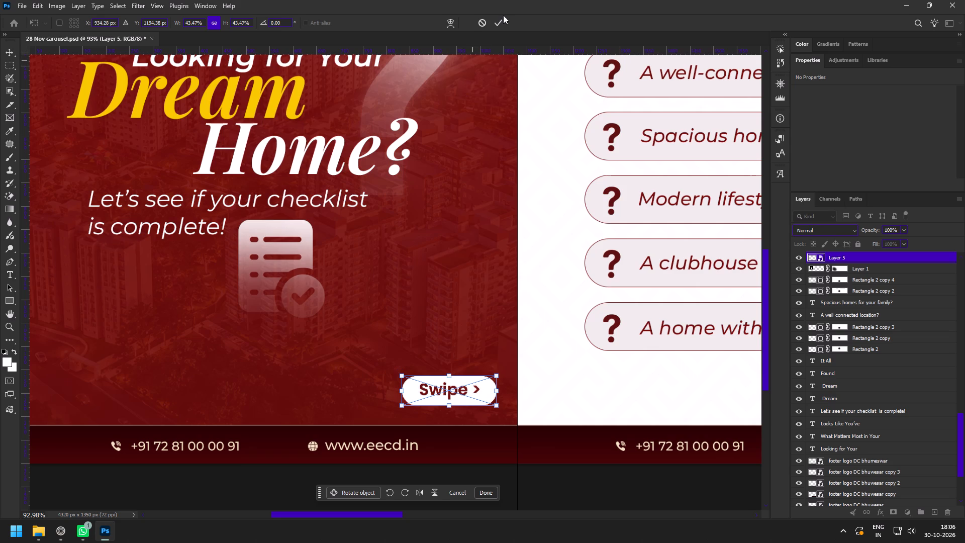
click(503, 15)
click(499, 25)
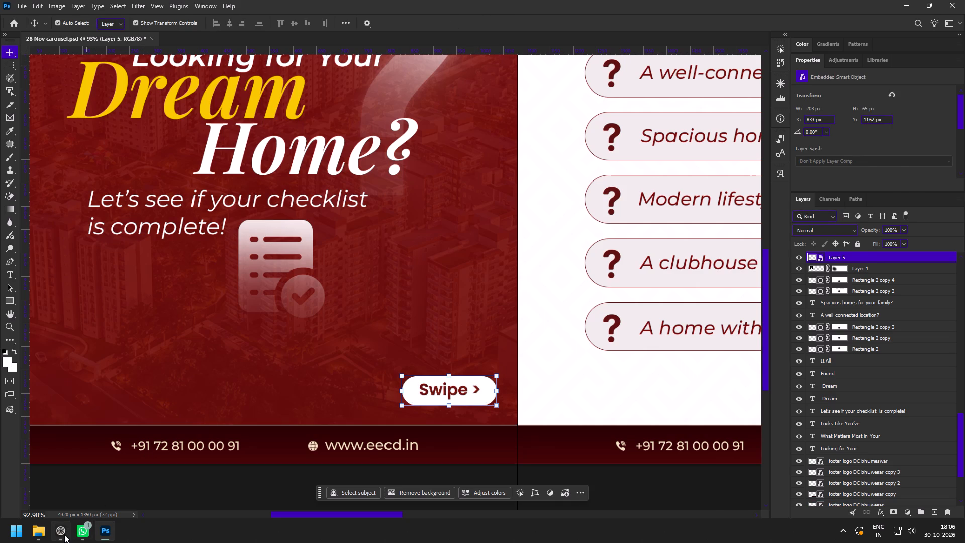
Switch to the Pinterest page in the browser and search for "paper scratch".
click(64, 534)
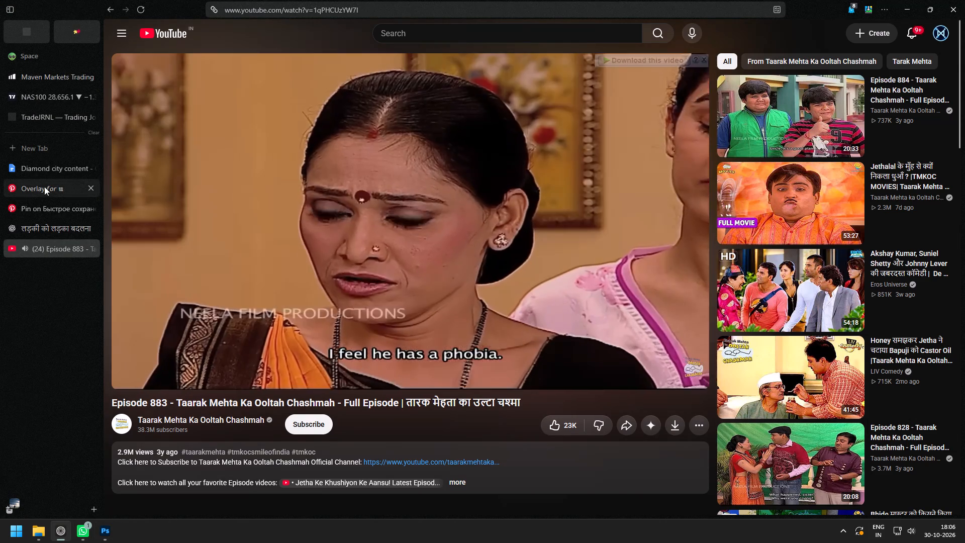
click(44, 187)
click(226, 44)
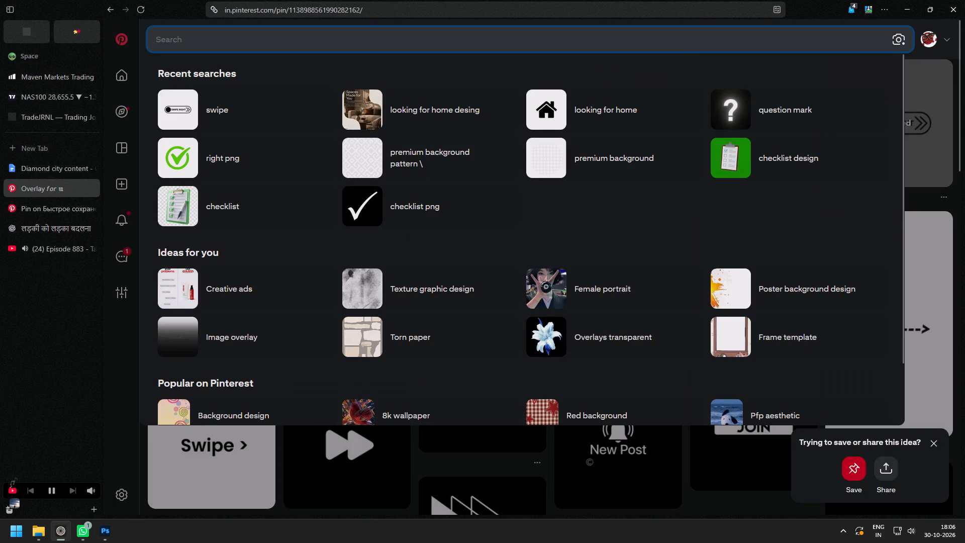
text(paper scratch)
key(space)
key(Return)
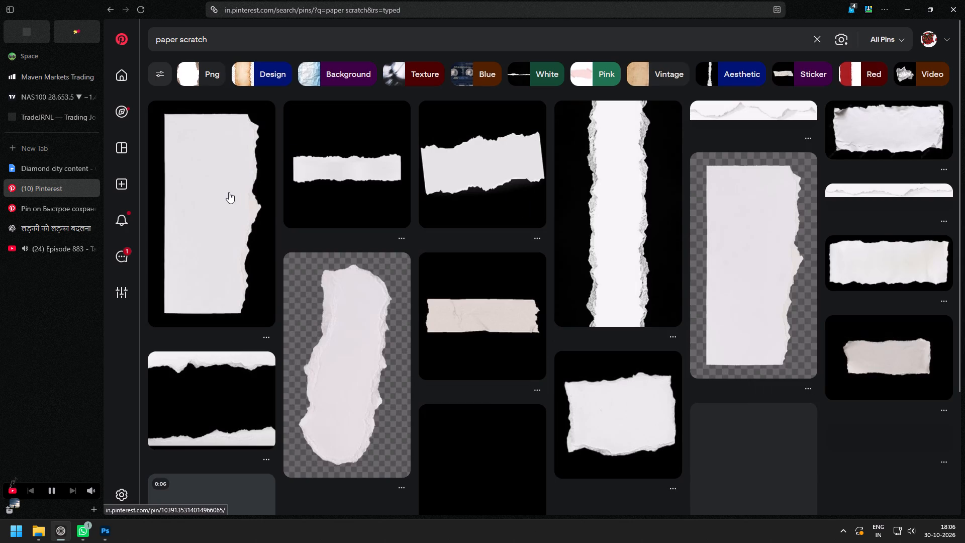
Open the rawpixel ripped white paper pin with the checkered background and copy its image.
click(782, 237)
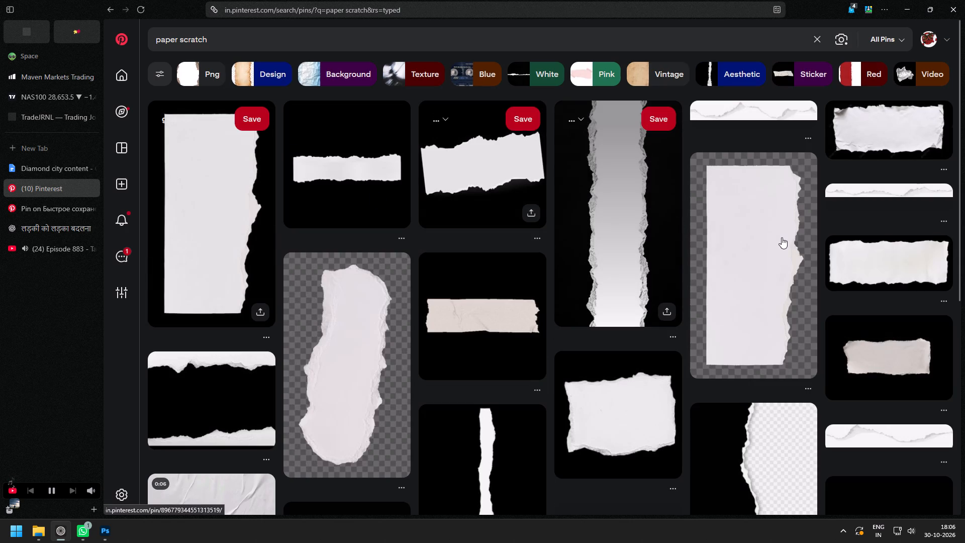
right_click(280, 153)
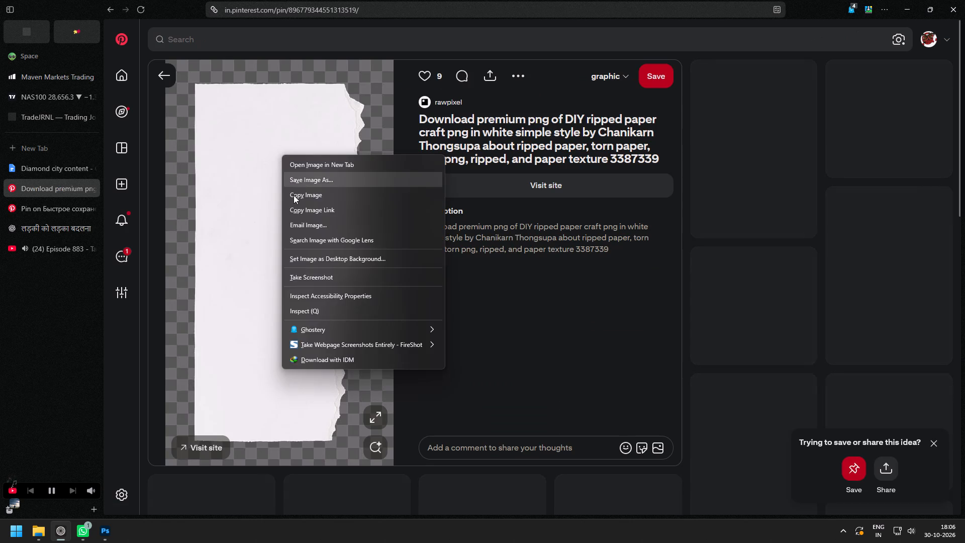
click(313, 198)
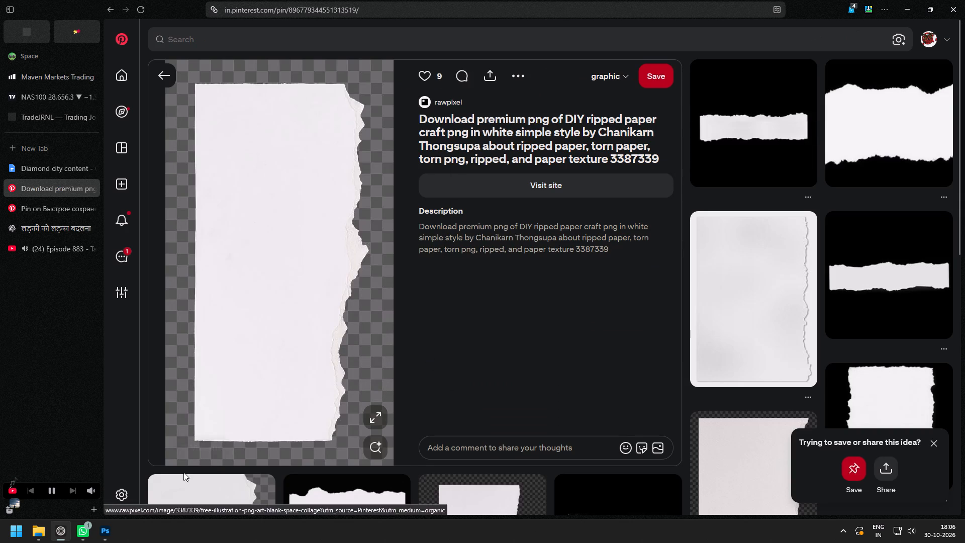
Switch to Photoshop, paste the ripped paper into the carousel and erase its checkered background.
click(100, 537)
key(ctrl+v)
key(z)
drag(470, 283, 438, 275)
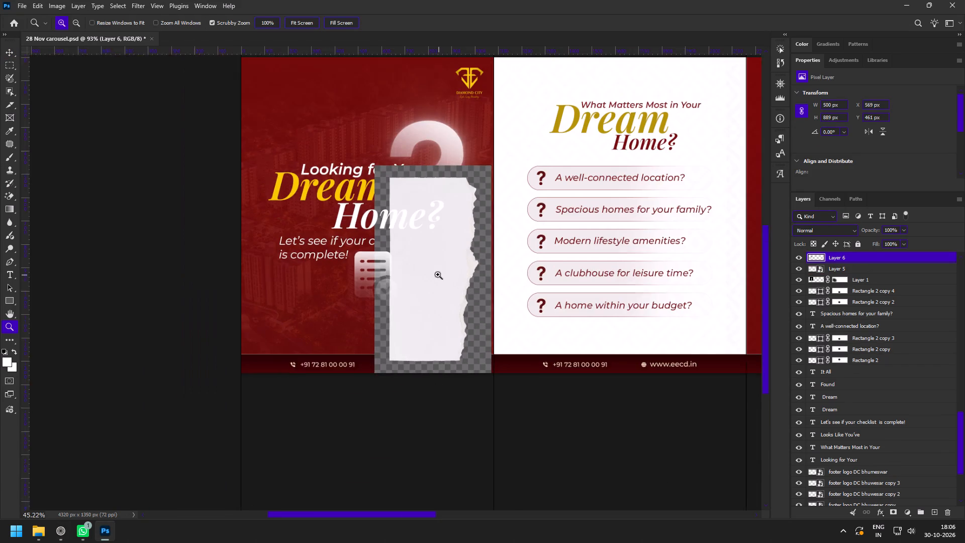
key(e)
click(480, 196)
Convert the paper to a smart object, rotate it 180°, enlarge it to about 771 × 1421 px and set its torn edge along the first slide's right edge.
key(v)
drag(472, 206, 500, 184)
key(F8)
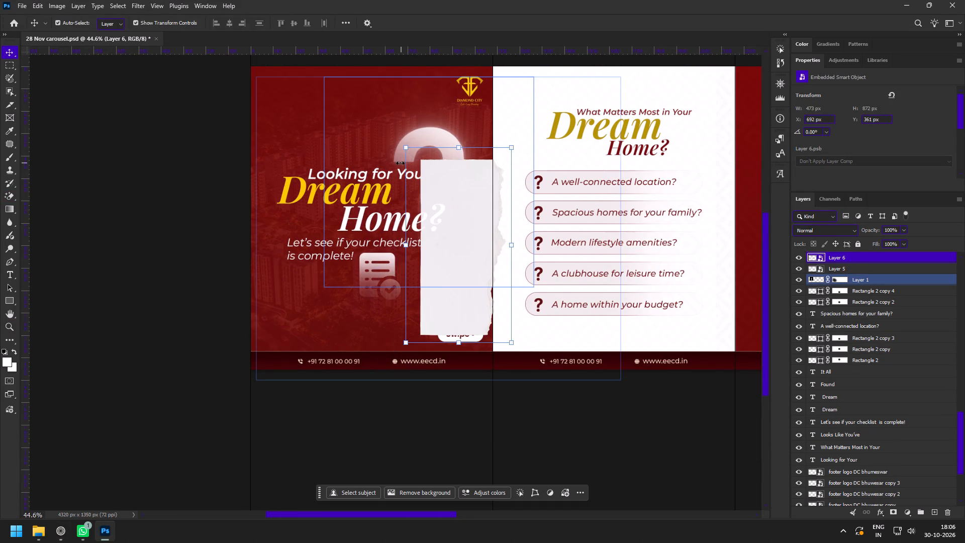
drag(399, 161, 508, 323)
drag(474, 248, 535, 143)
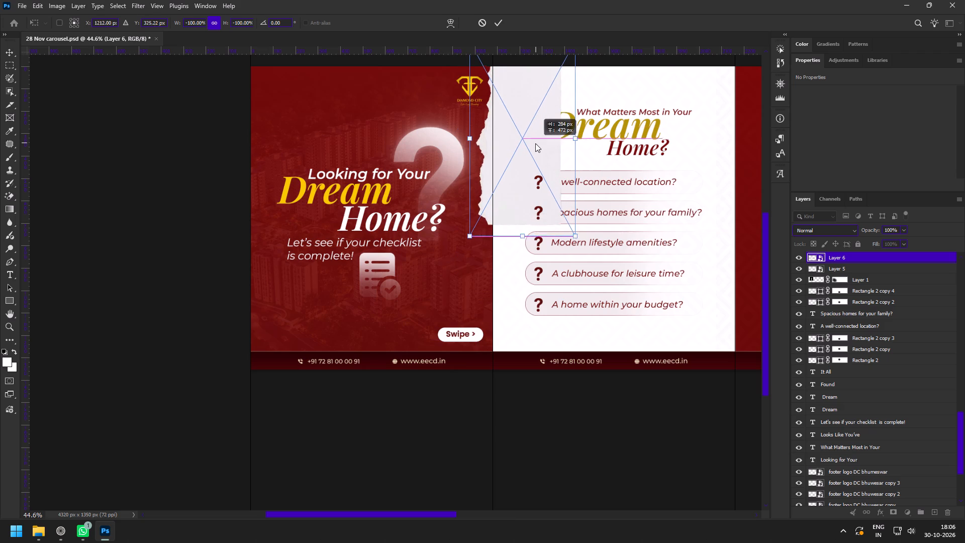
drag(535, 143, 535, 152)
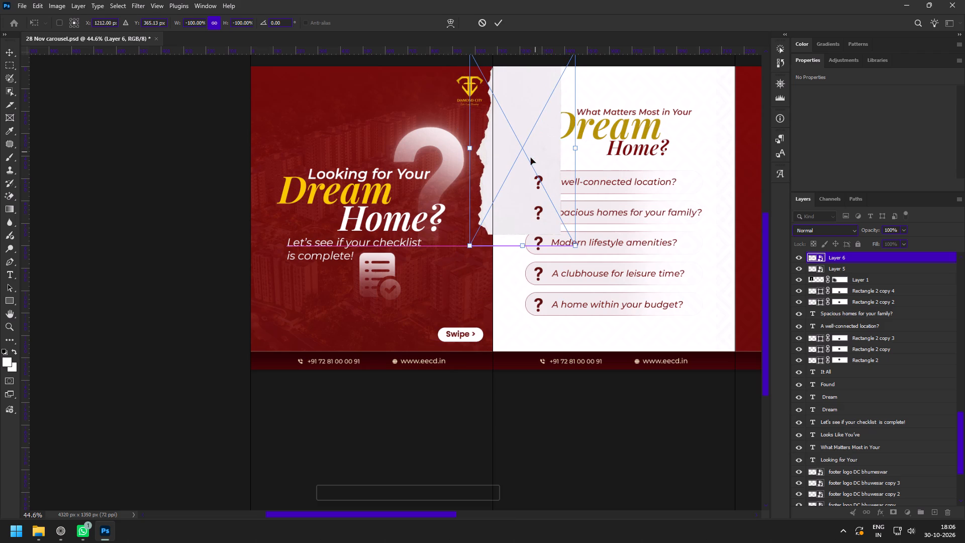
drag(523, 245, 527, 371)
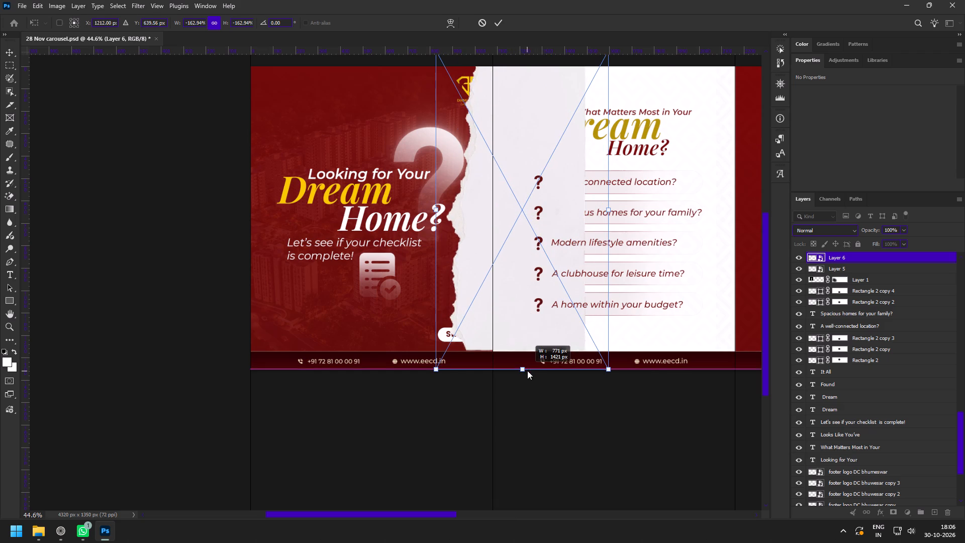
drag(527, 371, 527, 371)
drag(501, 250, 515, 251)
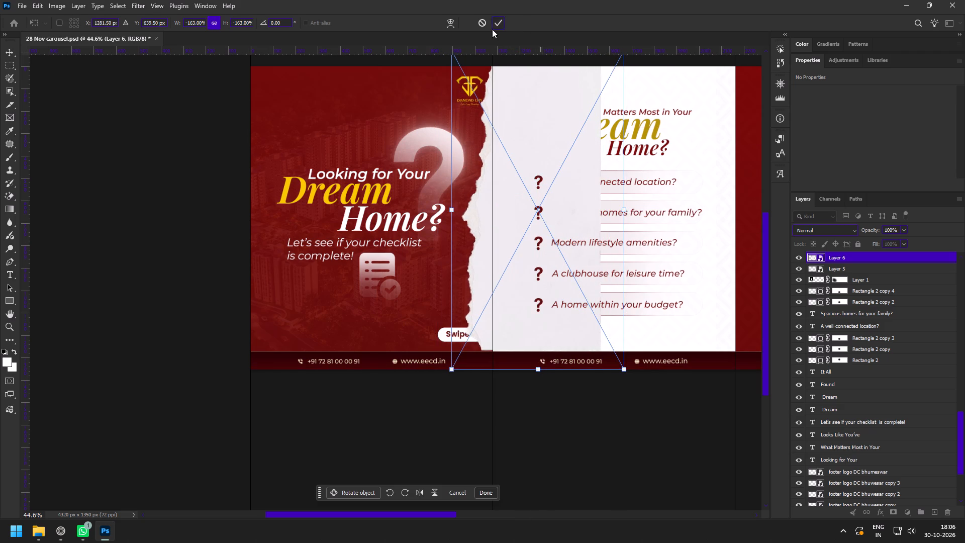
click(497, 22)
Move the torn paper layer below the second slide's base layer "2.", directly above the Cinematic Aerial Residential Township layer.
key(z)
drag(550, 215, 569, 235)
key(v)
drag(844, 256, 849, 365)
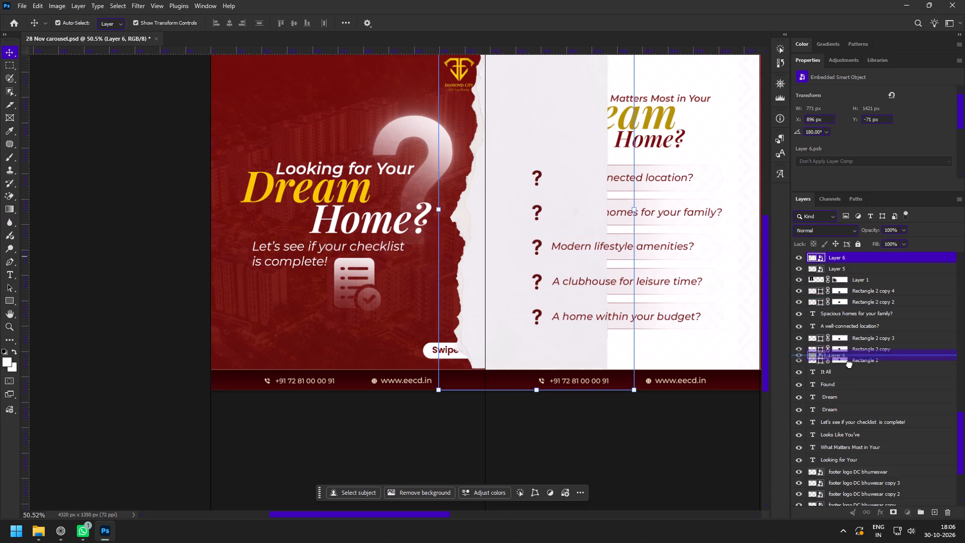
drag(849, 365, 851, 533)
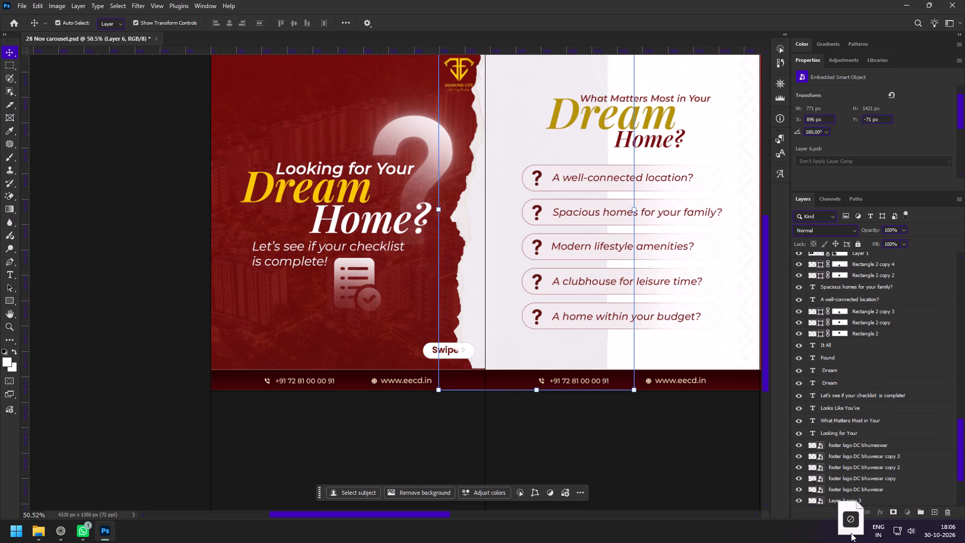
drag(851, 533, 849, 449)
drag(844, 447, 846, 474)
key(z)
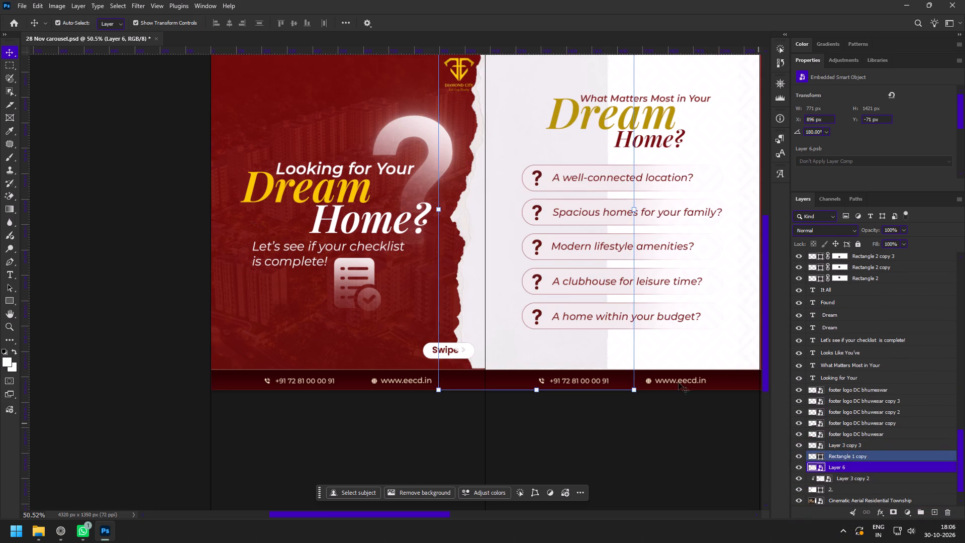
drag(497, 288, 512, 311)
key(ctrl+z)
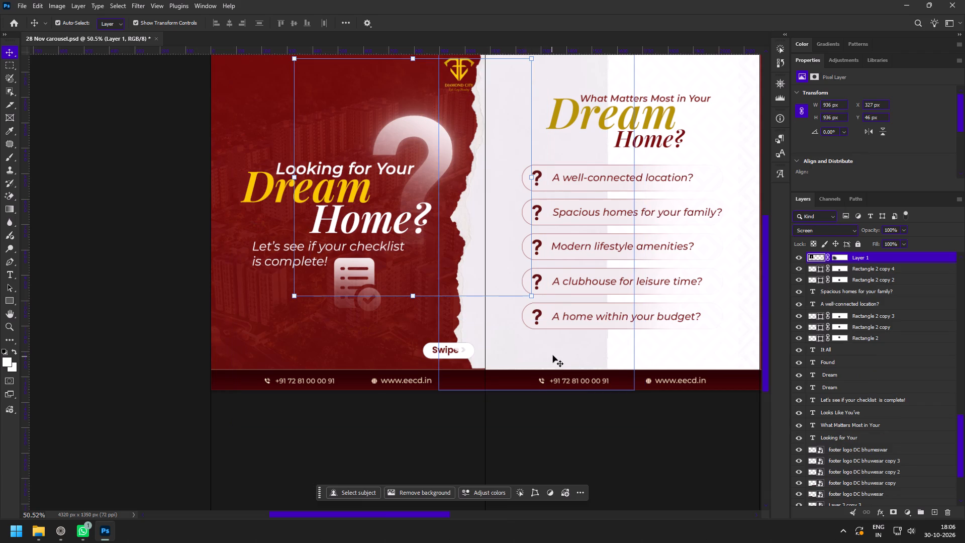
click(553, 355)
scroll(850, 419, down, 7)
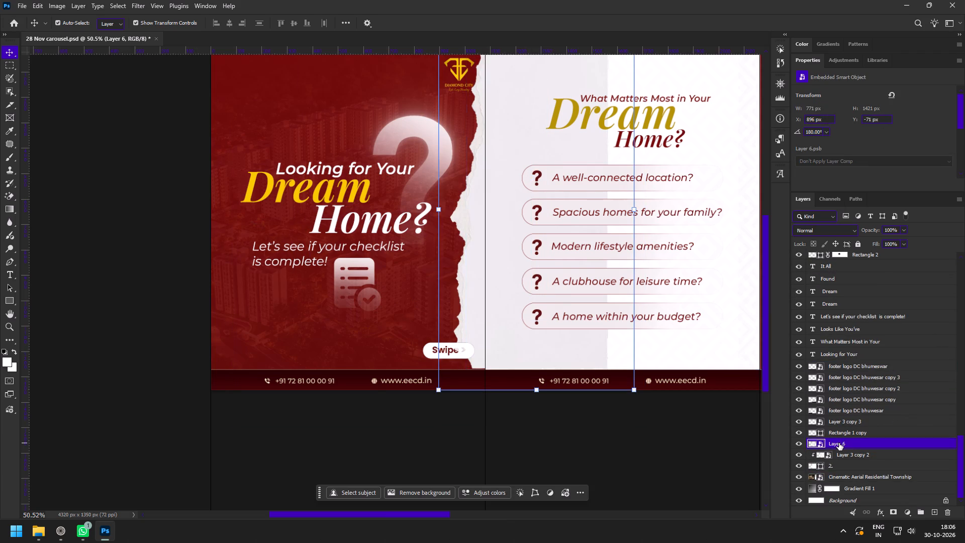
drag(839, 443, 836, 470)
key(z)
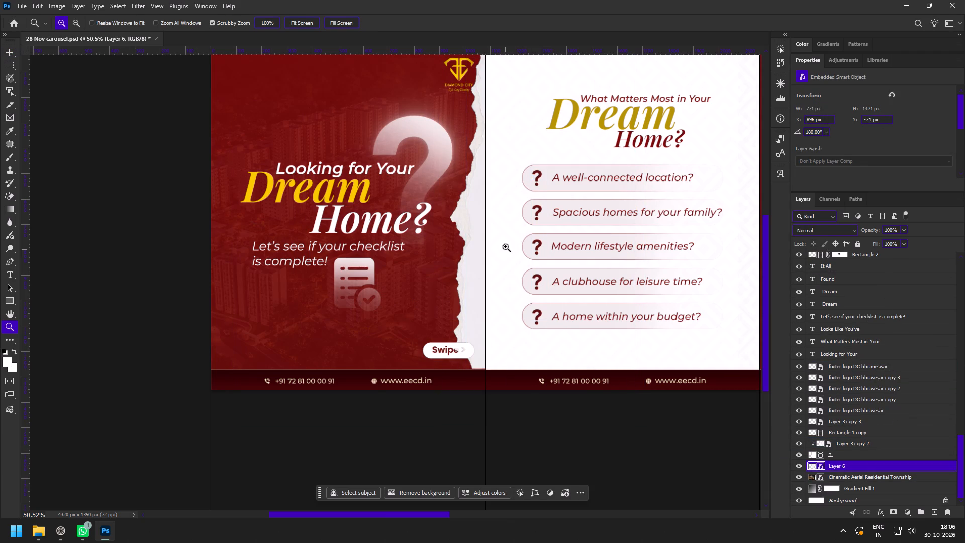
drag(510, 248, 518, 260)
key(space)
key(space)
key(space)
drag(515, 268, 483, 366)
key(v)
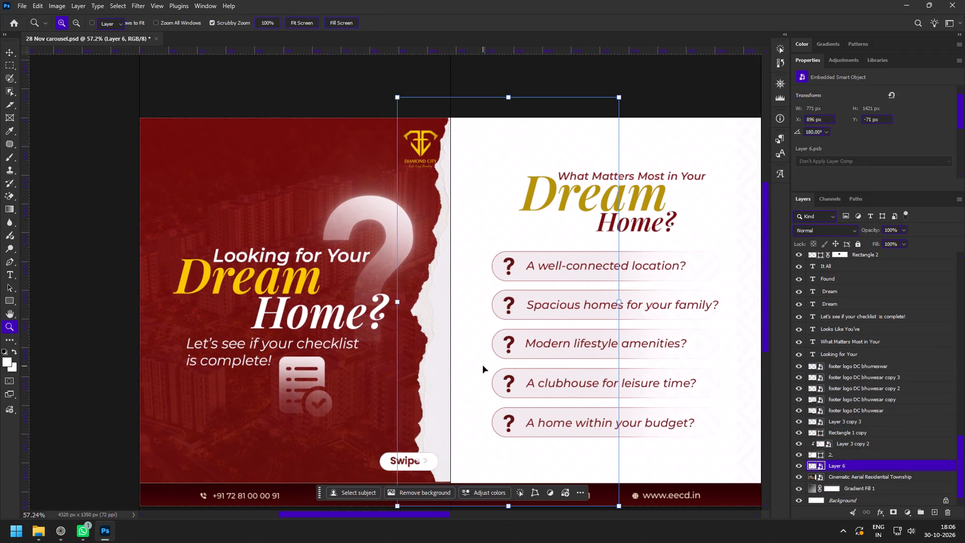
Brighten the torn paper layer with a Hue/Saturation adjustment, setting its lightness to +63.
key(ctrl+u)
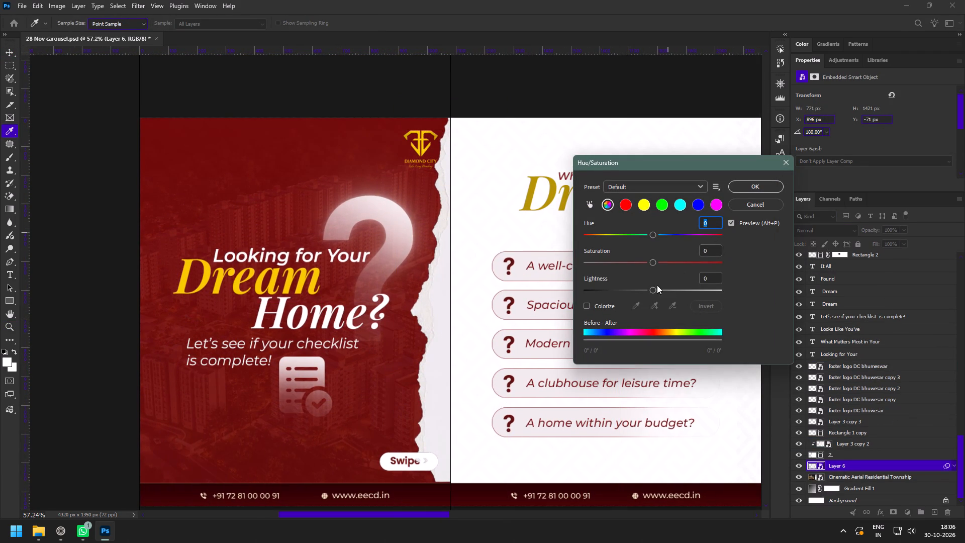
drag(659, 291, 718, 293)
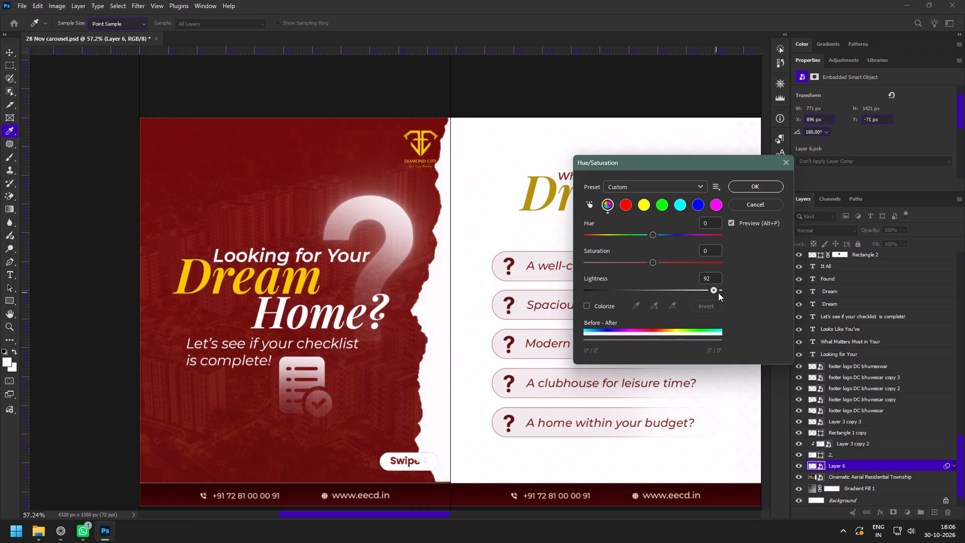
drag(718, 293, 694, 294)
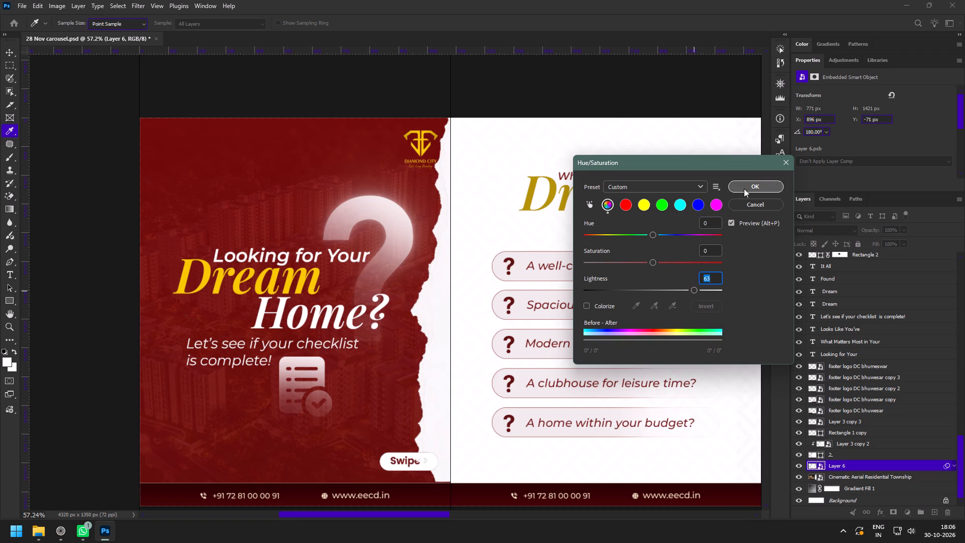
click(744, 190)
Shift the torn paper slightly toward the second slide and down, to X 915 px, Y -60 px.
key(z)
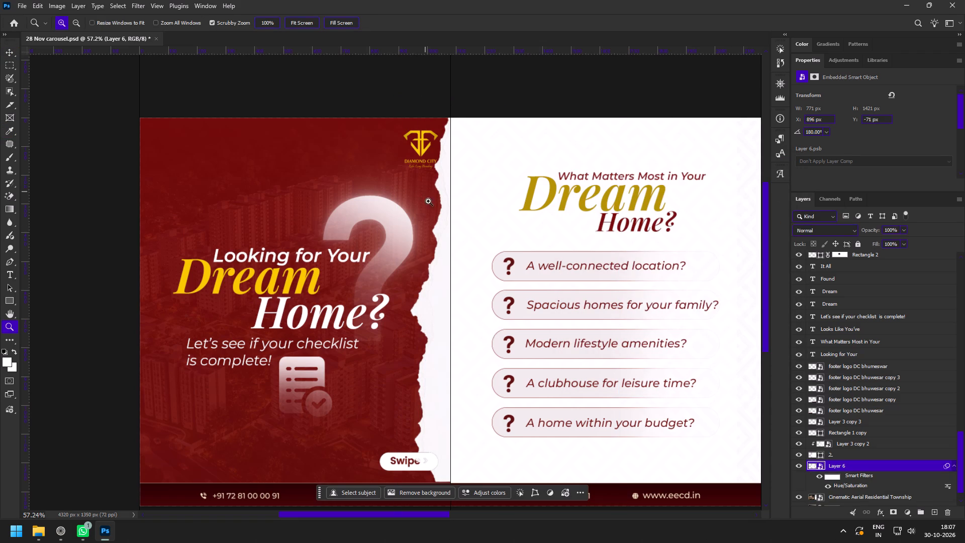
key(v)
key(ctrl+t)
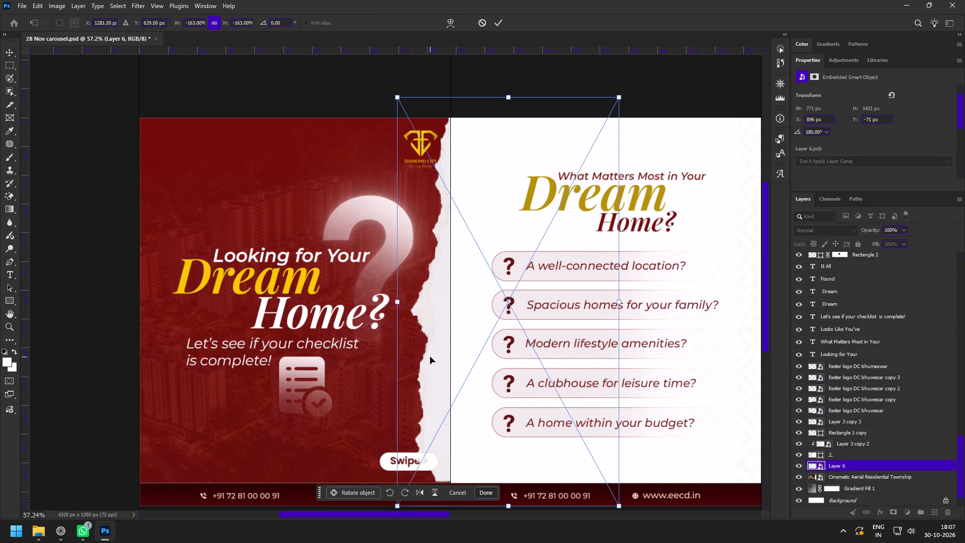
drag(428, 358, 434, 359)
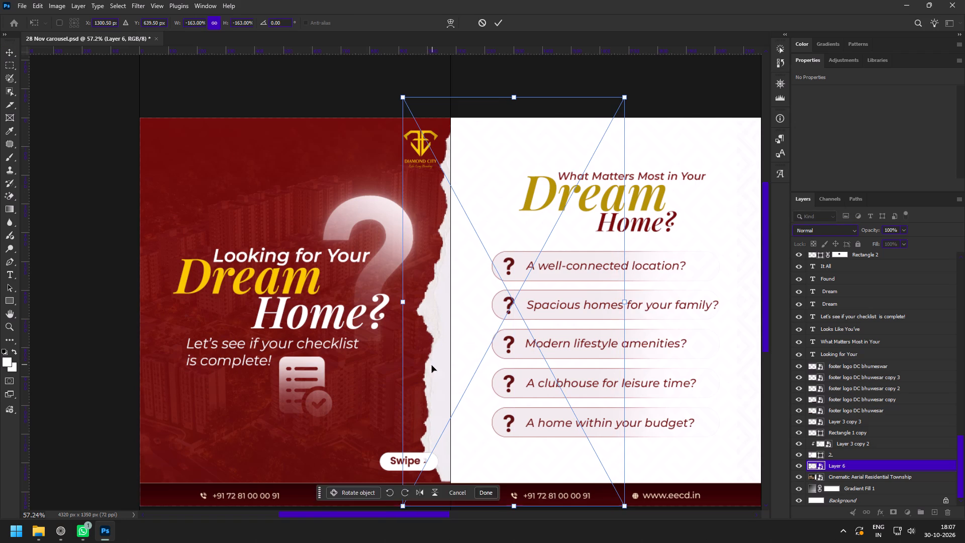
click(432, 366)
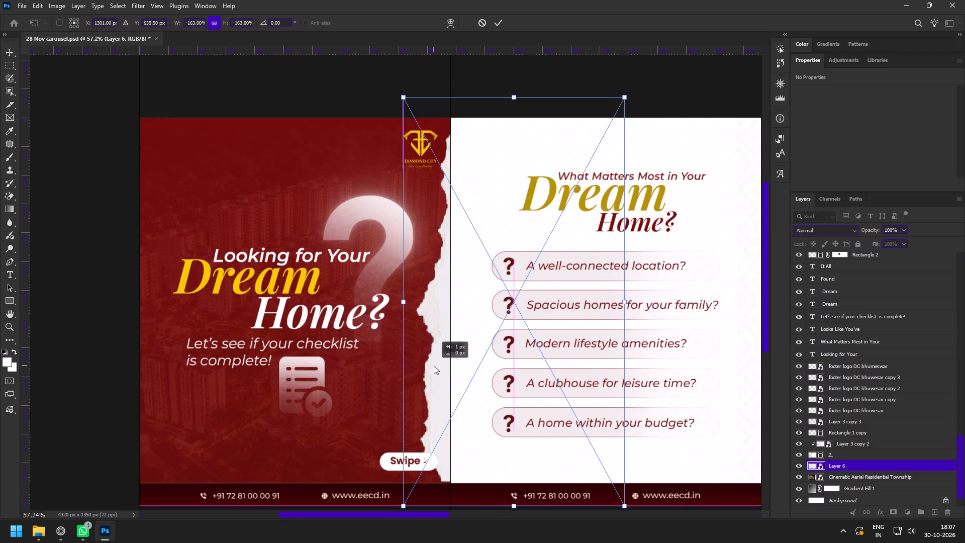
click(498, 22)
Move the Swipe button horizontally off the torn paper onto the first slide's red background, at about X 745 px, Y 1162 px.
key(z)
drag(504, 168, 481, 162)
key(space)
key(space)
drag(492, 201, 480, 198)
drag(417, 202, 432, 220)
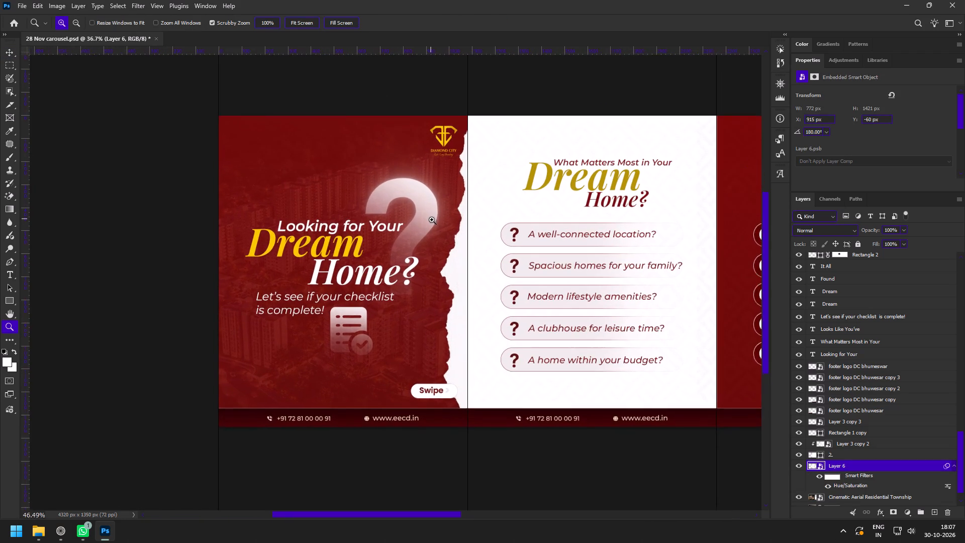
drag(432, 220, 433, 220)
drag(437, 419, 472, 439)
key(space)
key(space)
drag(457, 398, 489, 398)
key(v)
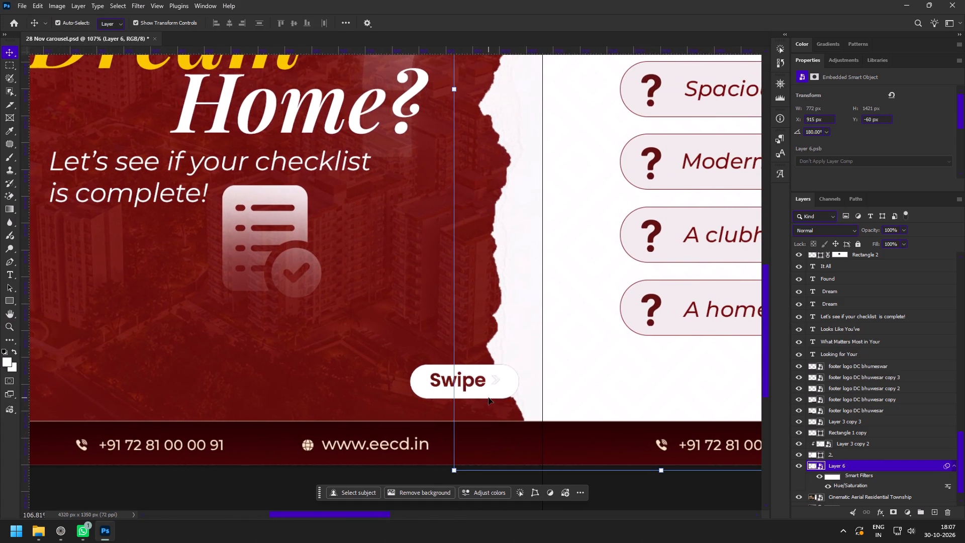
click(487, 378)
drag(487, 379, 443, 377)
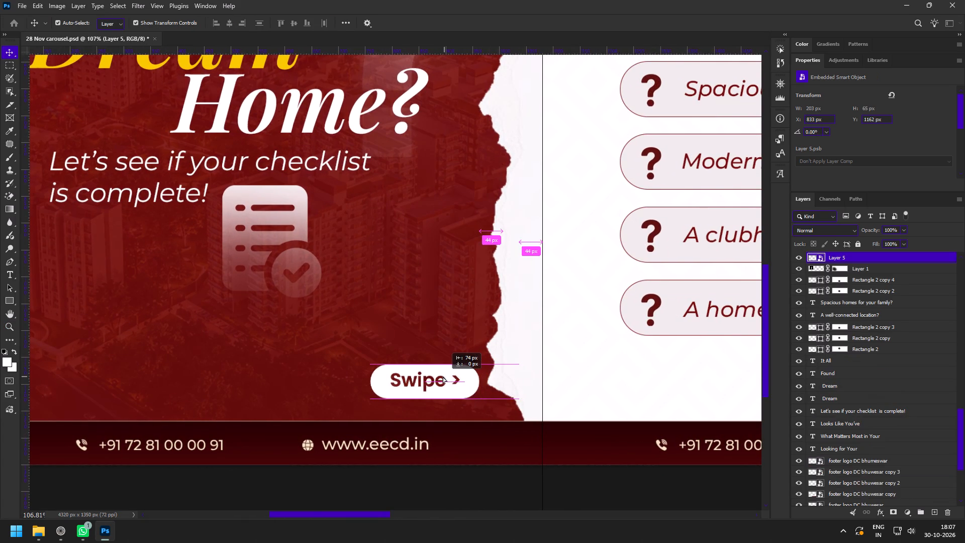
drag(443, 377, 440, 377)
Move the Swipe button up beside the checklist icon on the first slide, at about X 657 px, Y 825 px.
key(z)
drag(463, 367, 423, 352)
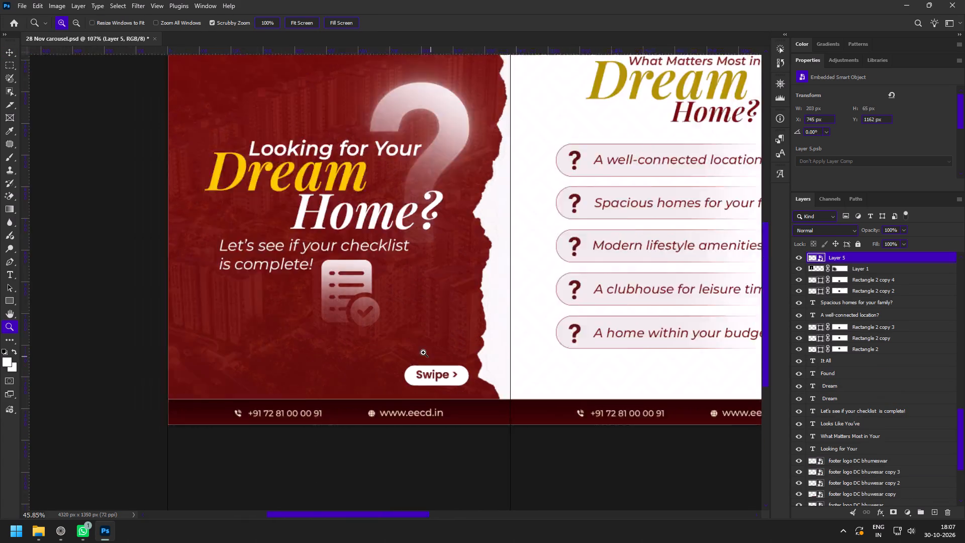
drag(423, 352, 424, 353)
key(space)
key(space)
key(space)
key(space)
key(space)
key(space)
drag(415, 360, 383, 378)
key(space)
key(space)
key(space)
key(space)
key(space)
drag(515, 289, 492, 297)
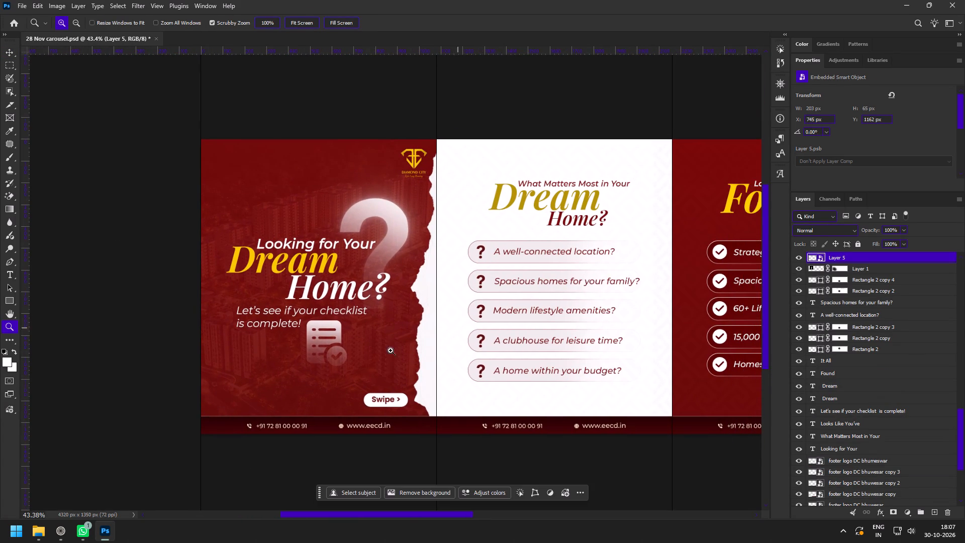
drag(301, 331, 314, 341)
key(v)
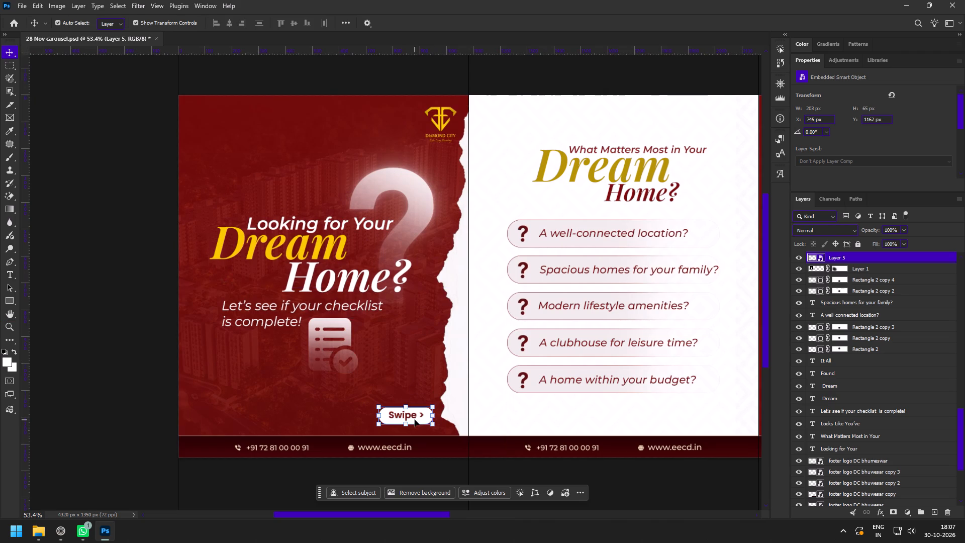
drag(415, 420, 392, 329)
Hide the first slide's checklist icon layer, Layer 2.
key(z)
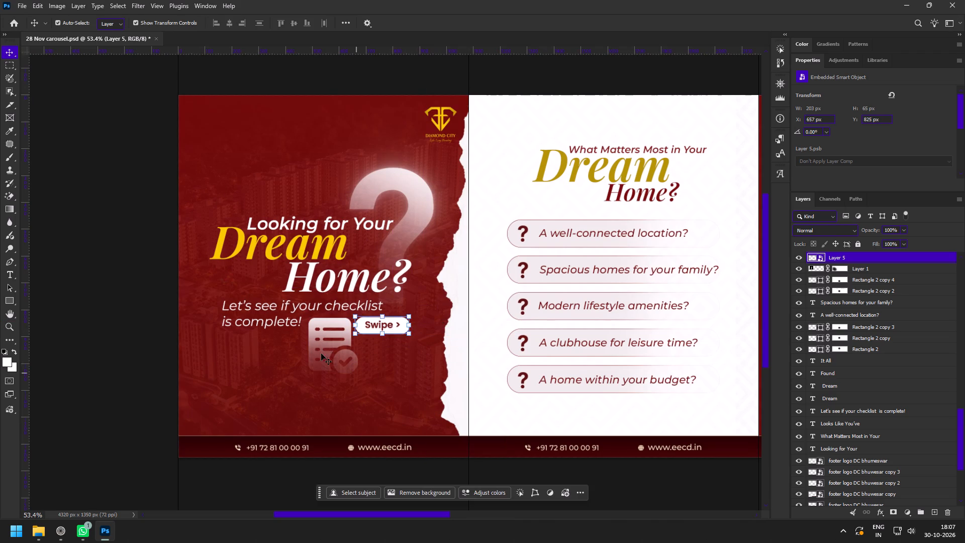
drag(305, 331, 330, 349)
key(v)
click(355, 357)
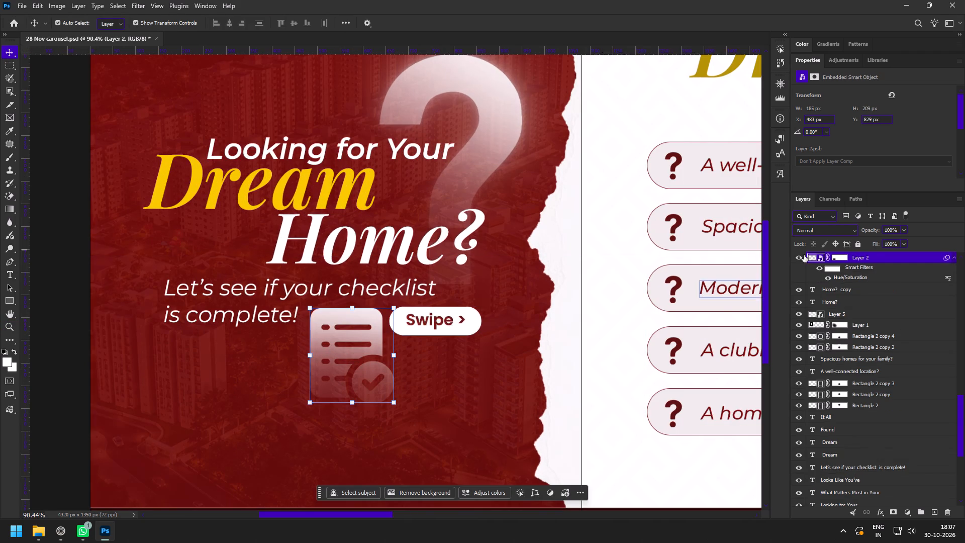
click(795, 259)
Place the Swipe button directly after the "is complete!" line on the first slide, at about X 484 px, Y 821 px.
key(z)
drag(335, 308, 355, 327)
key(v)
click(528, 342)
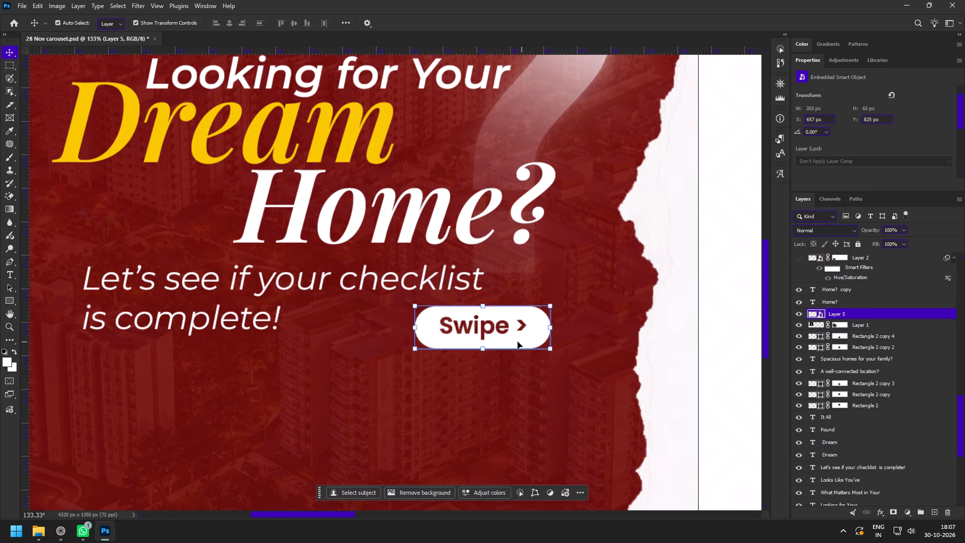
drag(533, 337, 417, 336)
Review the first slide's new layout alongside the second and third carousel slides.
key(z)
drag(452, 356, 404, 339)
key(space)
key(space)
key(space)
key(space)
key(space)
key(space)
key(space)
key(space)
key(space)
key(space)
key(space)
key(space)
key(space)
drag(514, 345, 425, 341)
drag(471, 342, 453, 344)
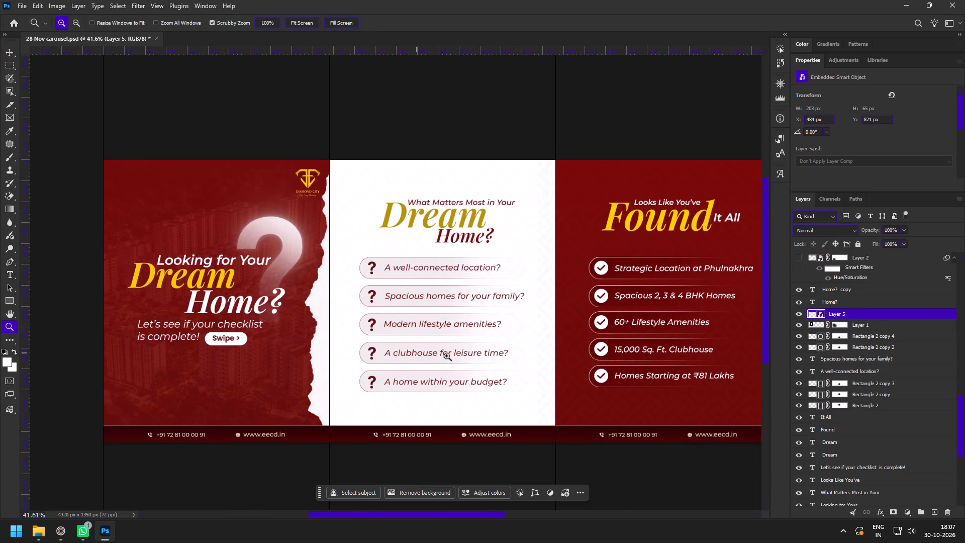
drag(425, 281, 441, 298)
key(space)
drag(517, 292, 475, 290)
key(v)
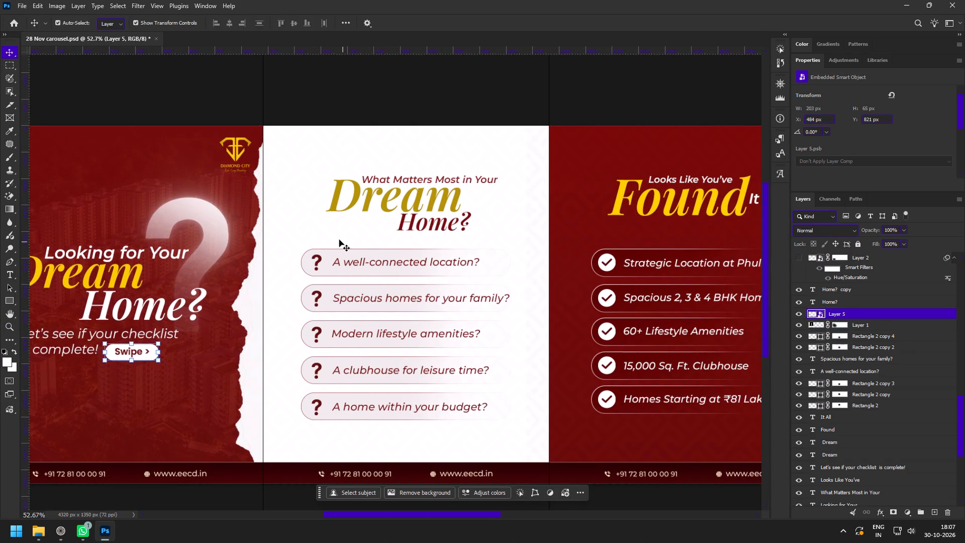
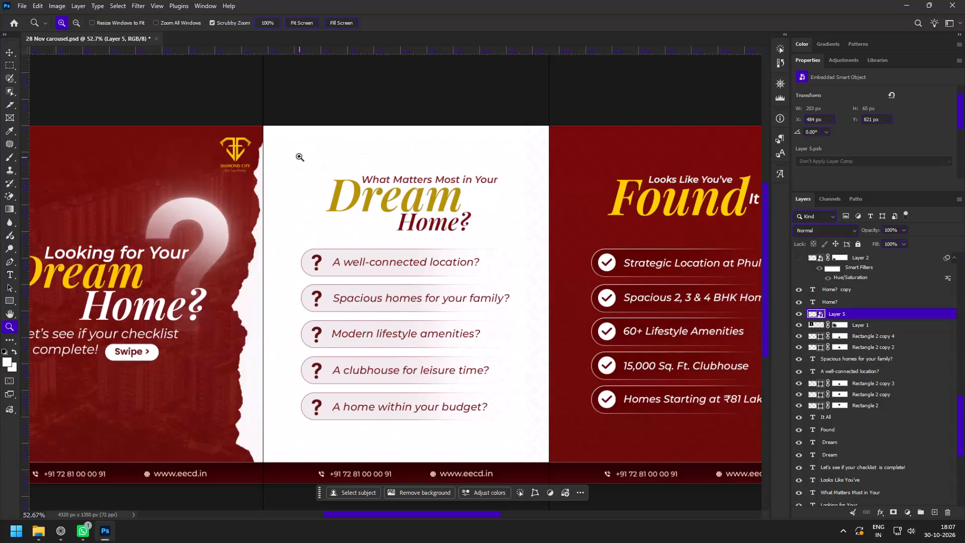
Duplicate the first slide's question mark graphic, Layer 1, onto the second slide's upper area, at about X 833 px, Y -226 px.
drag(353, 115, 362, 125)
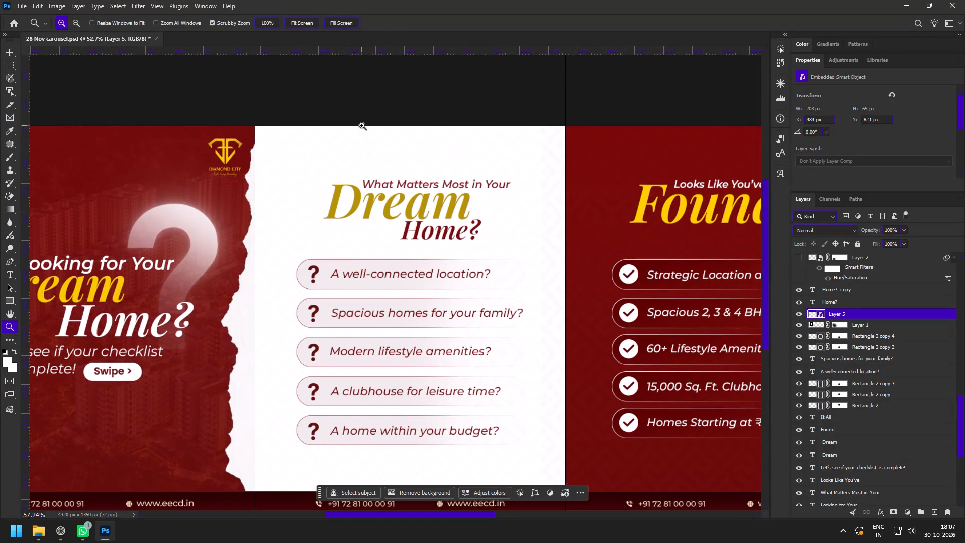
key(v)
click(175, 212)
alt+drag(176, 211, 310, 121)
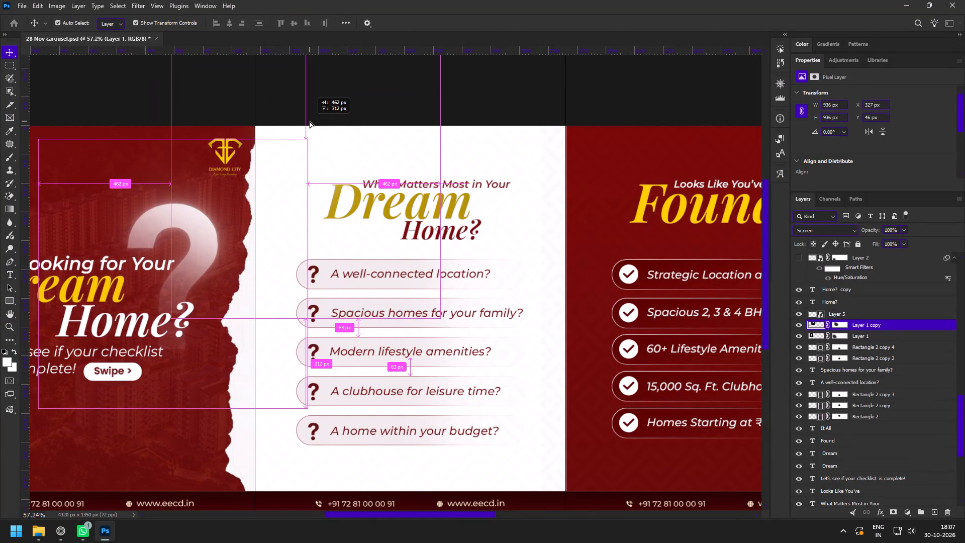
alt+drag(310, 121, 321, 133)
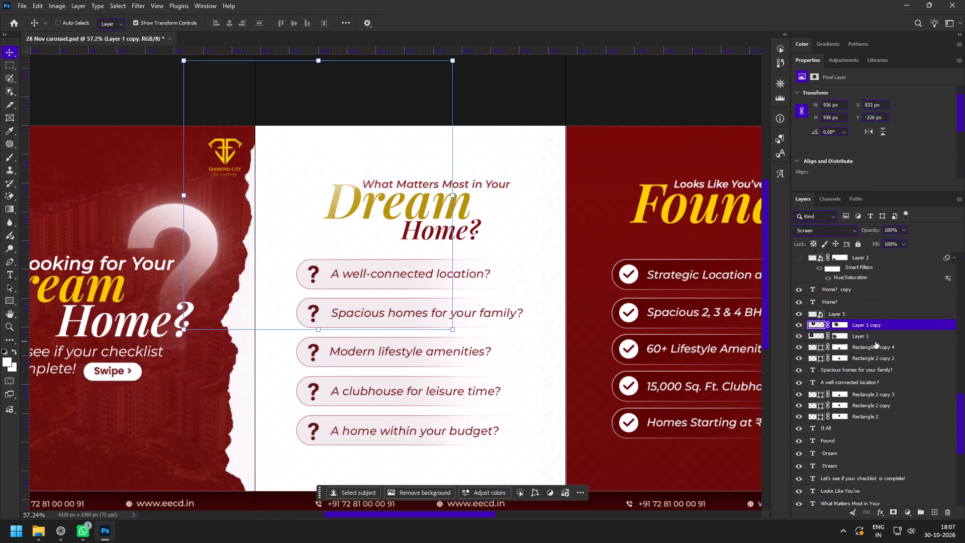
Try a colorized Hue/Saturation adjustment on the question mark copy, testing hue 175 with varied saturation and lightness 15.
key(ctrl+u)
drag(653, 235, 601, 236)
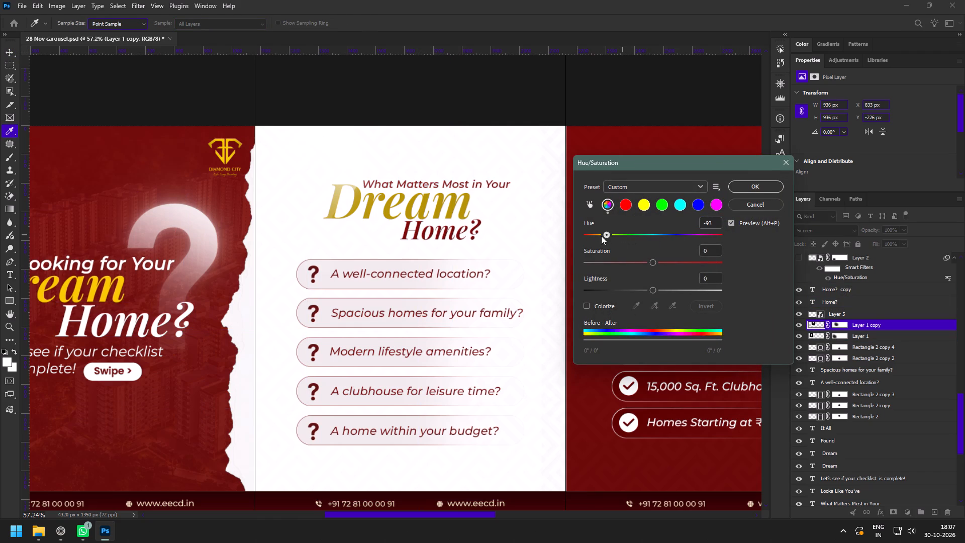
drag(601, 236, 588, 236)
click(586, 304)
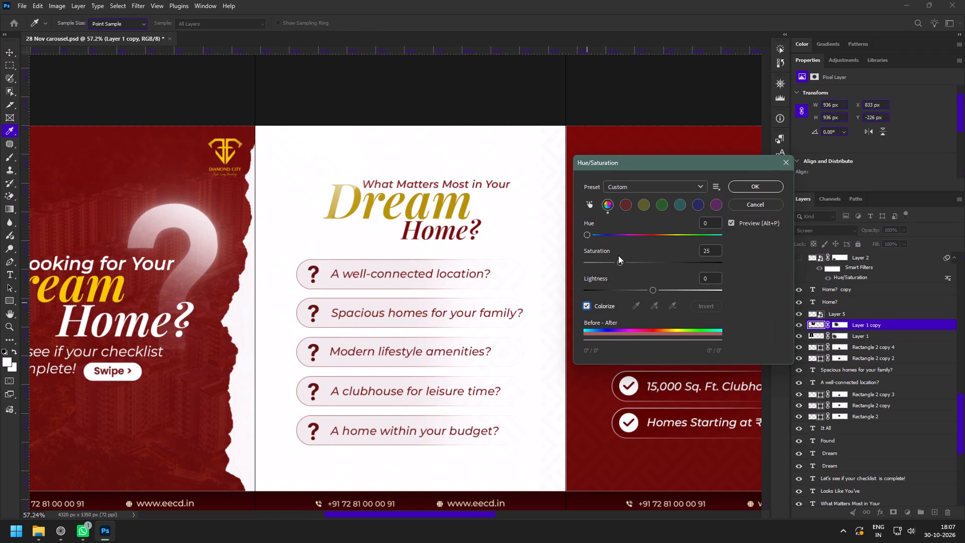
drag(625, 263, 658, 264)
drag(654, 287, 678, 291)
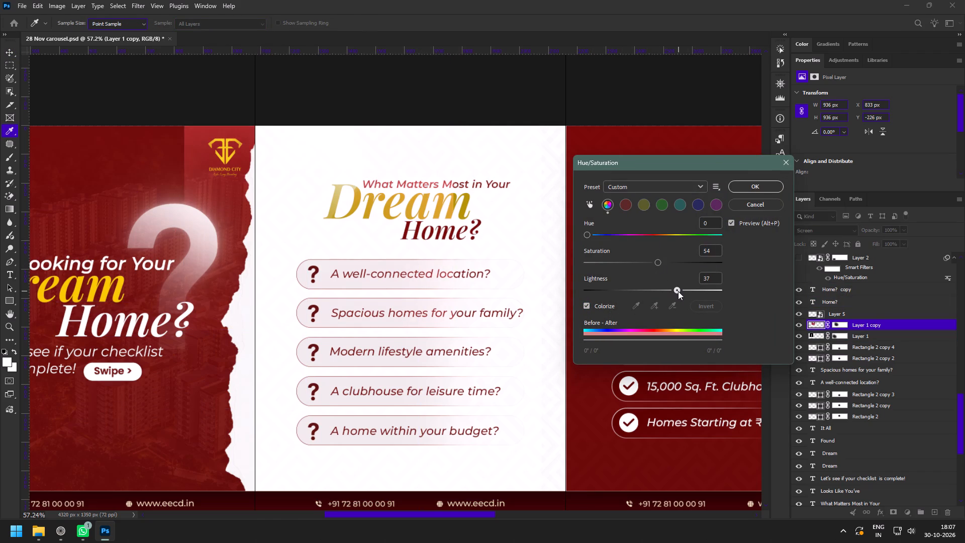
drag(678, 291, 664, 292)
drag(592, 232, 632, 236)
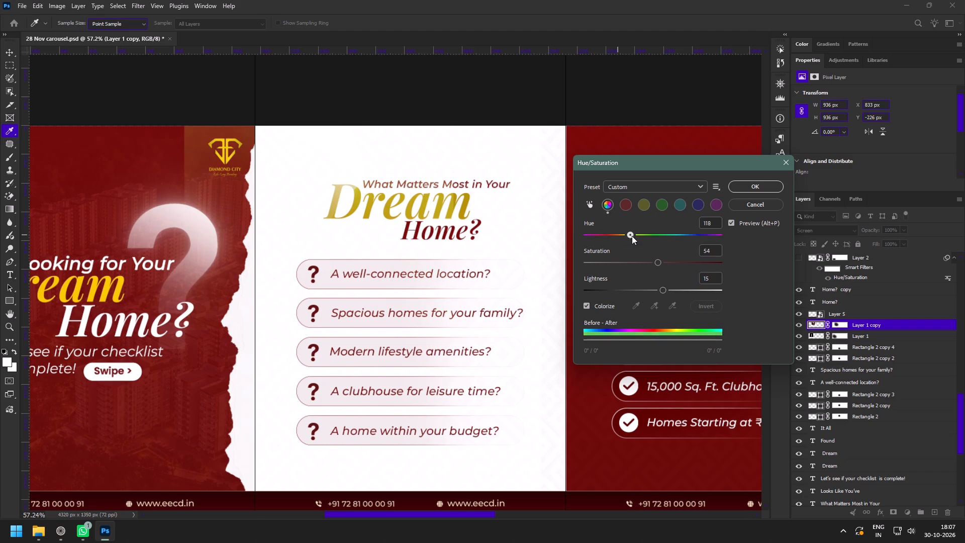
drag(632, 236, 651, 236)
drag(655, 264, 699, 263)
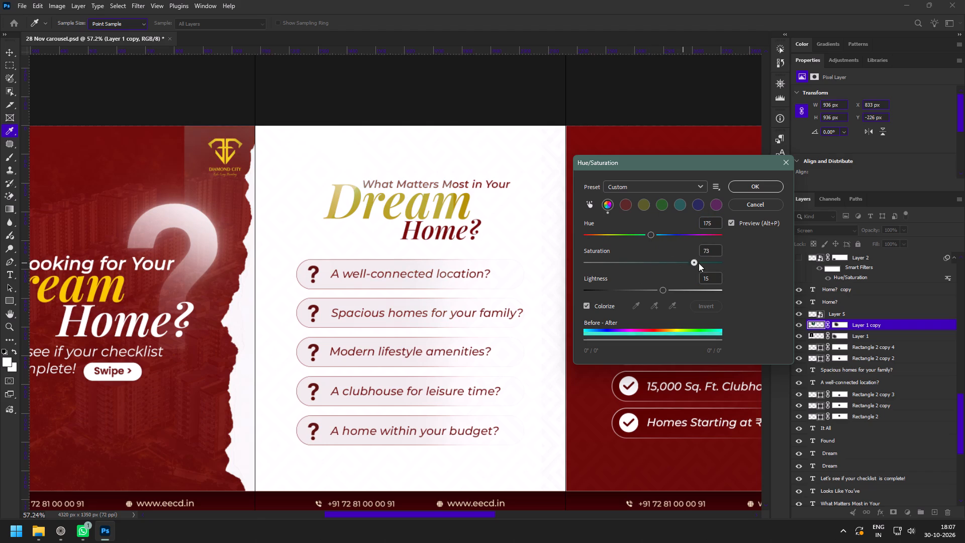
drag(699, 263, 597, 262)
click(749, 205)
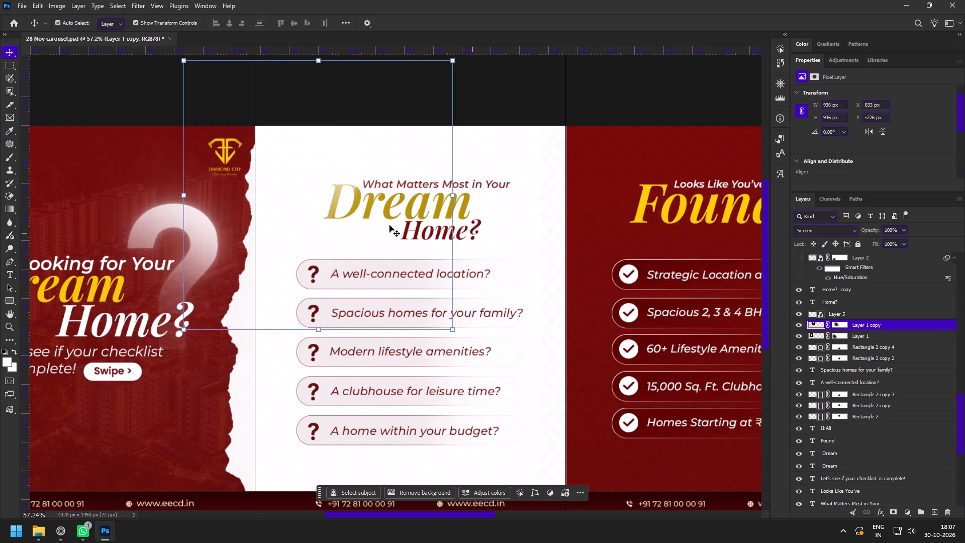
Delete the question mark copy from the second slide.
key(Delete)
Review the second and third slides' headings, checklists and backgrounds, and check the ripped-paper reference on Pinterest in the browser.
key(z)
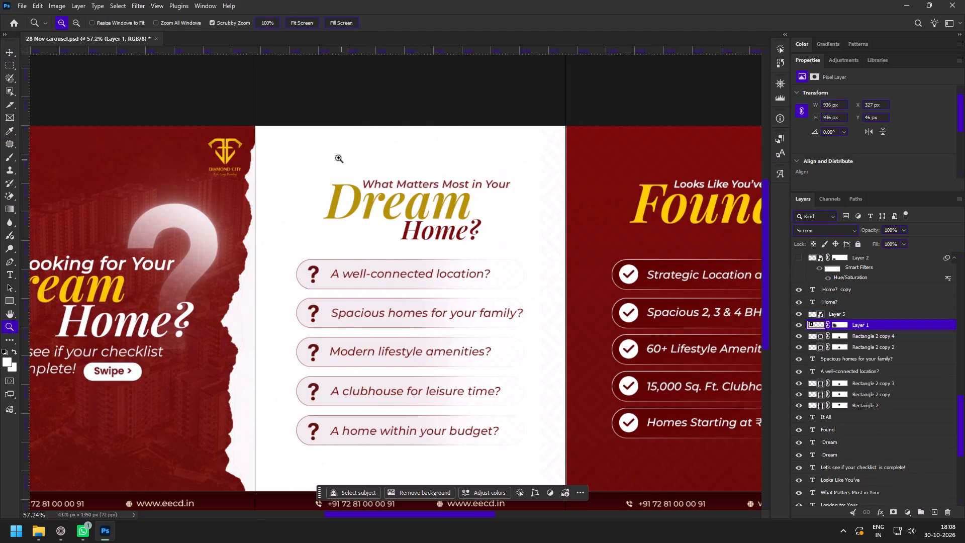
drag(342, 159, 353, 169)
key(v)
key(z)
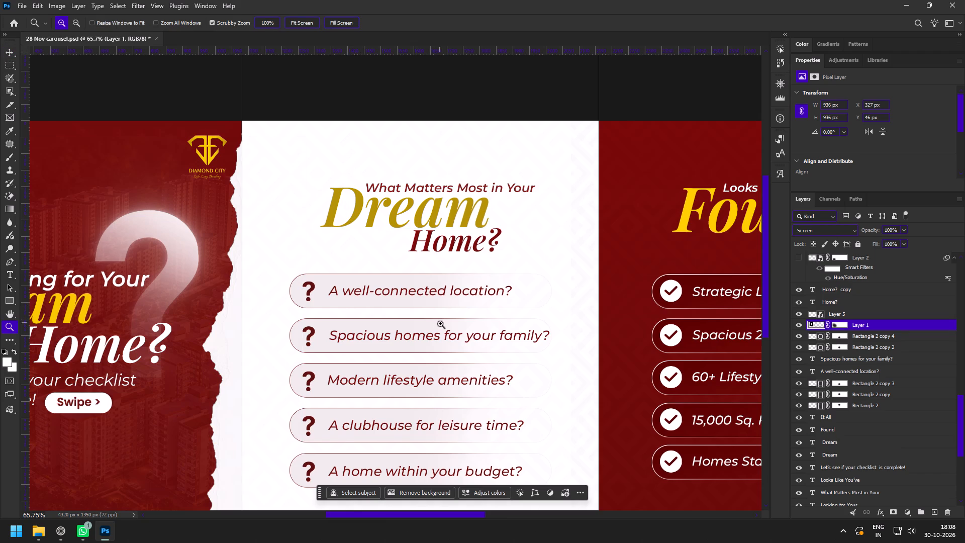
key(space)
key(space)
drag(440, 323, 424, 253)
key(space)
key(space)
key(space)
key(space)
key(space)
key(space)
key(space)
drag(562, 268, 485, 259)
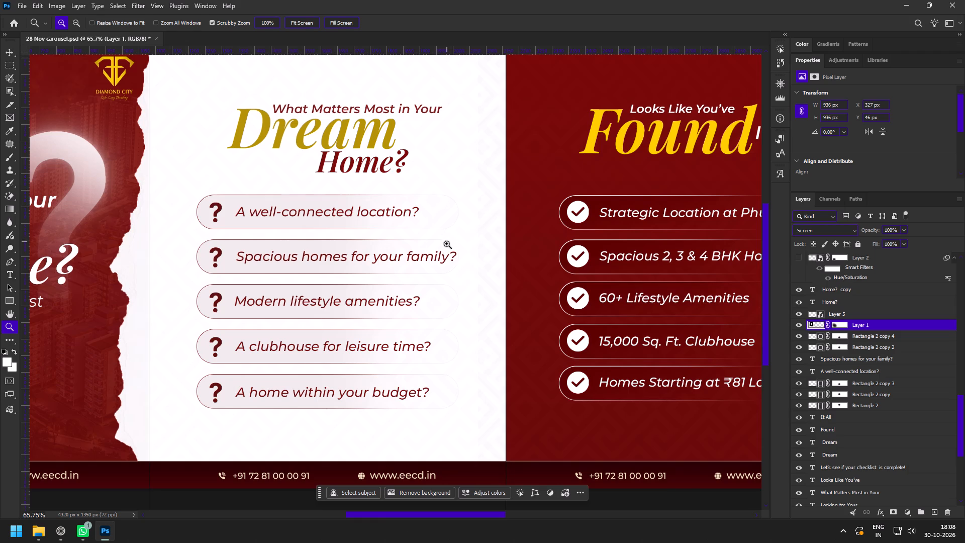
key(space)
key(space)
key(space)
key(space)
key(space)
key(space)
key(space)
key(space)
key(space)
key(space)
key(space)
key(space)
key(space)
key(space)
key(space)
key(space)
key(space)
key(space)
key(space)
drag(569, 233, 448, 238)
click(465, 233)
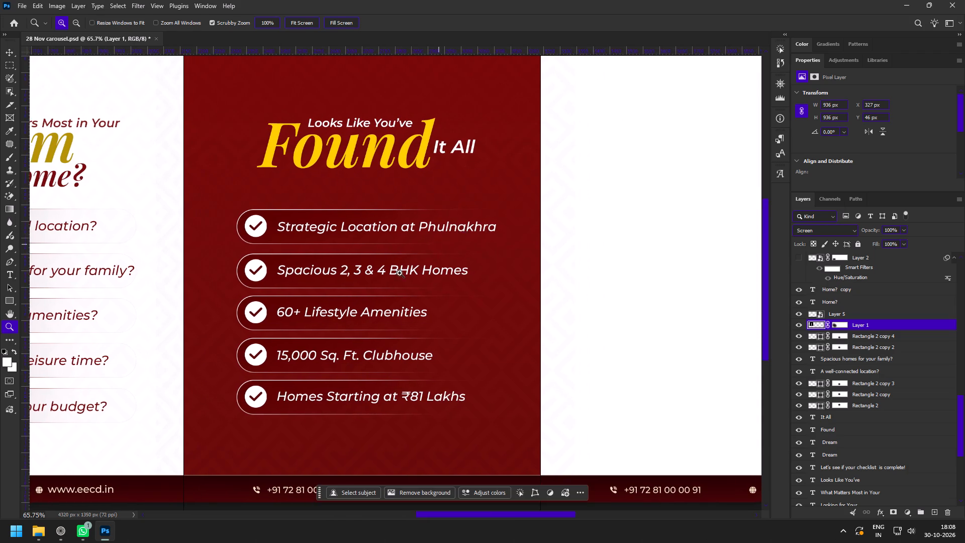
key(space)
drag(262, 256, 455, 235)
click(63, 537)
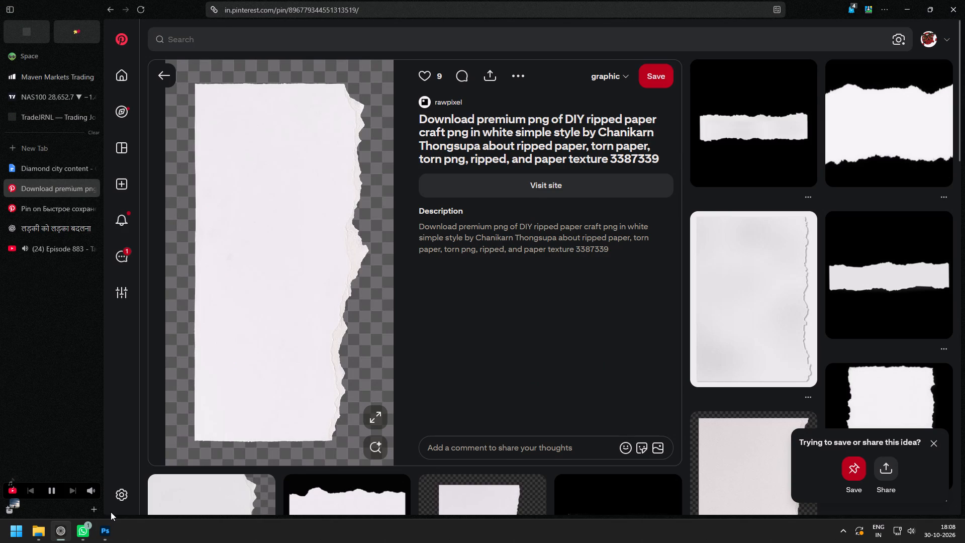
click(108, 536)
Duplicate the first slide's torn paper, Layer 6, onto the third slide, at about X 1969 px, Y -60 px.
drag(404, 267, 388, 261)
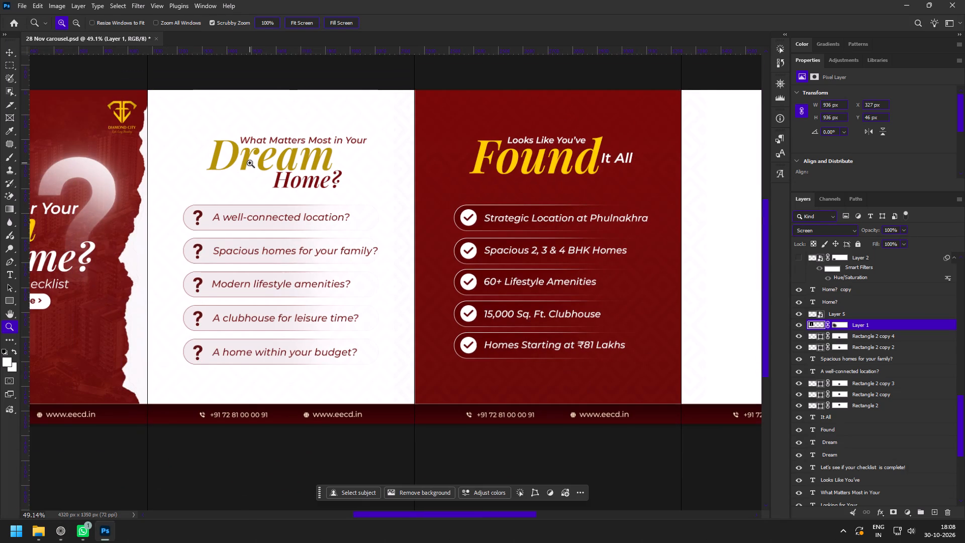
drag(248, 167, 255, 176)
key(v)
click(126, 255)
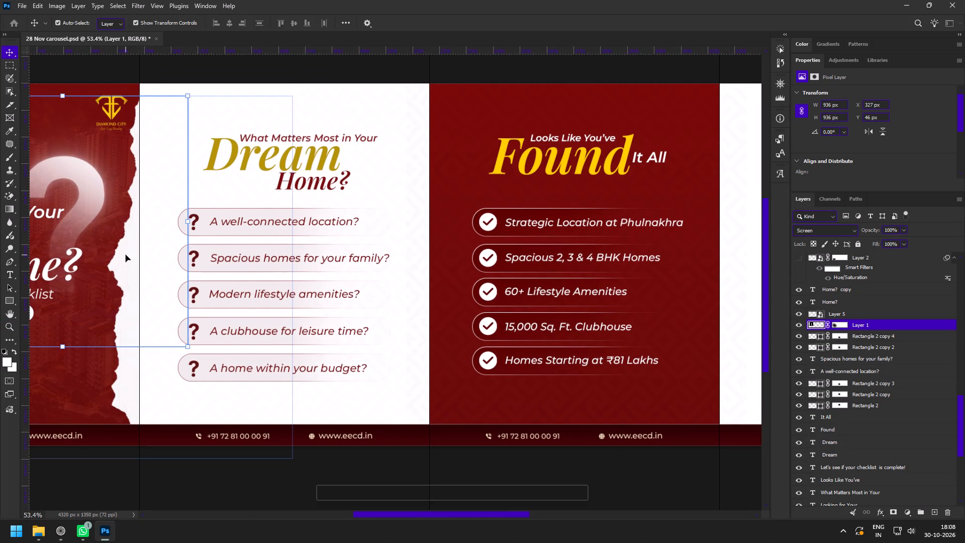
click(122, 387)
alt+drag(121, 386, 392, 374)
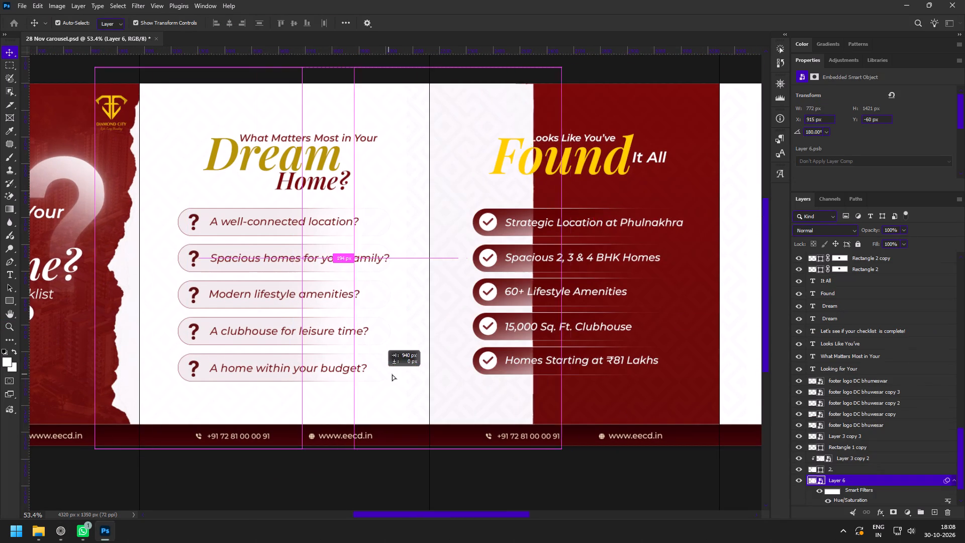
alt+drag(392, 374, 405, 374)
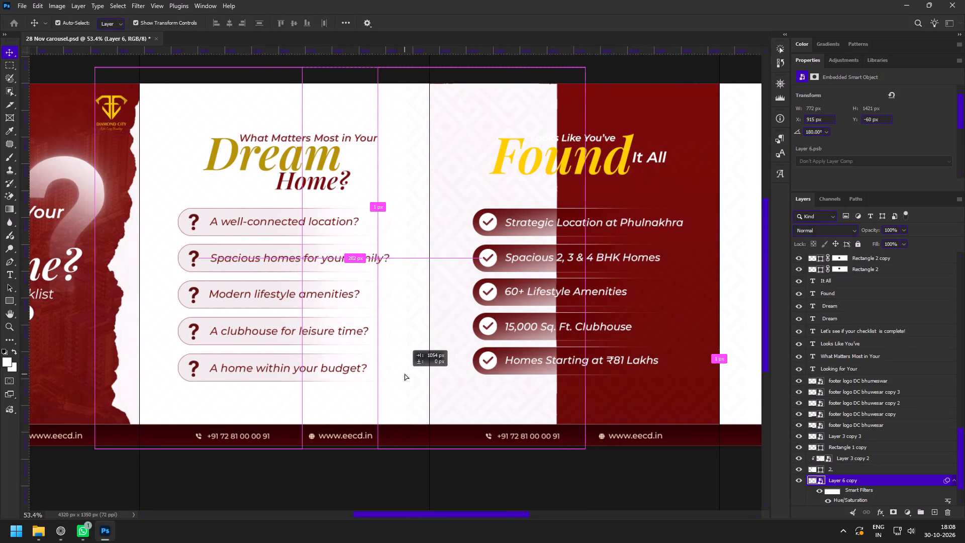
alt+drag(405, 374, 404, 374)
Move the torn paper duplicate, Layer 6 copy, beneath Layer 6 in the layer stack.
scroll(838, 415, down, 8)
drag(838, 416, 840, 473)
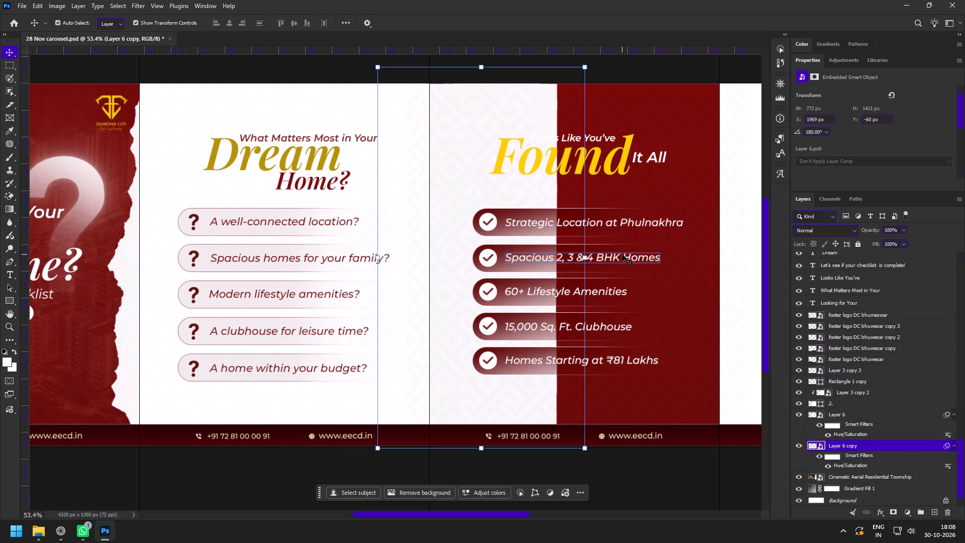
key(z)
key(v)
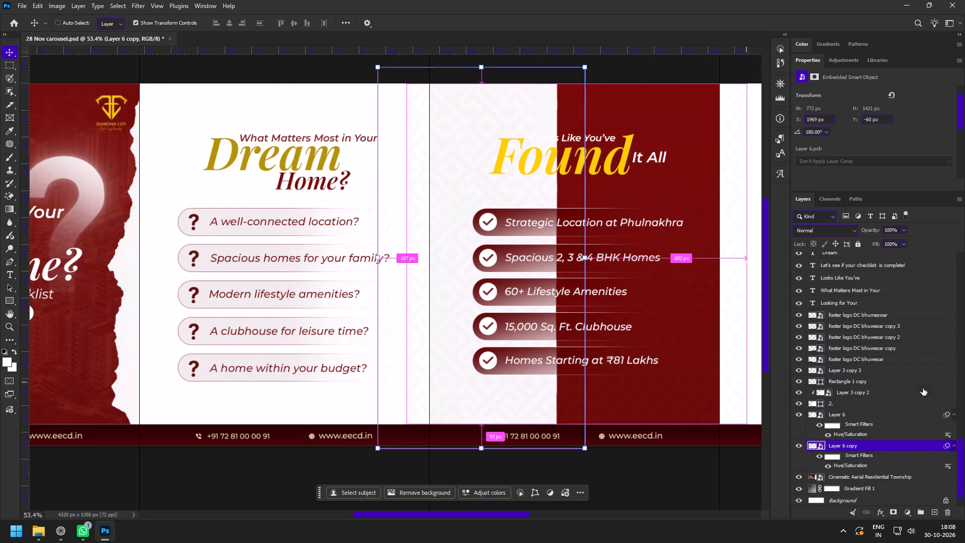
Add a dark red Color Overlay at 100% opacity to the torn paper duplicate, Layer 6 copy.
double_click(913, 446)
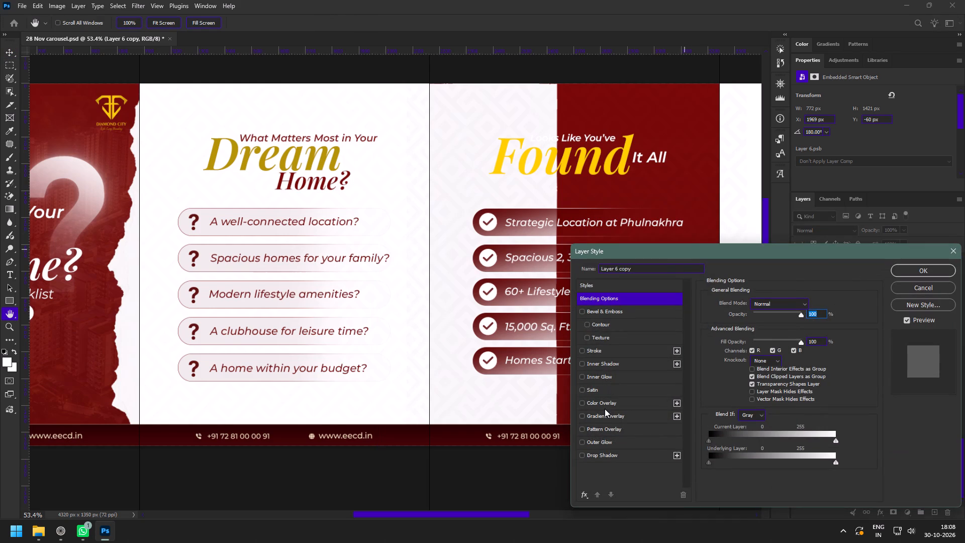
click(605, 403)
click(931, 271)
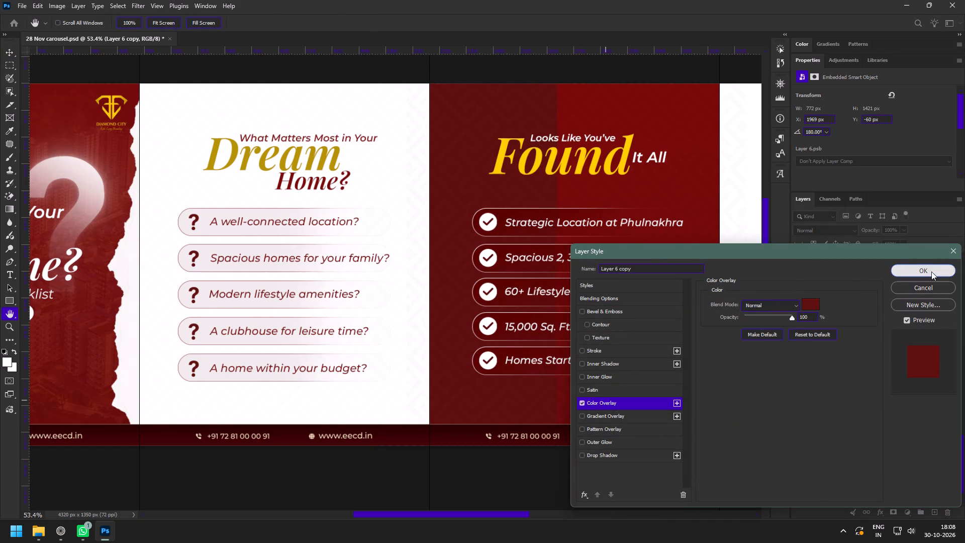
Move Layer 6 copy above Layer 3 copy 2 and directly below Rectangle 1 copy in the layer stack.
drag(843, 446, 843, 393)
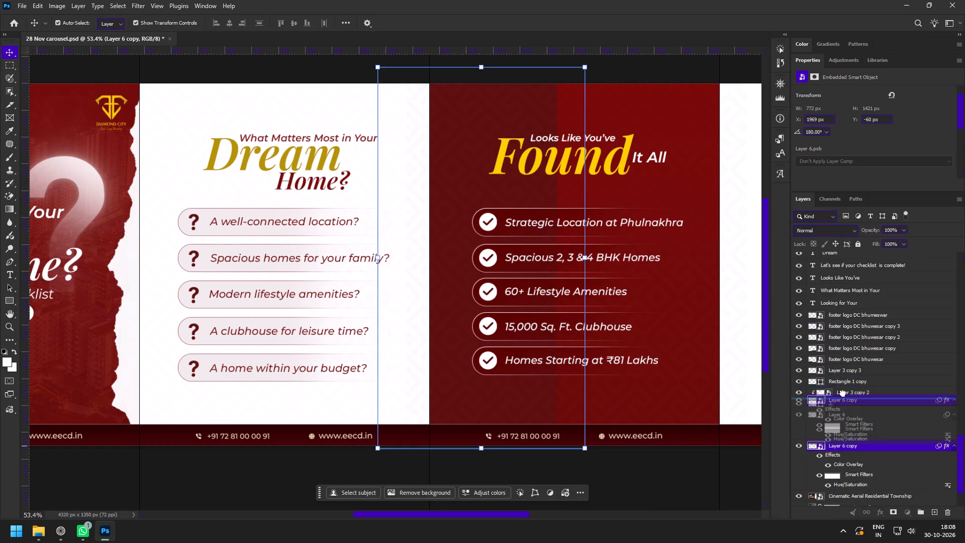
drag(843, 393, 842, 385)
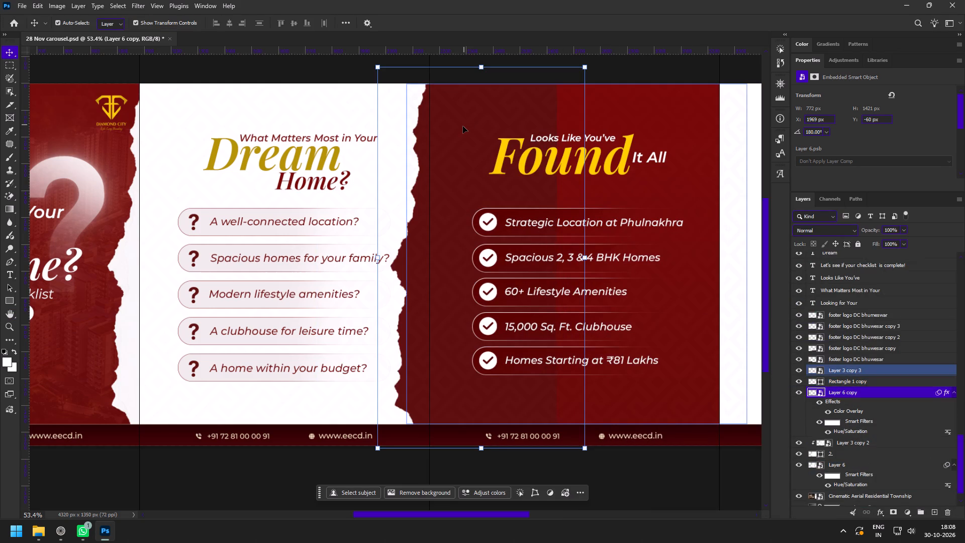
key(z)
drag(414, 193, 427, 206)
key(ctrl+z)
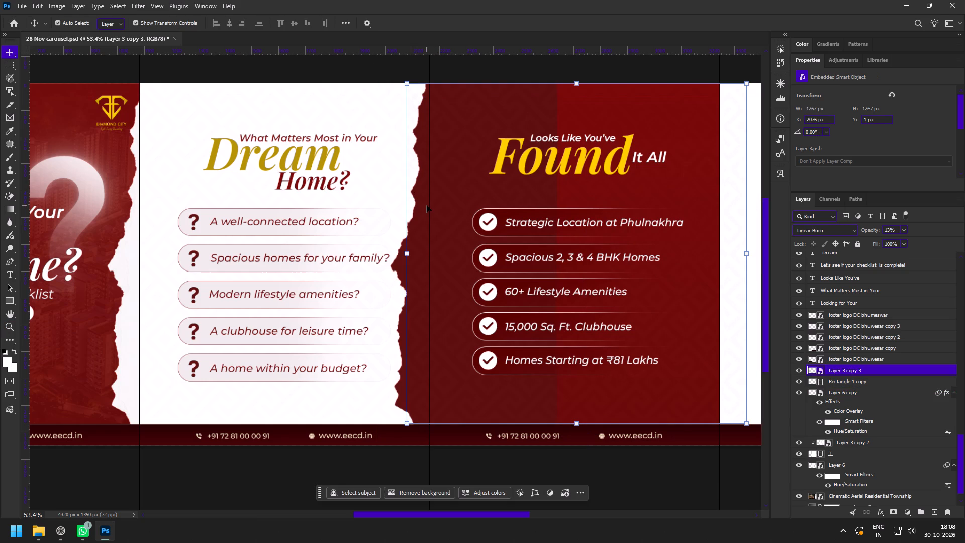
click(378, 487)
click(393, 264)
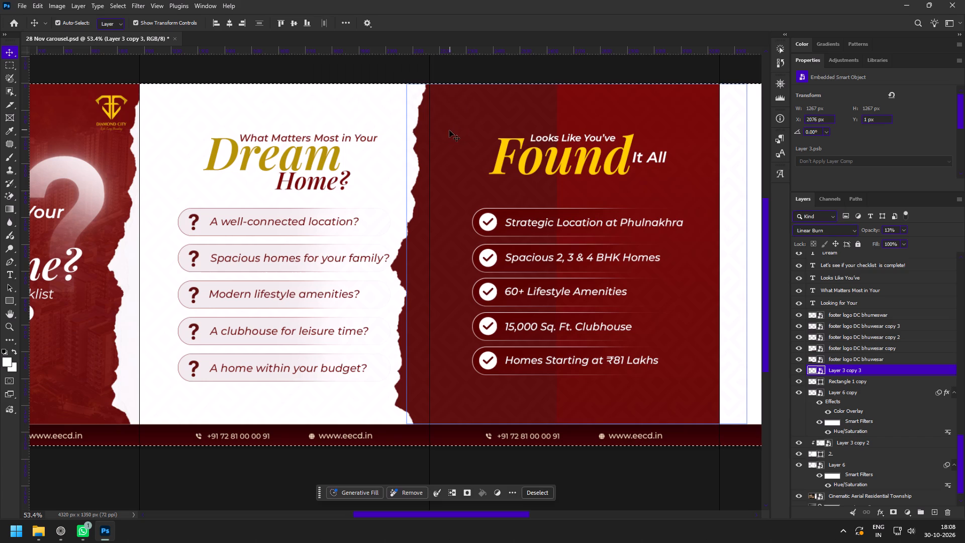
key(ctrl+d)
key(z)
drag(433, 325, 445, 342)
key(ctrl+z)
Lock the third slide's pattern layer, Layer 3 copy 3.
click(862, 245)
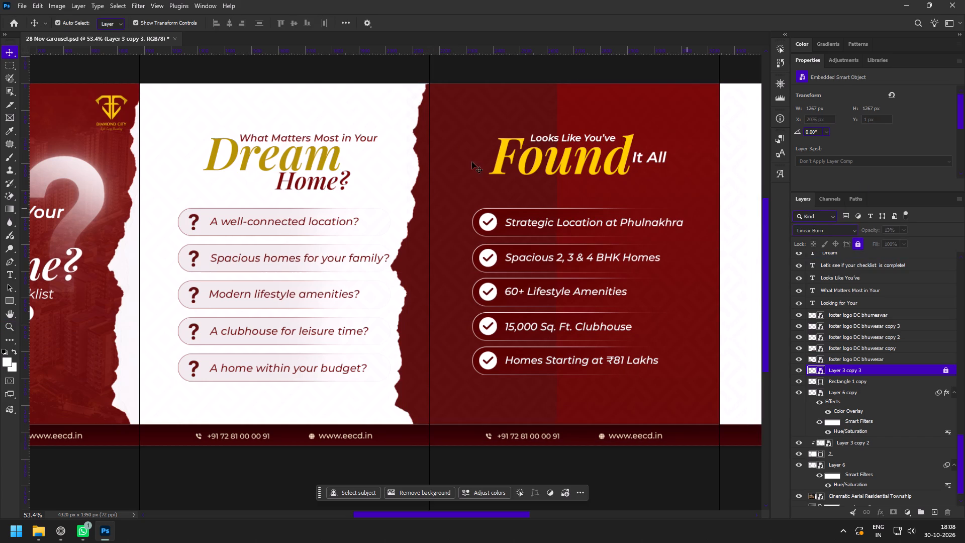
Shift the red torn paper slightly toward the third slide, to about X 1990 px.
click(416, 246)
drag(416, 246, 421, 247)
Match Layer 6 copy's Color Overlay to the third slide's background by sampling its red, #770909.
double_click(850, 429)
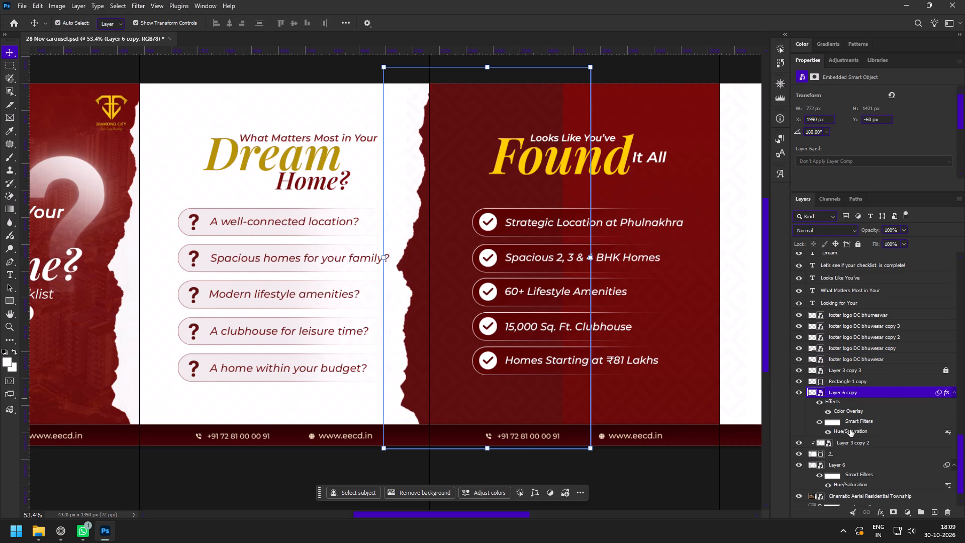
click(762, 203)
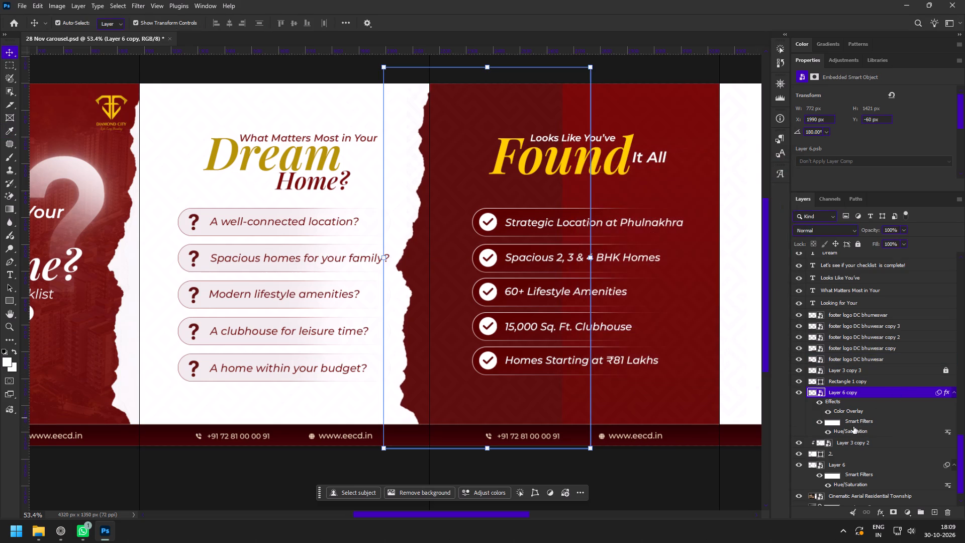
double_click(844, 411)
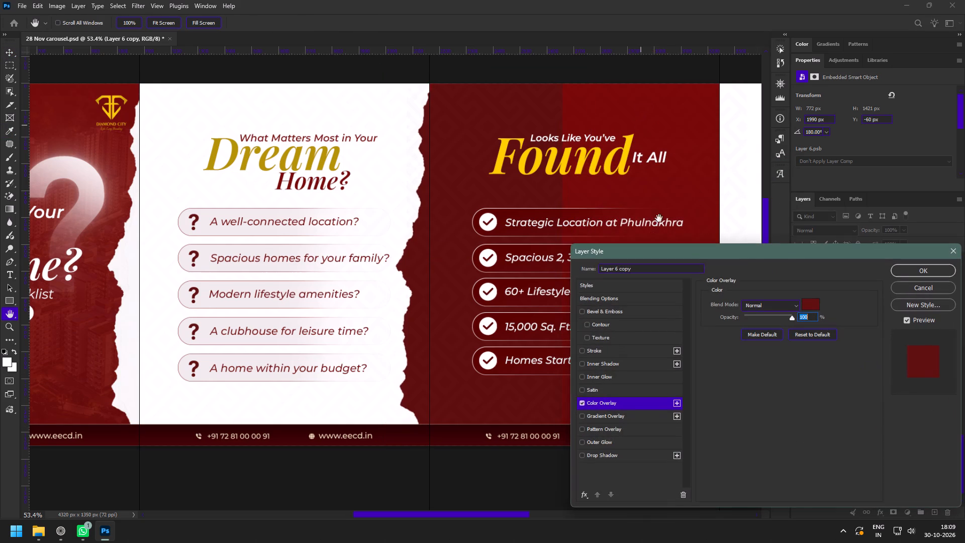
click(809, 301)
click(607, 103)
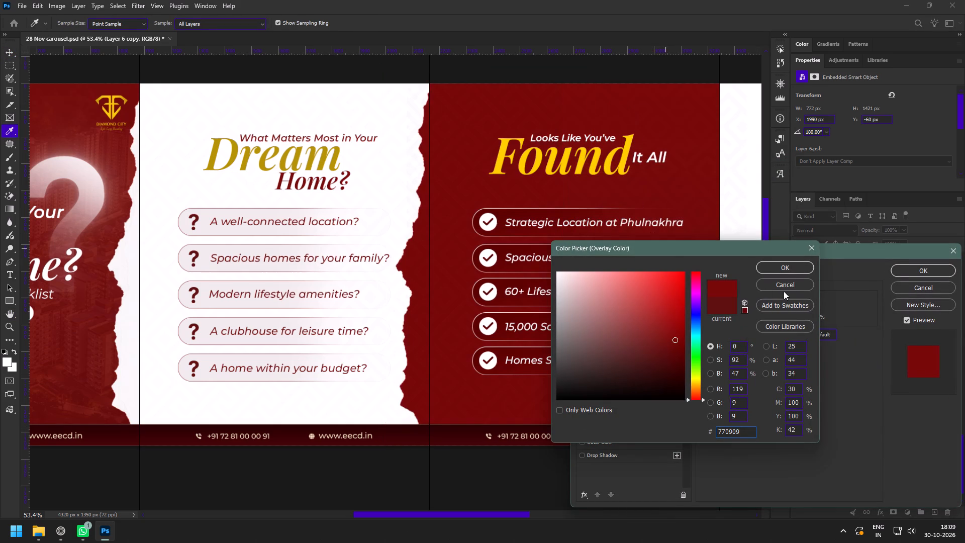
click(783, 274)
key(z)
drag(418, 225, 427, 231)
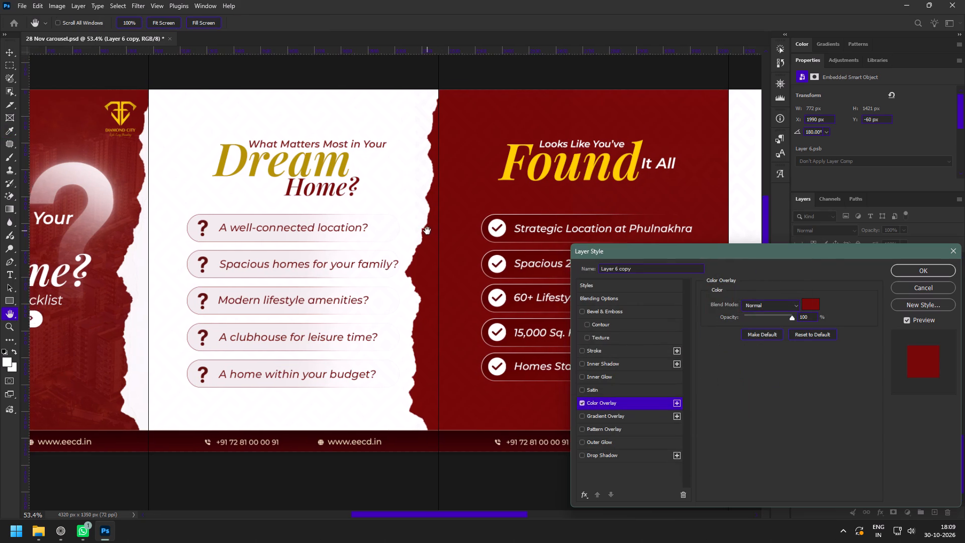
drag(427, 231, 405, 227)
click(922, 272)
Reposition the red torn paper along the border between the second and third slides, at about X 1974 px, Y -62 px.
key(z)
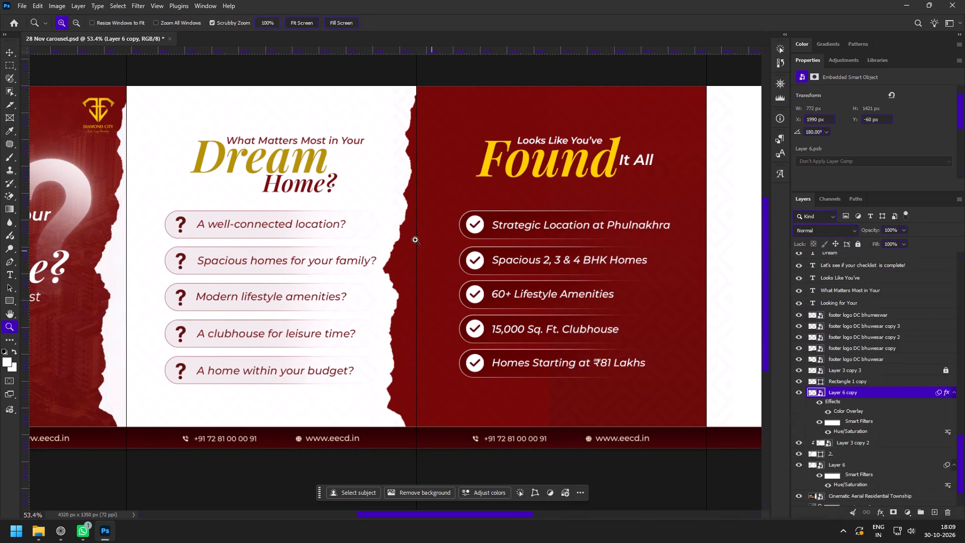
drag(412, 234, 424, 244)
drag(410, 270, 394, 267)
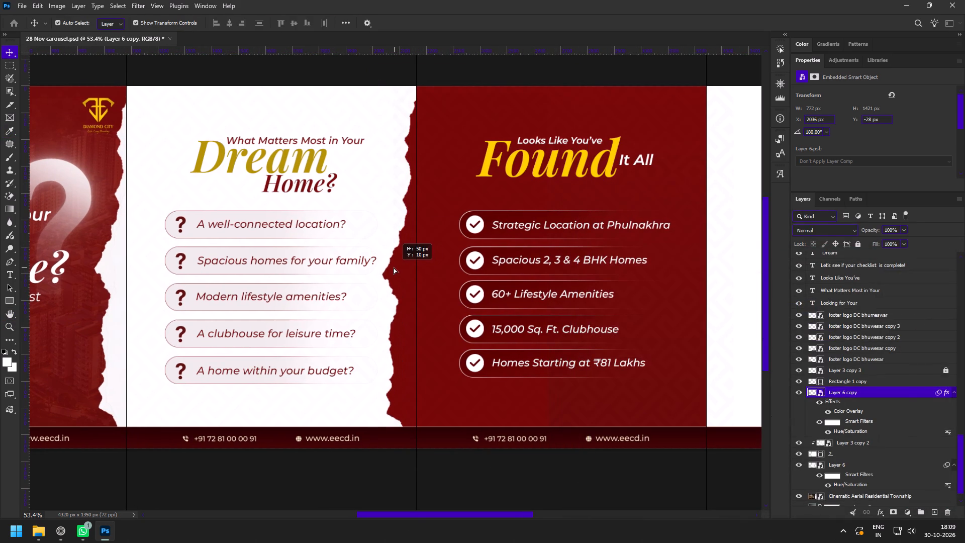
drag(394, 267, 394, 261)
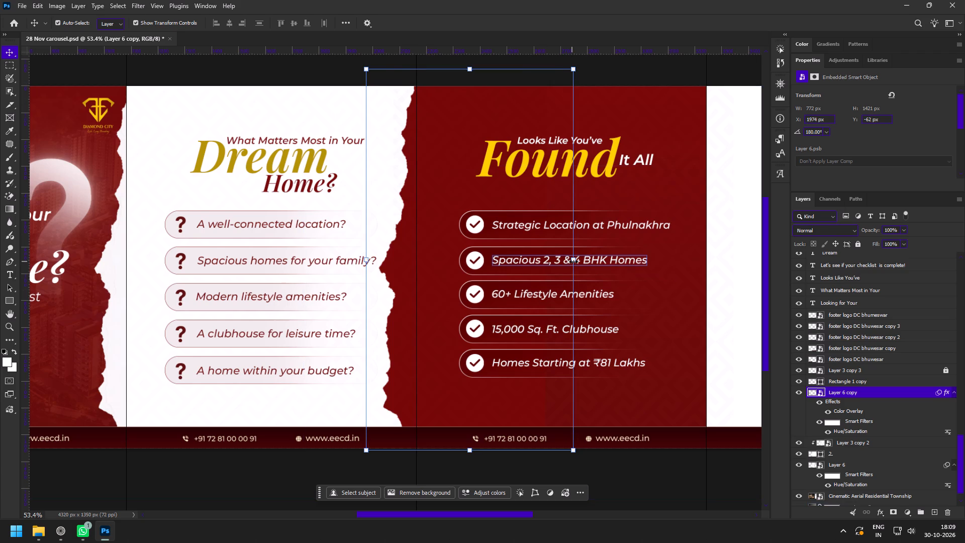
Narrow the red torn paper to about 619 px wide and place it at about X 2011 px, Y -60 px.
drag(573, 261, 554, 262)
drag(407, 273, 394, 271)
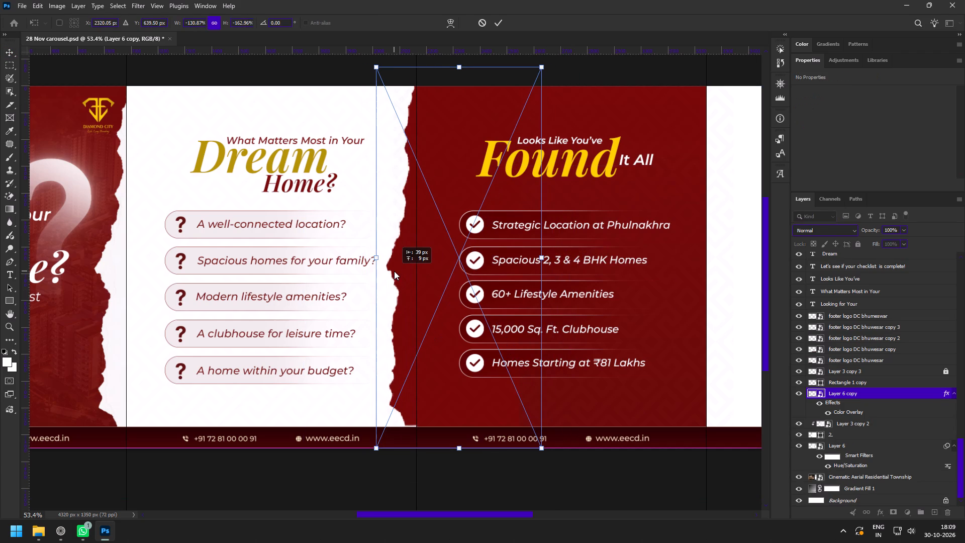
drag(394, 271, 394, 274)
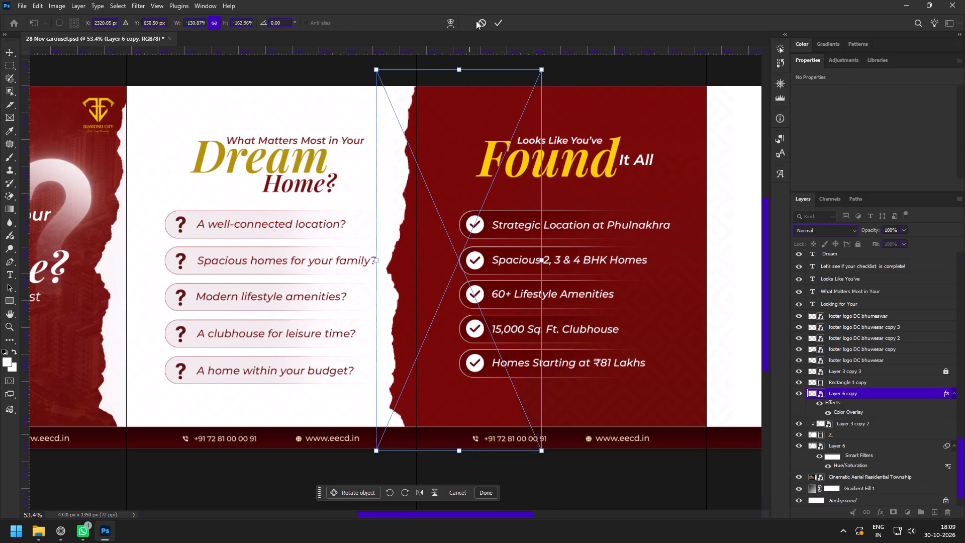
click(497, 22)
Duplicate the white torn paper, Layer 6, onto the border between the third and fourth slides, at about X 3044 px, Y -60 px.
key(z)
key(space)
key(space)
key(space)
key(space)
key(space)
key(space)
key(space)
key(space)
key(space)
key(space)
key(space)
key(space)
key(space)
key(space)
key(space)
key(space)
key(space)
drag(555, 227, 345, 219)
key(space)
drag(329, 237, 408, 229)
key(z)
drag(425, 248, 380, 239)
drag(315, 256, 342, 282)
key(v)
click(237, 249)
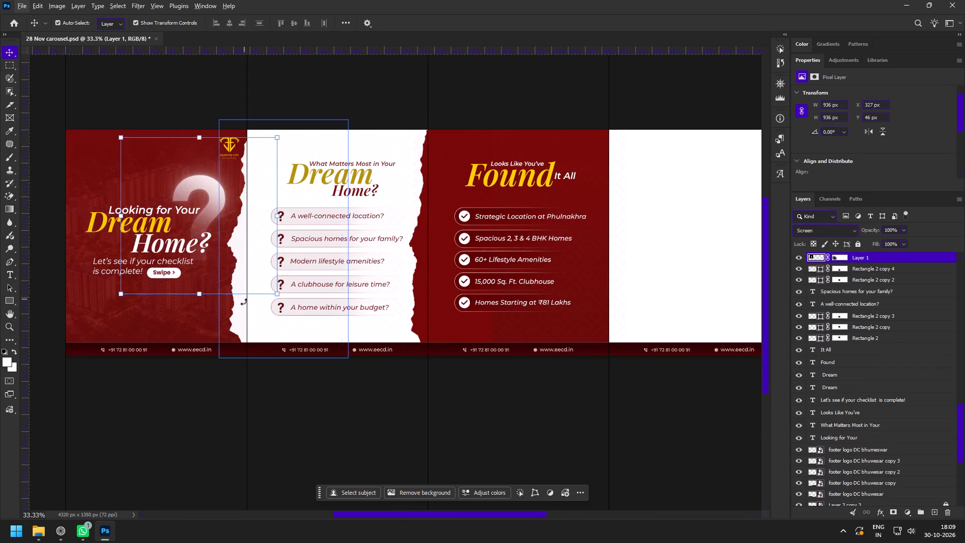
click(239, 318)
alt+drag(236, 321, 598, 327)
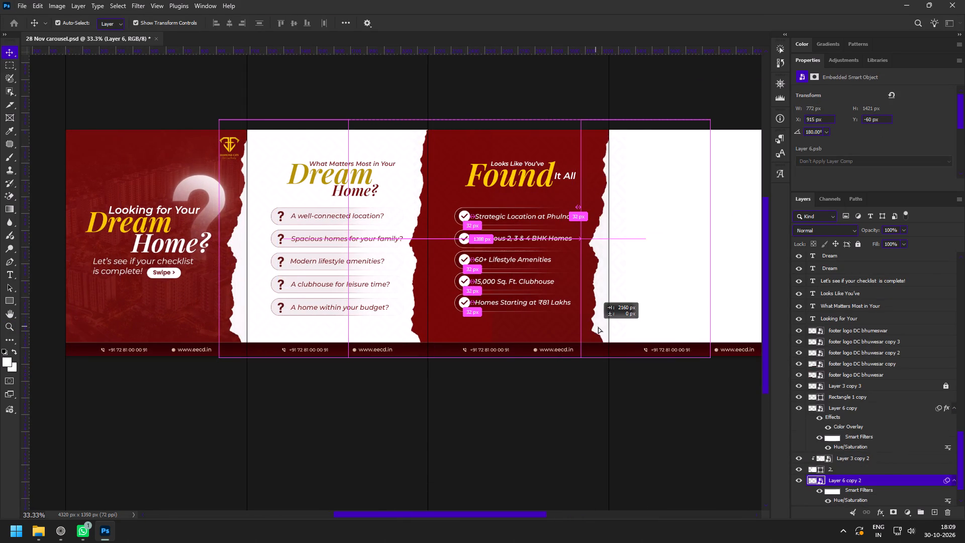
alt+drag(598, 327, 594, 330)
key(space)
drag(614, 298, 435, 289)
key(z)
drag(414, 238, 440, 272)
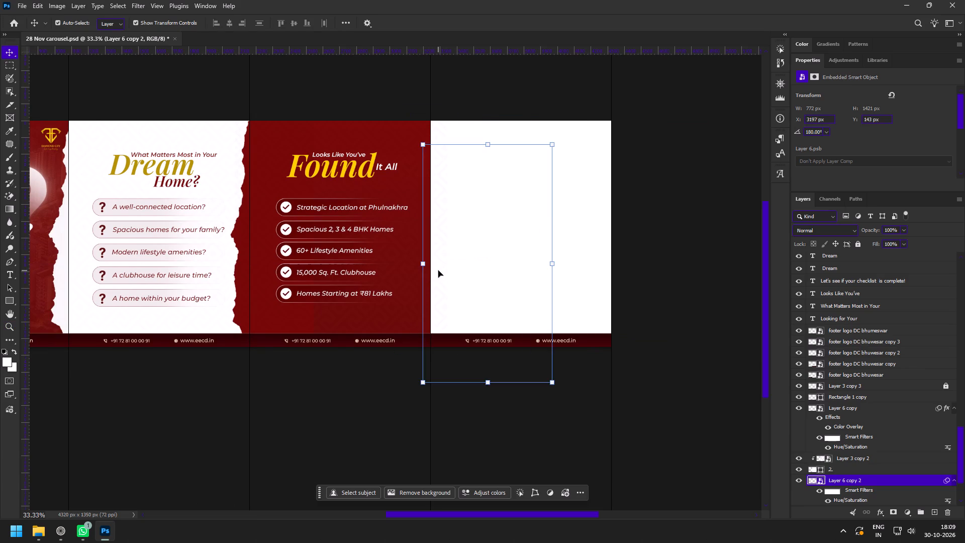
key(ctrl+z)
Narrow the duplicated white torn paper to about 651 px wide and place it at about X 3082 px, Y -62 px.
key(z)
drag(417, 227, 444, 254)
key(v)
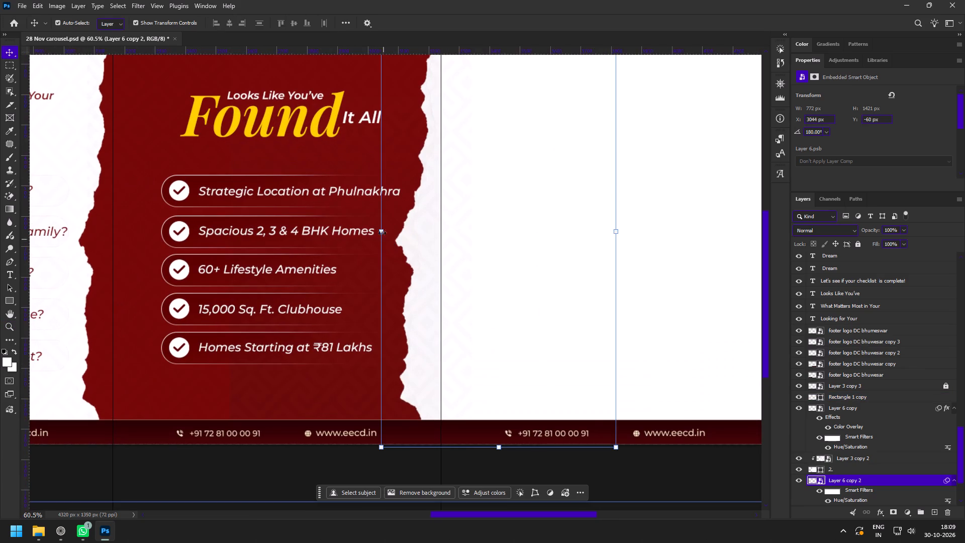
alt+shift+drag(381, 229, 399, 234)
drag(435, 279, 428, 280)
key(space)
key(space)
key(space)
key(space)
drag(427, 117, 425, 180)
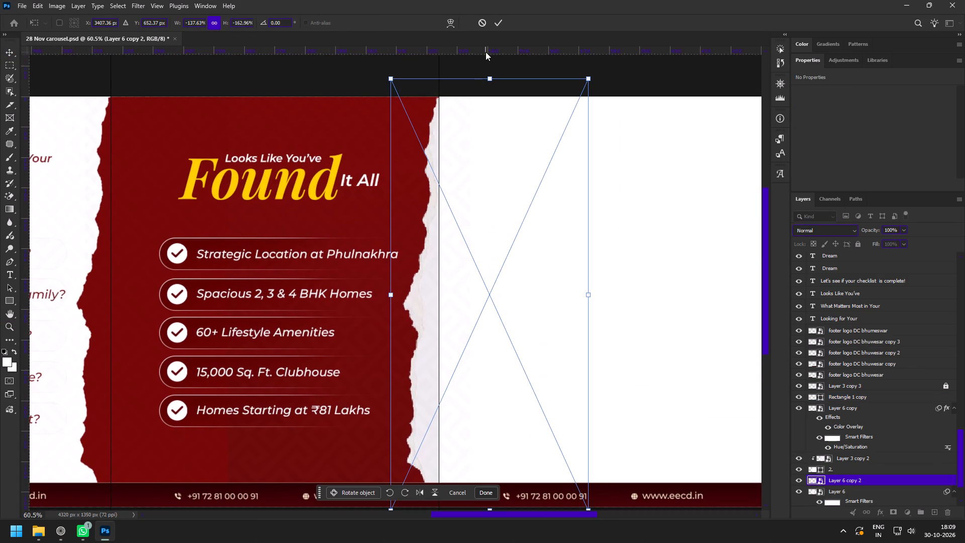
click(428, 175)
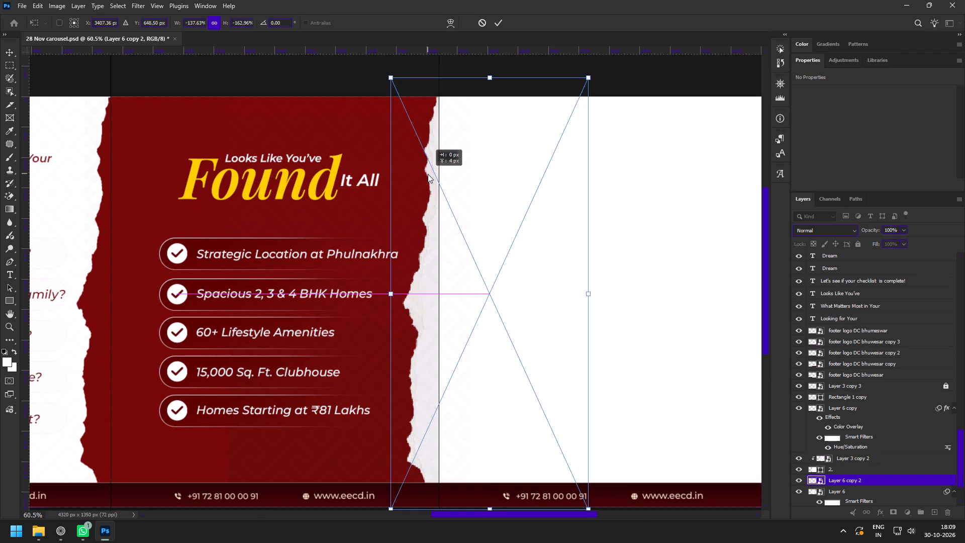
click(499, 23)
Examine the torn-paper transitions and backgrounds across the second, third and fourth slides.
key(z)
drag(451, 214, 449, 214)
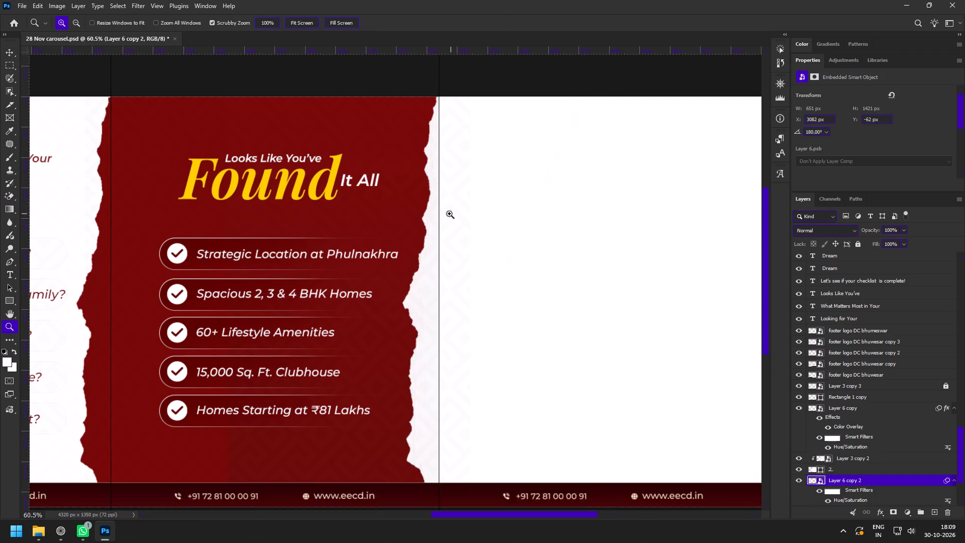
drag(449, 214, 415, 200)
drag(278, 238, 294, 245)
drag(265, 250, 276, 255)
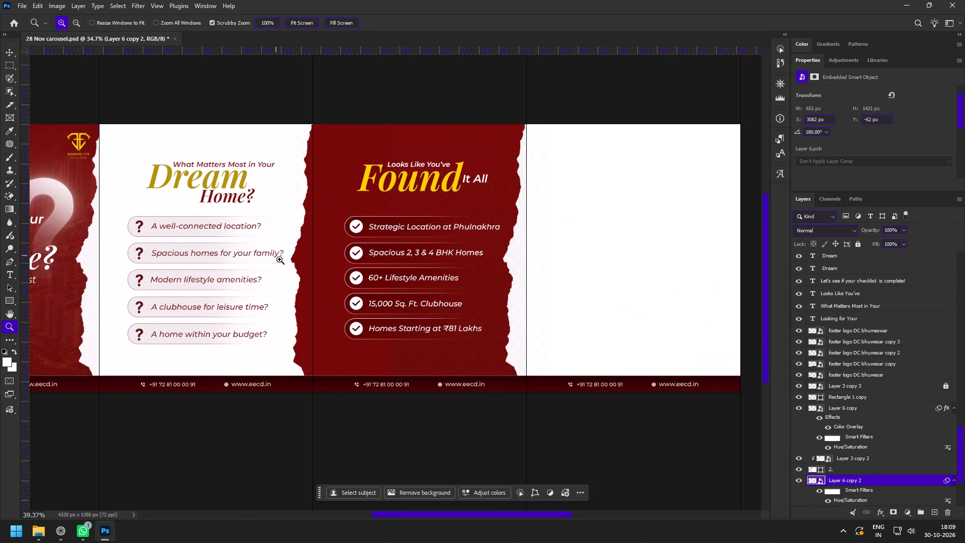
key(space)
key(space)
key(space)
key(space)
key(space)
key(space)
key(space)
key(space)
key(space)
key(space)
key(space)
key(space)
key(space)
key(space)
key(space)
key(space)
key(space)
drag(489, 271, 453, 271)
drag(467, 271, 450, 271)
drag(407, 229, 412, 236)
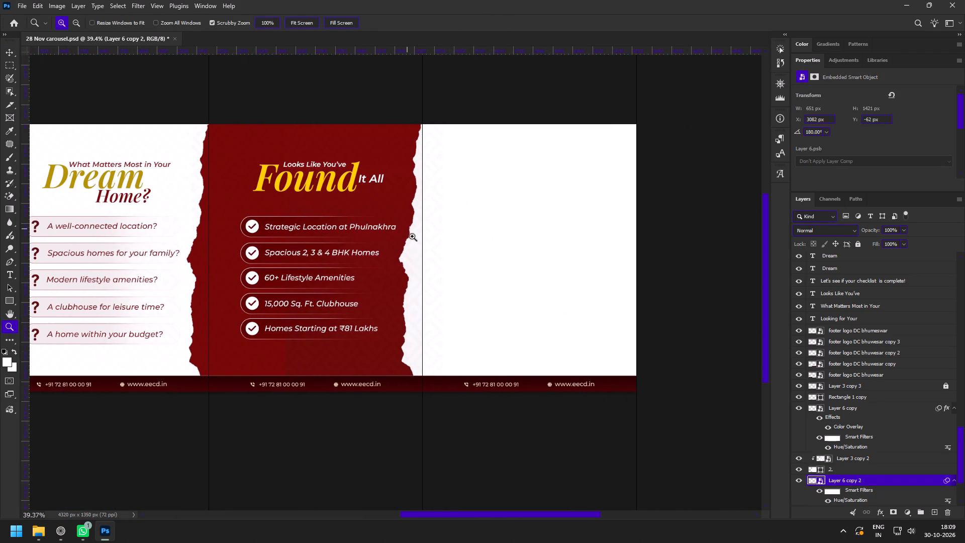
drag(412, 236, 419, 242)
key(space)
key(space)
key(space)
key(space)
key(space)
drag(531, 264, 458, 261)
drag(317, 200, 330, 213)
key(space)
key(space)
key(space)
key(space)
key(space)
key(space)
key(space)
key(space)
key(space)
key(space)
key(space)
key(space)
key(space)
key(space)
key(space)
key(space)
key(space)
key(space)
key(space)
key(space)
drag(287, 254, 401, 256)
drag(528, 262, 431, 260)
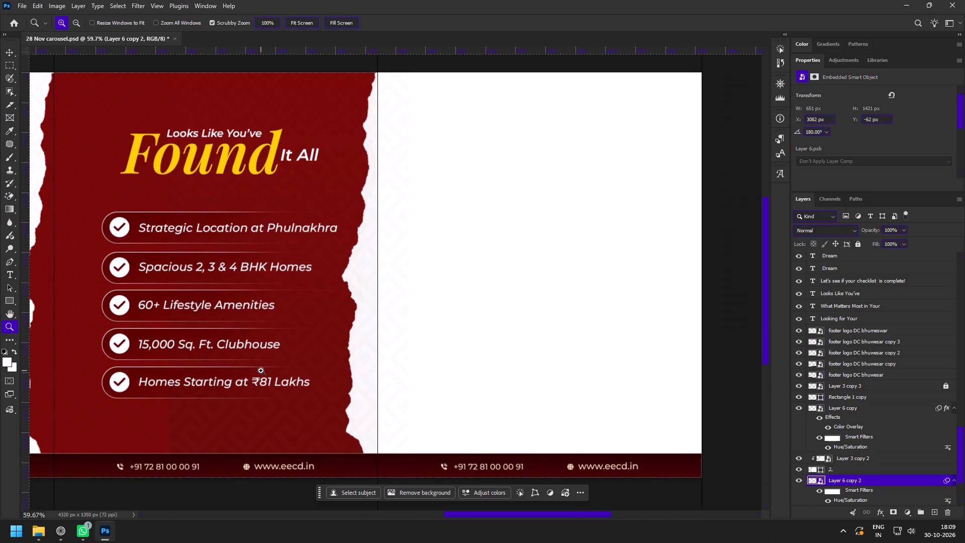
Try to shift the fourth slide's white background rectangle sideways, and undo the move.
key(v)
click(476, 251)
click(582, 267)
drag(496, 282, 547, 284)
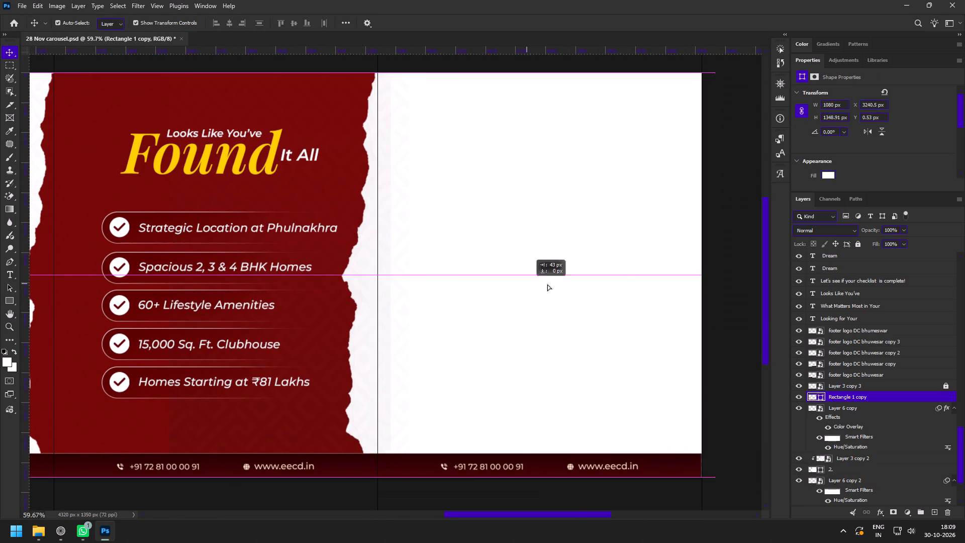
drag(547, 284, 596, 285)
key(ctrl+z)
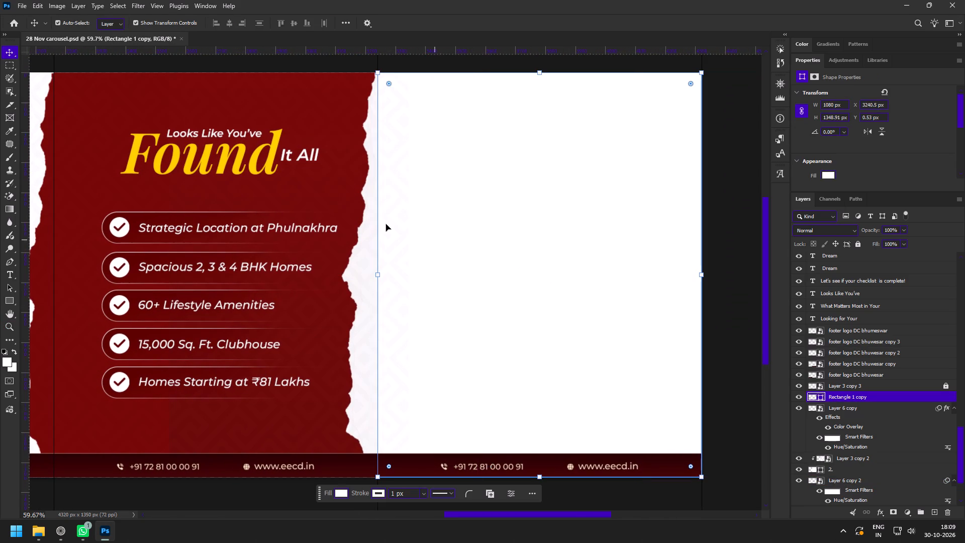
Shift the third slide's red background, Gradient Fill 1, downward and toward the fourth slide.
click(396, 217)
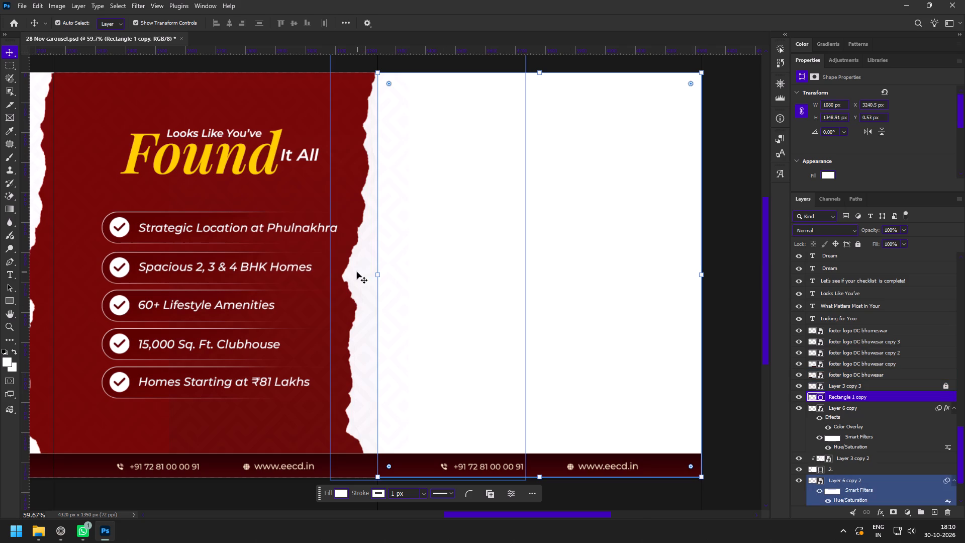
click(302, 96)
drag(299, 92, 324, 122)
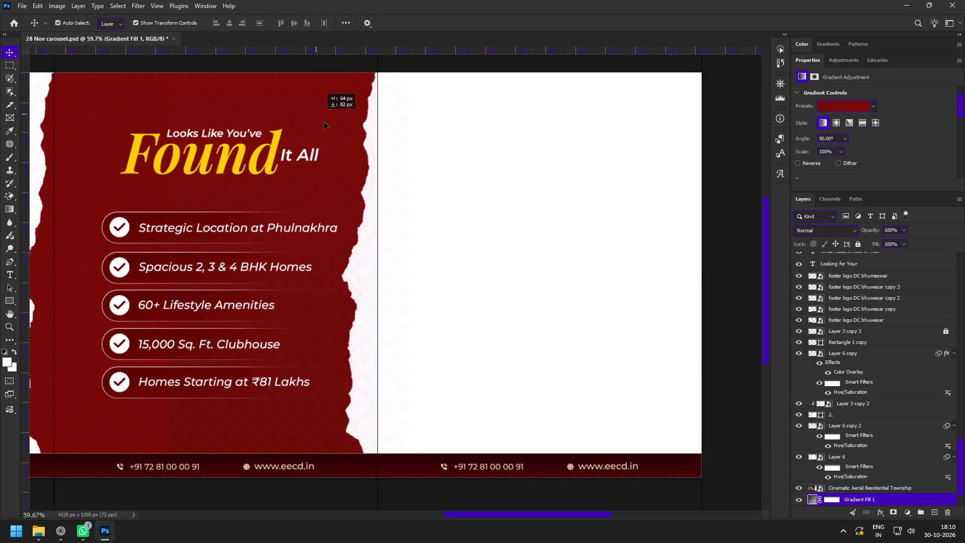
drag(324, 122, 335, 159)
scroll(875, 382, down, 2)
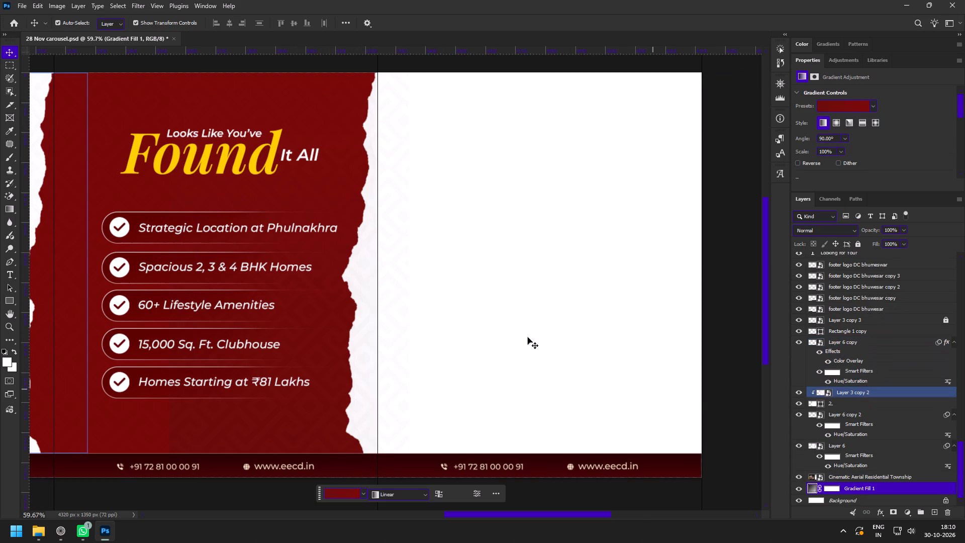
Check what Layer 6 copy 2 and Layer 3 copy 2 contribute by briefly hiding and reshowing each.
click(364, 291)
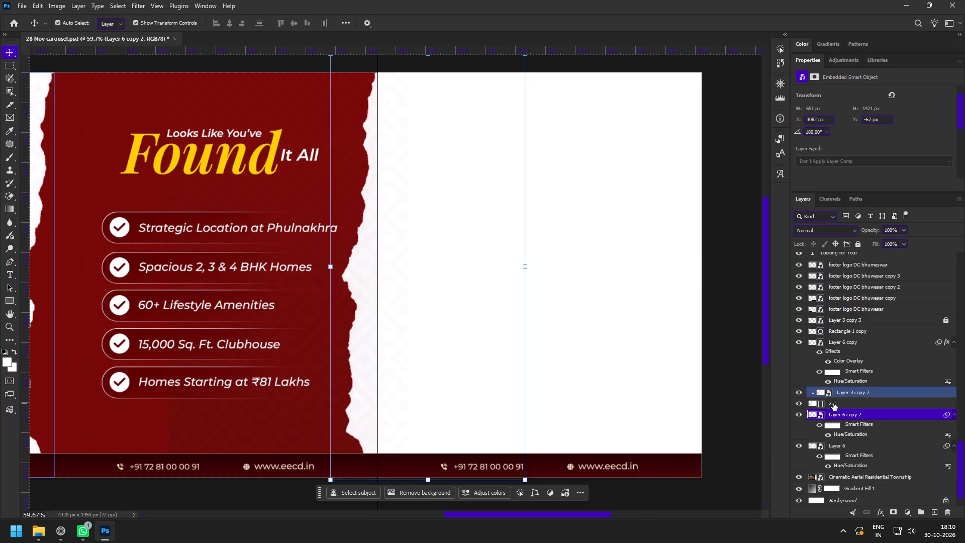
click(800, 414)
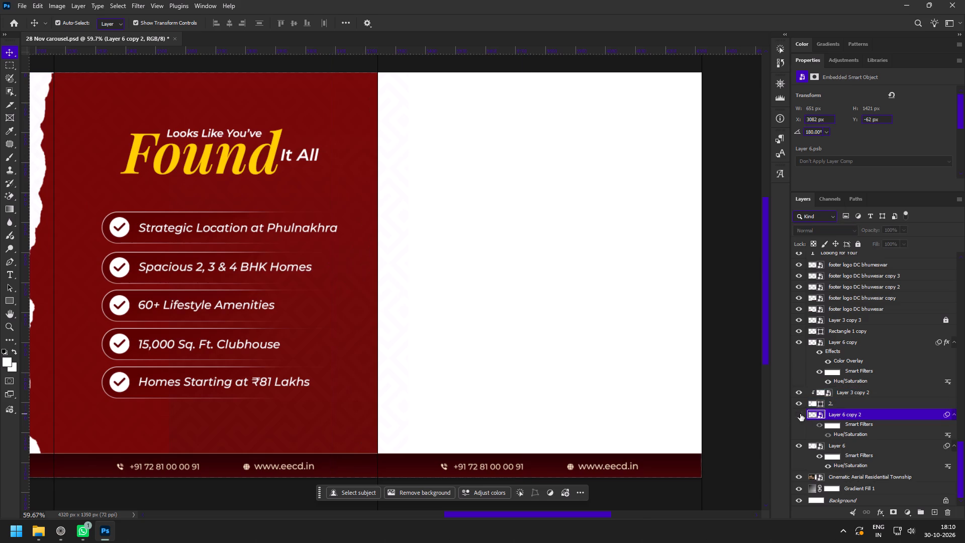
click(800, 414)
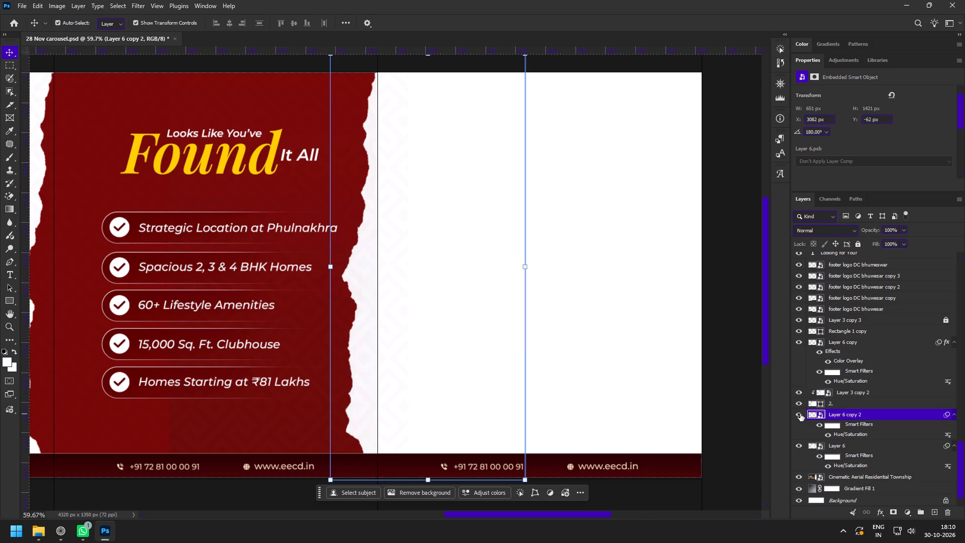
click(855, 393)
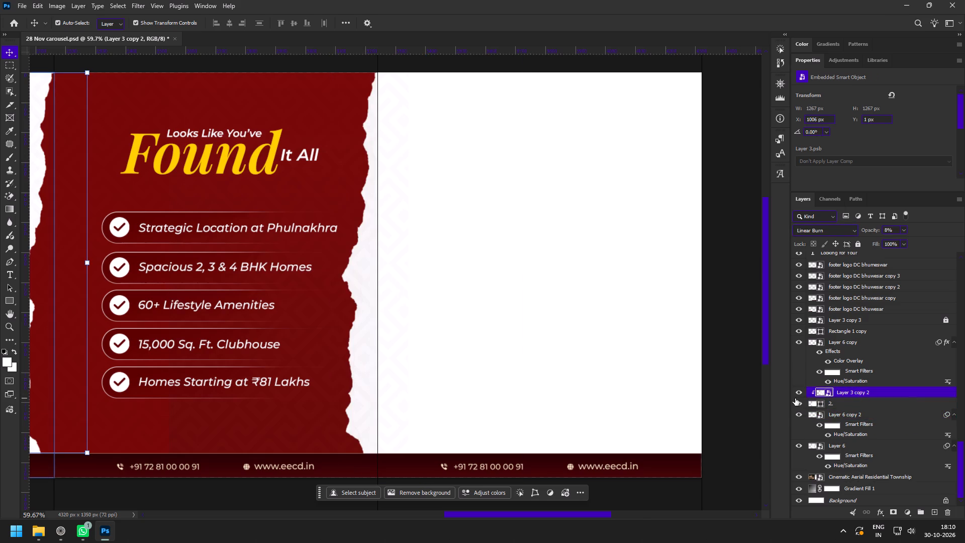
click(798, 396)
click(798, 396)
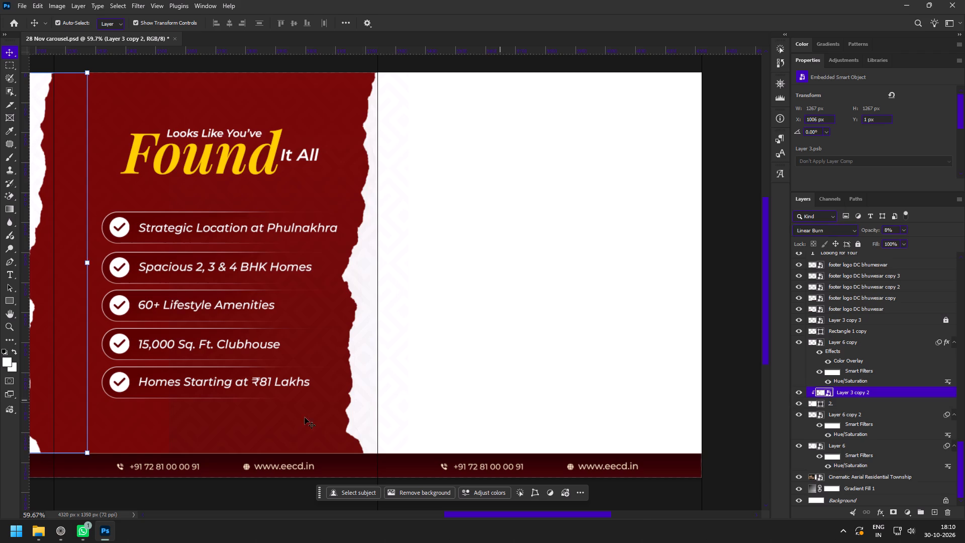
Nudge the third slide's red Gradient Fill 1 slightly further toward the fourth slide.
click(222, 433)
key(z)
key(space)
key(space)
key(space)
drag(196, 440, 402, 398)
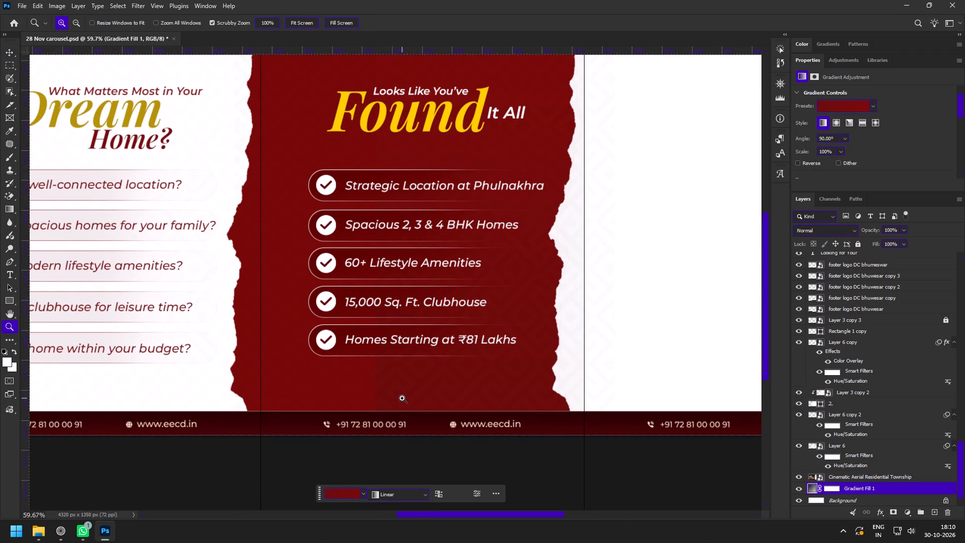
key(z)
key(v)
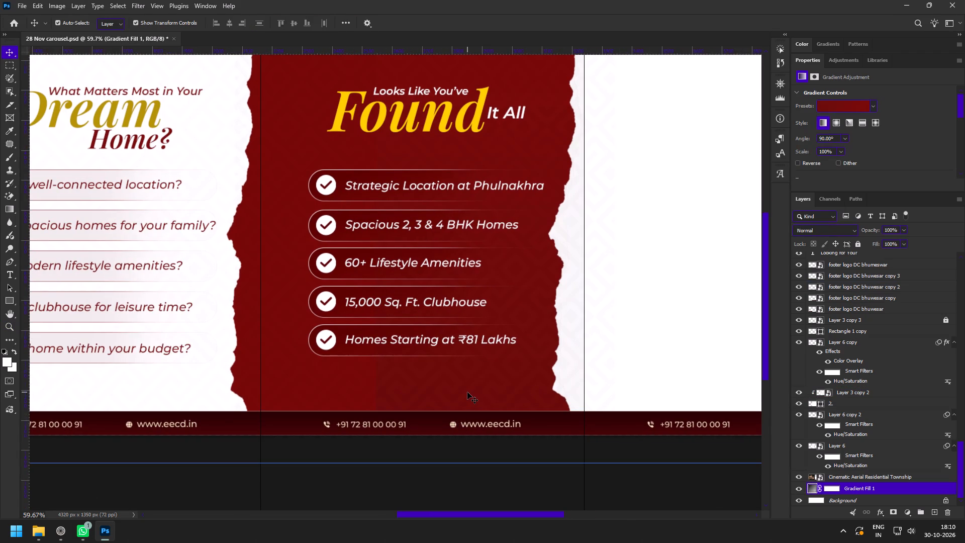
click(467, 392)
drag(467, 392, 496, 389)
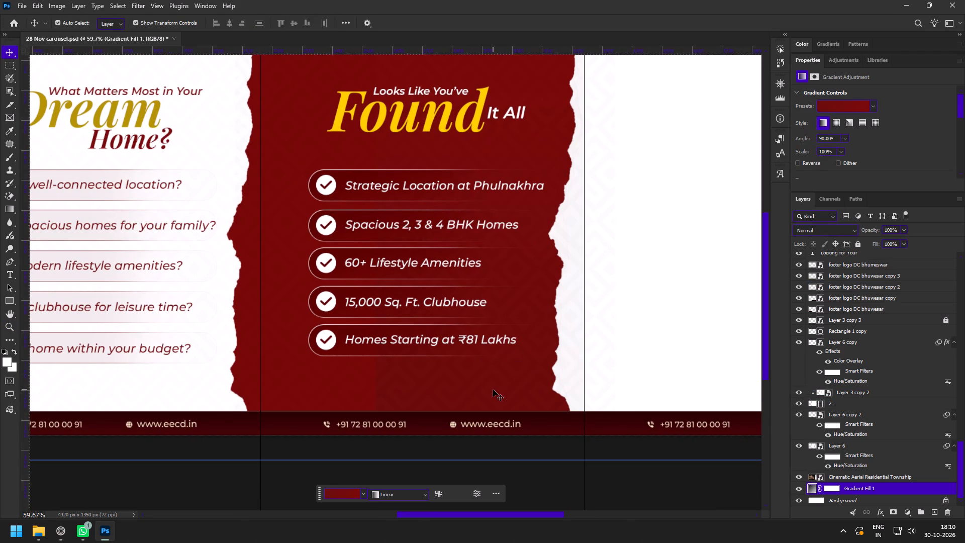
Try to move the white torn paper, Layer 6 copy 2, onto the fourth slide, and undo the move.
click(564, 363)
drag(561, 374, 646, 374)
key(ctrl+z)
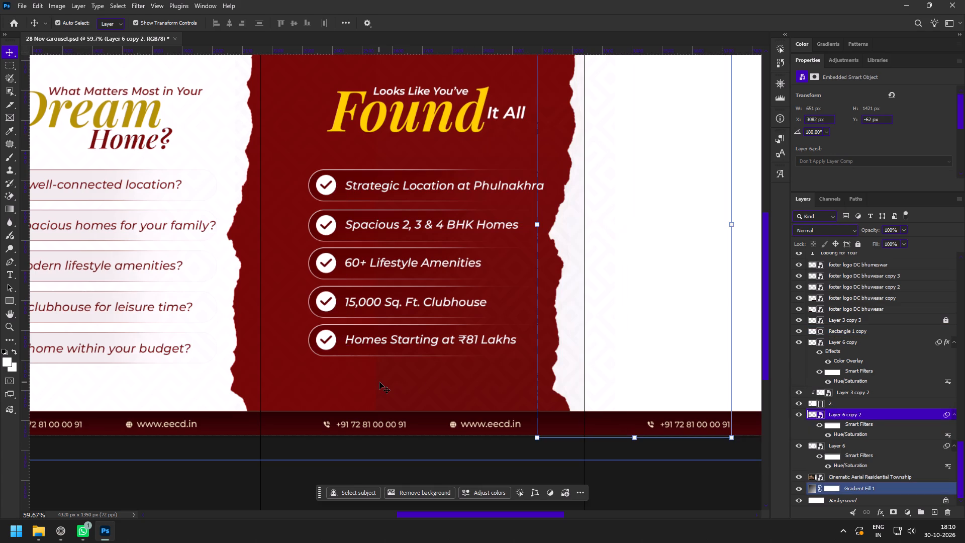
Check which part of the third slide Gradient Fill 1 covers by briefly hiding and reshowing it.
click(379, 382)
scroll(898, 375, down, 3)
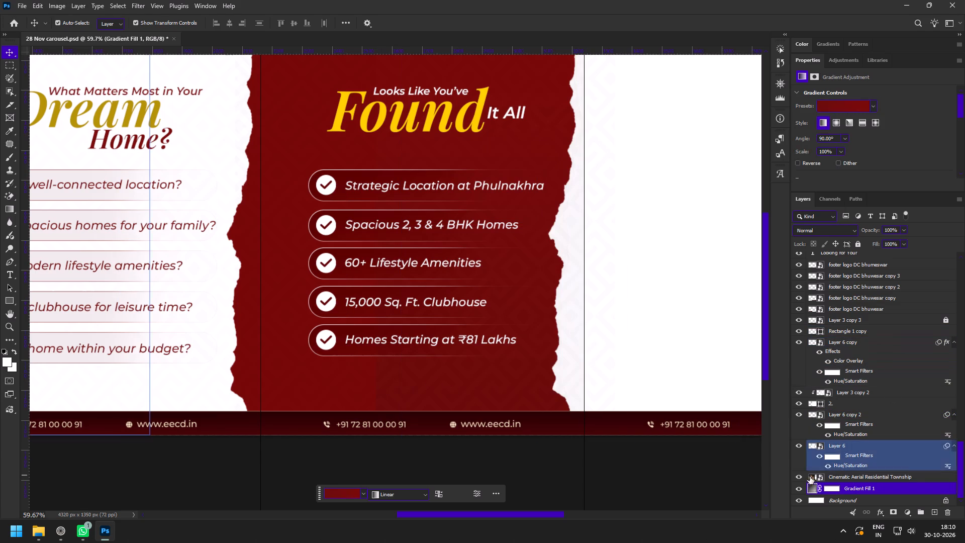
click(796, 487)
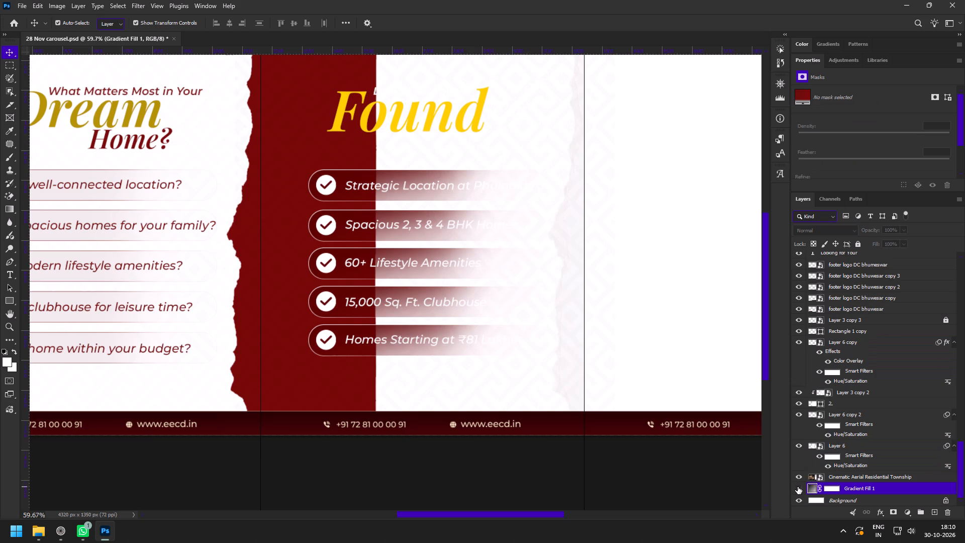
click(798, 487)
Hide the third slide's pattern layer, Layer 3 copy 3.
key(z)
drag(619, 303, 601, 297)
key(space)
key(space)
key(space)
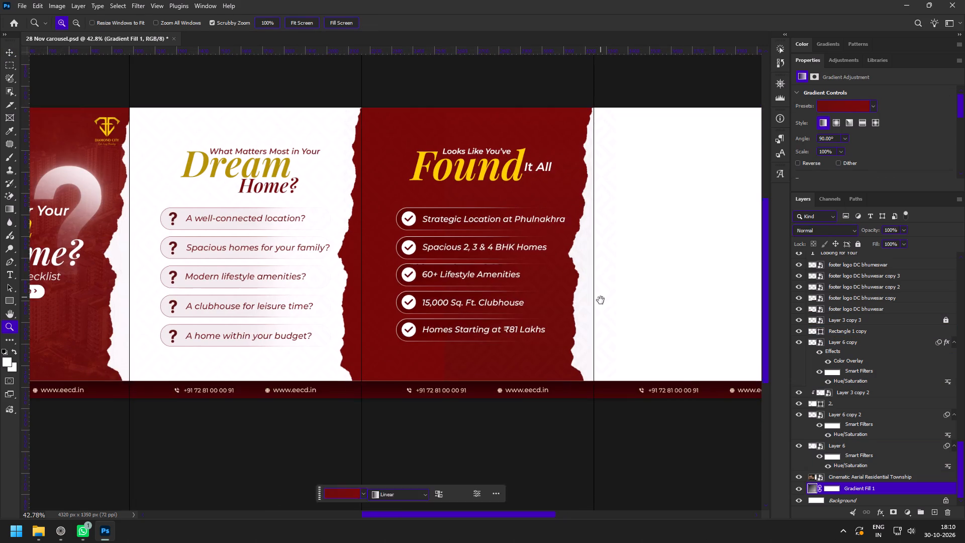
drag(601, 302, 600, 335)
drag(579, 291, 589, 304)
key(v)
click(432, 418)
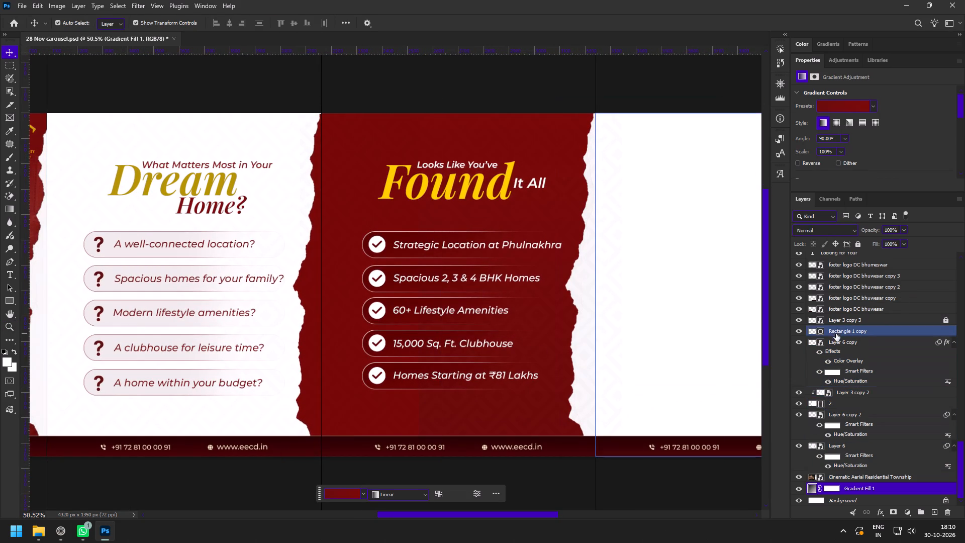
click(800, 319)
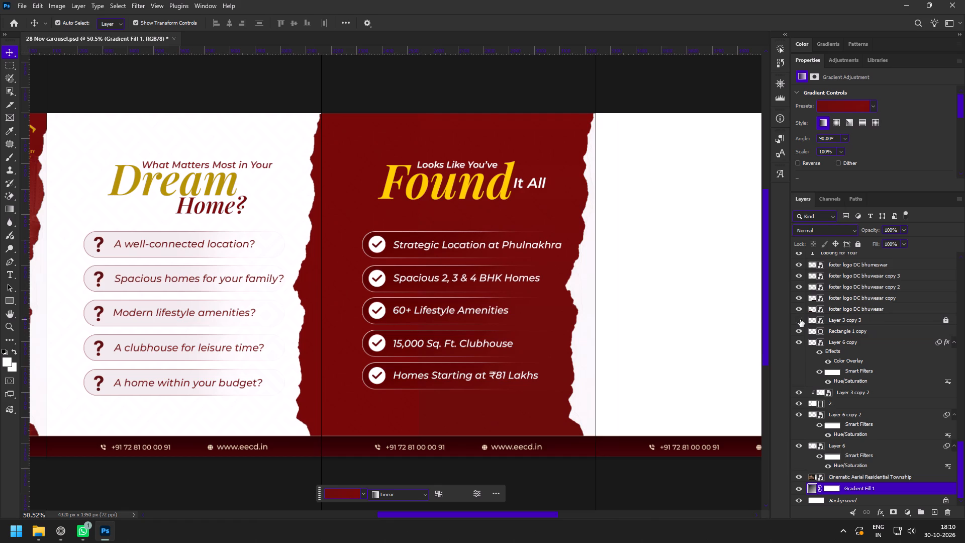
Hide the red Gradient Fill 1 behind the third slide.
click(456, 416)
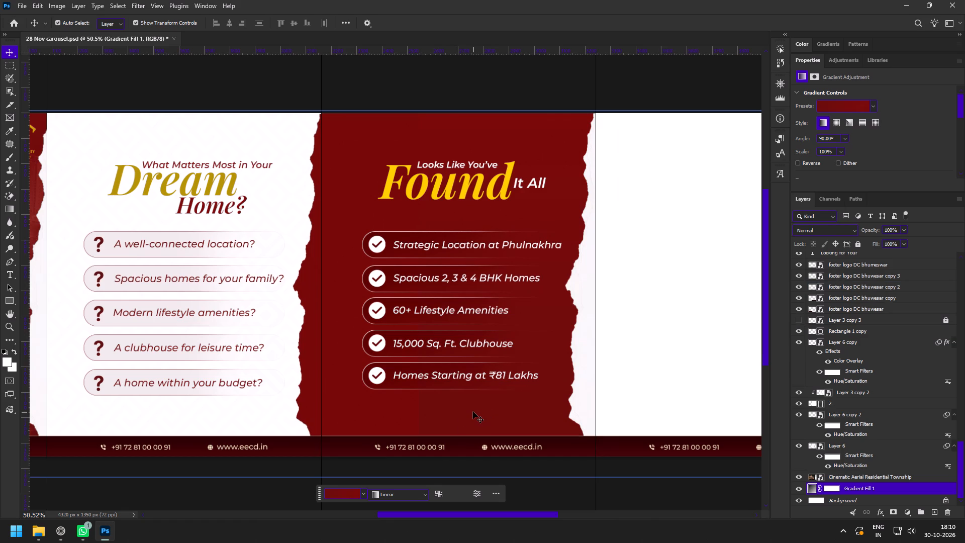
click(799, 488)
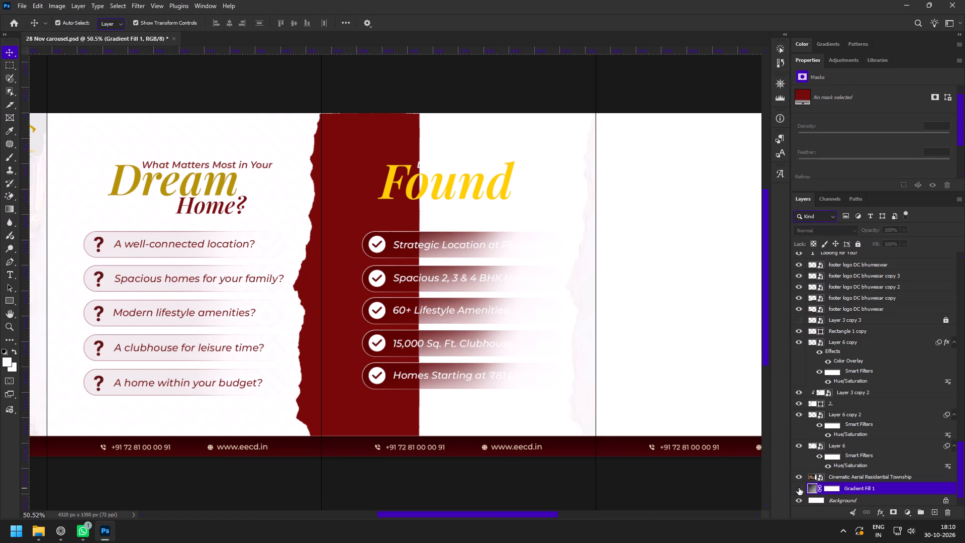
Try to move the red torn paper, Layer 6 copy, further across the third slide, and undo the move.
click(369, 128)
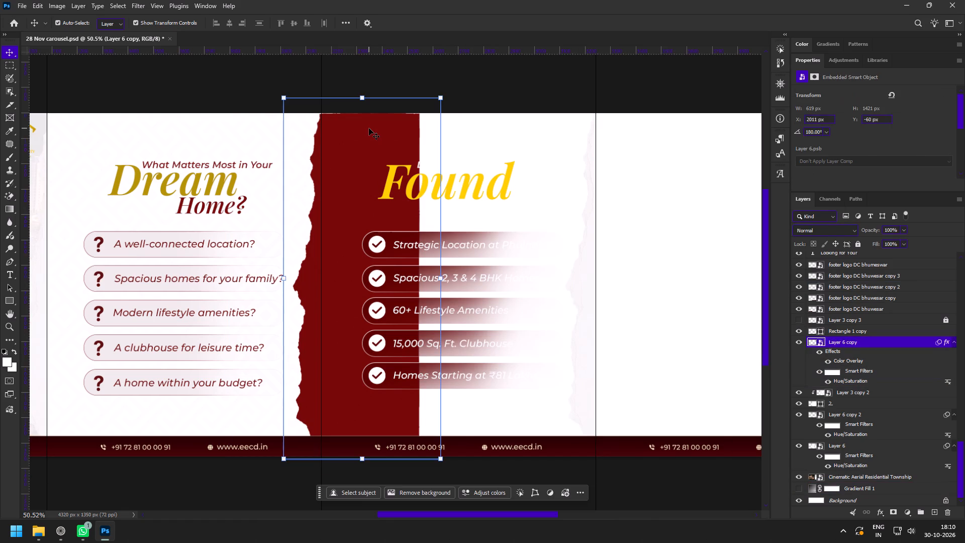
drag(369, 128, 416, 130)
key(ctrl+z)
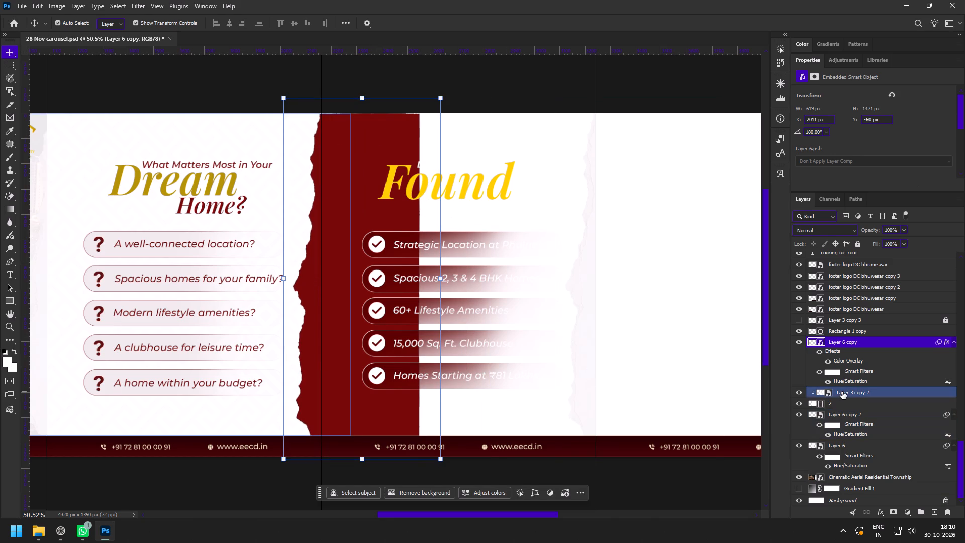
Undo hiding the third slide's red Gradient Fill 1 and pattern layer, Layer 3 copy 3.
key(ctrl+z)
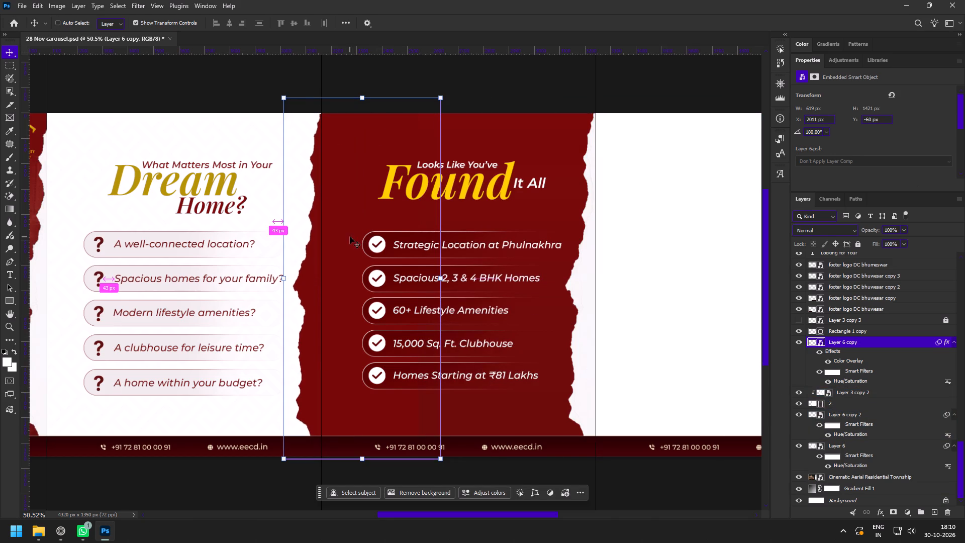
key(ctrl+z)
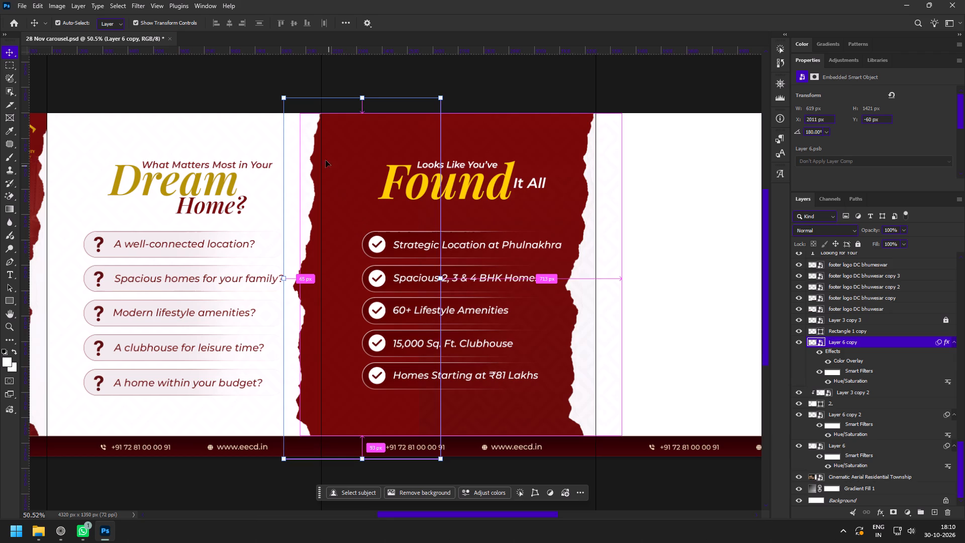
Add a layer mask to Layer 6 copy and paint it with soft black to blend its inner edge into the third slide's red background.
click(893, 511)
key(b)
drag(455, 319, 433, 447)
drag(465, 317, 466, 342)
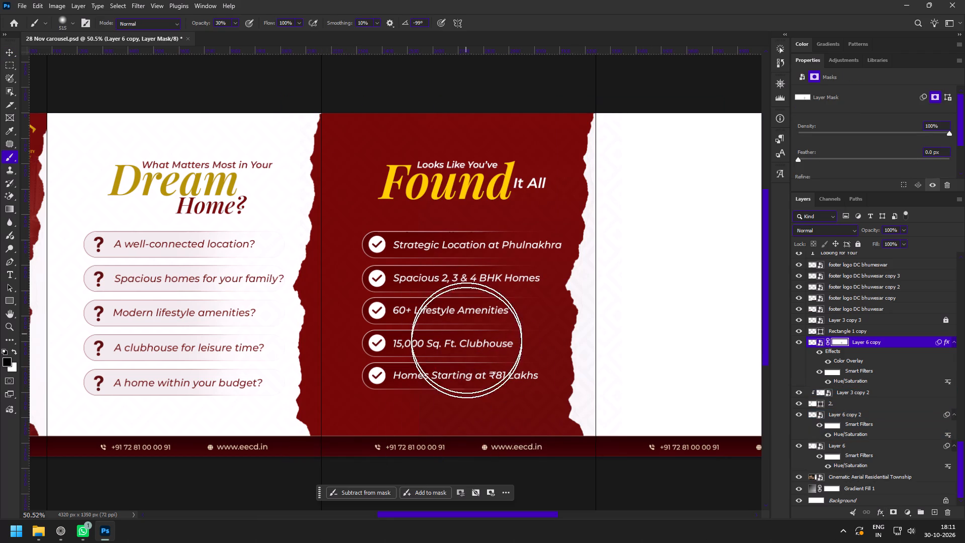
drag(466, 342, 453, 457)
drag(440, 351, 456, 446)
drag(446, 364, 455, 464)
drag(426, 375, 548, 438)
drag(481, 425, 630, 439)
drag(433, 423, 626, 422)
drag(478, 421, 591, 410)
drag(455, 428, 601, 357)
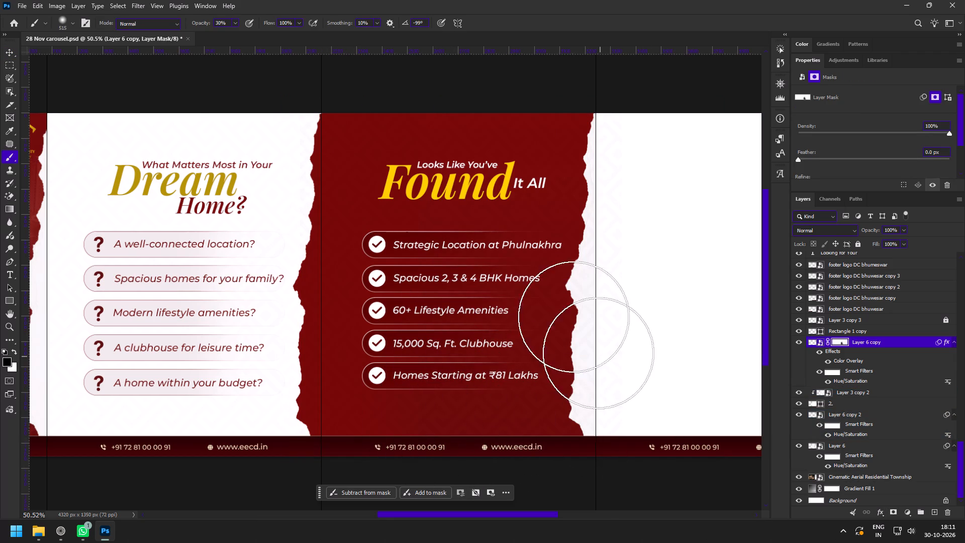
drag(559, 300, 549, 441)
drag(525, 260, 477, 401)
drag(478, 226, 475, 414)
drag(493, 219, 480, 434)
Duplicate the third slide's "Looks Like You've", "Found" and "It All" heading texts onto the middle of the blank fourth slide.
key(z)
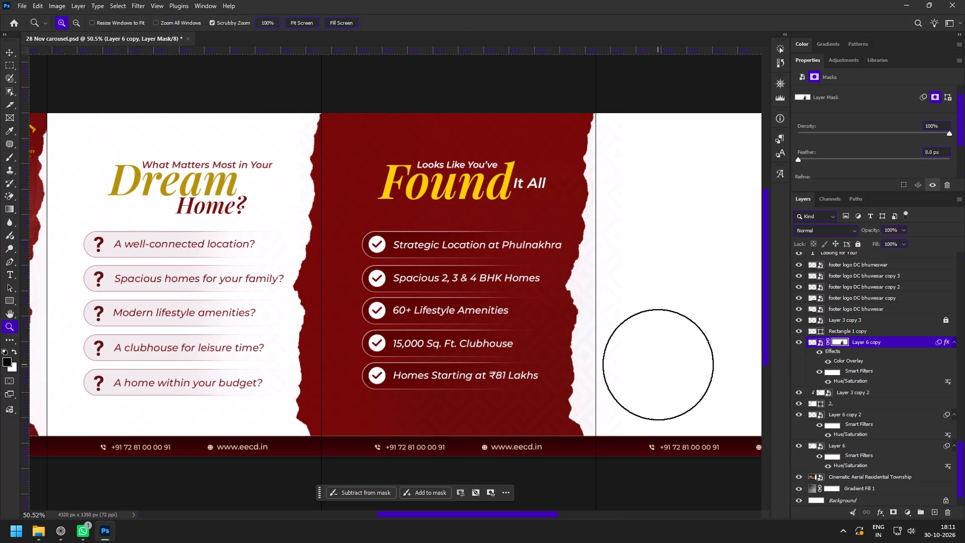
key(space)
key(space)
key(space)
key(space)
key(space)
key(space)
key(space)
key(space)
key(space)
key(space)
key(space)
key(space)
key(space)
drag(654, 367, 571, 368)
drag(575, 368, 554, 371)
key(v)
key(z)
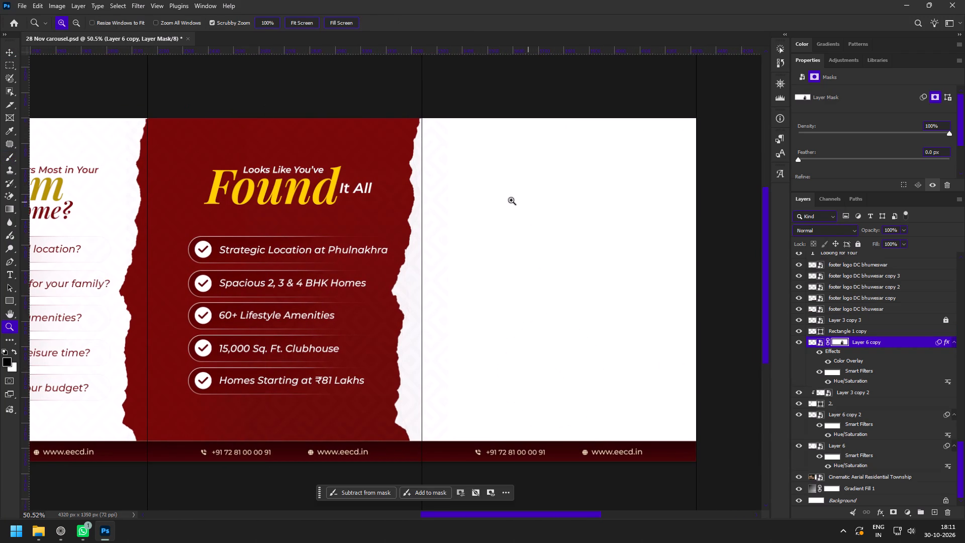
drag(460, 158, 471, 177)
key(v)
click(231, 173)
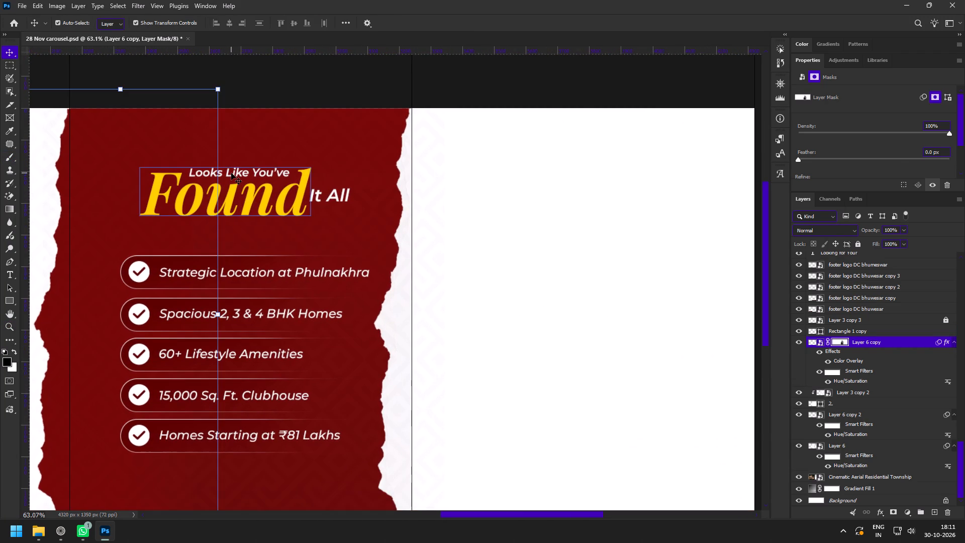
click(337, 91)
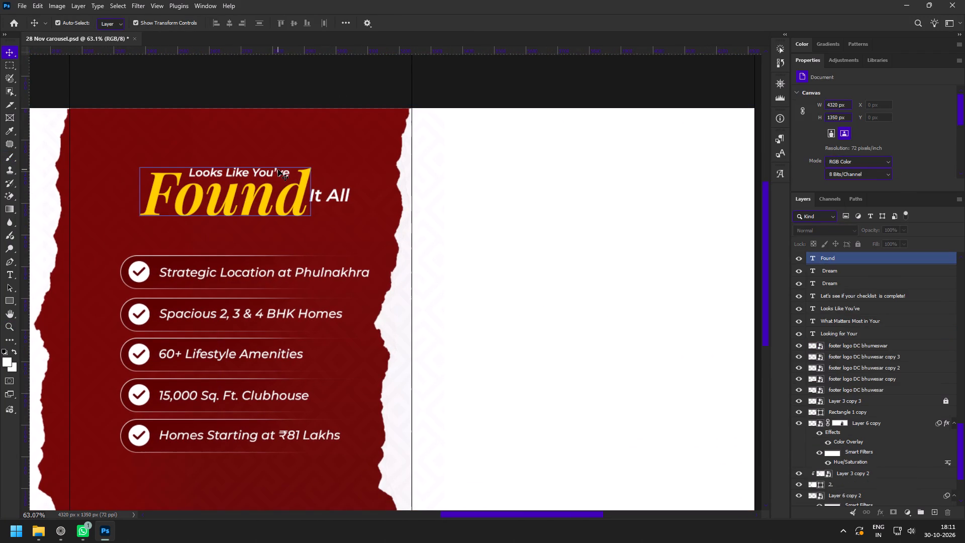
click(345, 194)
key(z)
drag(192, 147, 237, 192)
key(v)
click(233, 164)
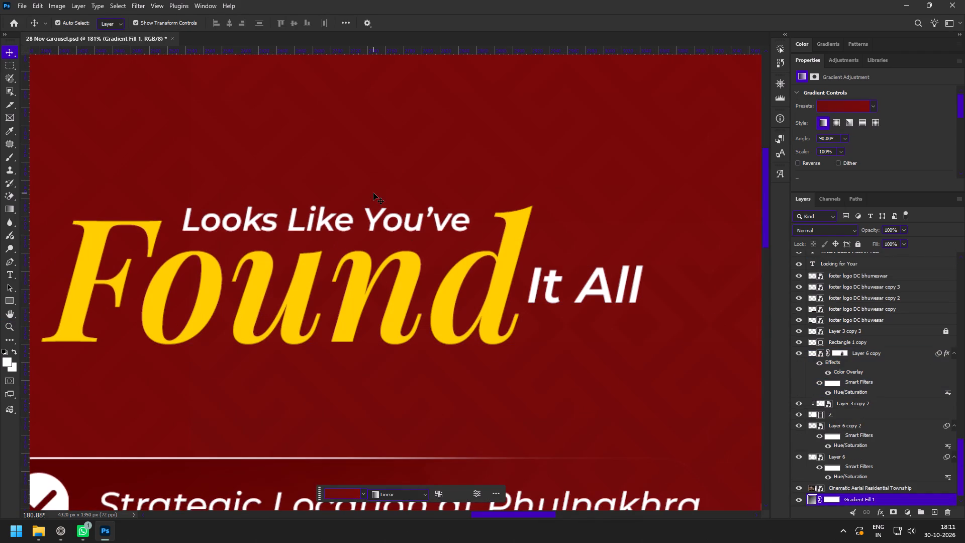
click(365, 228)
scroll(938, 391, up, 4)
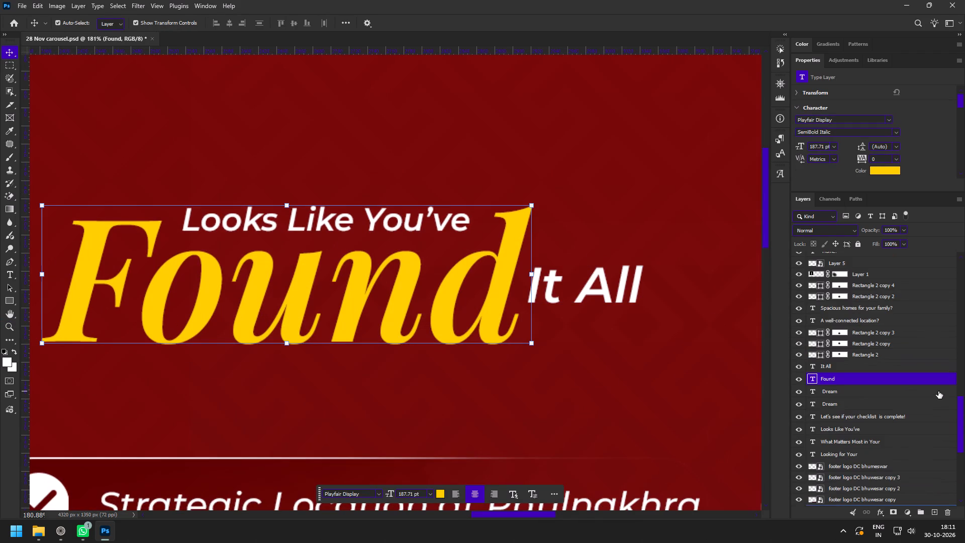
ctrl+click(845, 365)
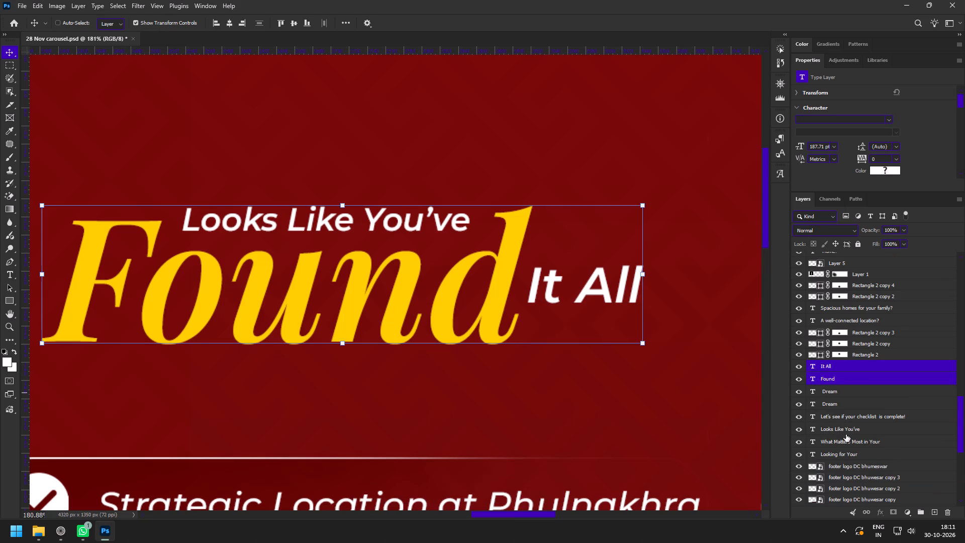
ctrl+click(849, 431)
key(z)
drag(546, 337, 495, 310)
key(space)
key(space)
key(space)
key(space)
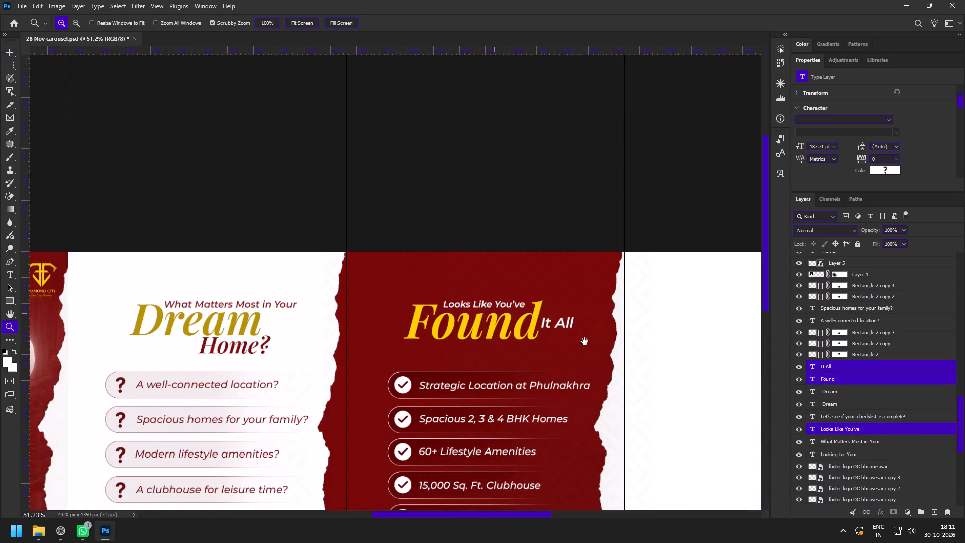
drag(657, 343, 445, 286)
key(v)
alt+drag(295, 265, 589, 357)
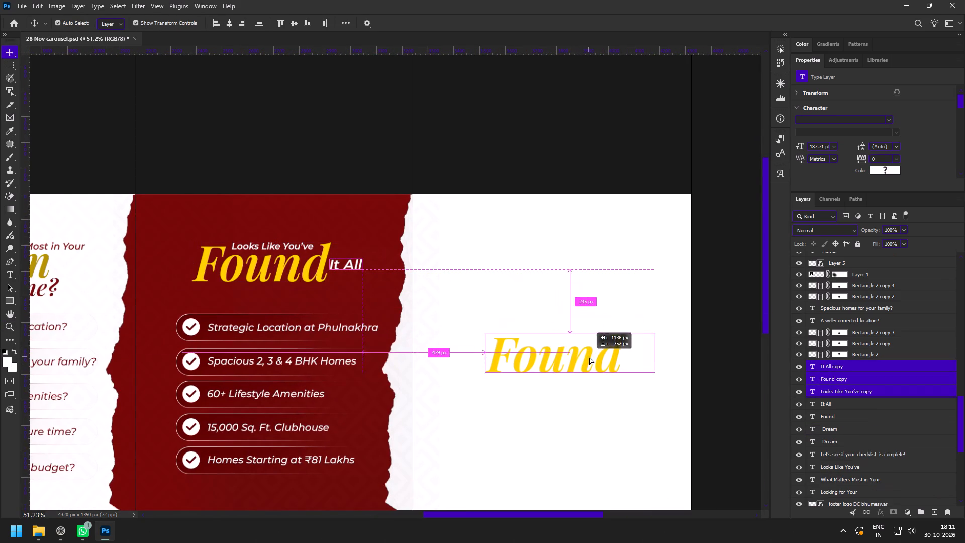
alt+drag(589, 357, 576, 349)
Recolour the three duplicated heading texts dark red #780909, sampled from the third slide's background.
key(space)
key(space)
drag(614, 390, 547, 295)
key(z)
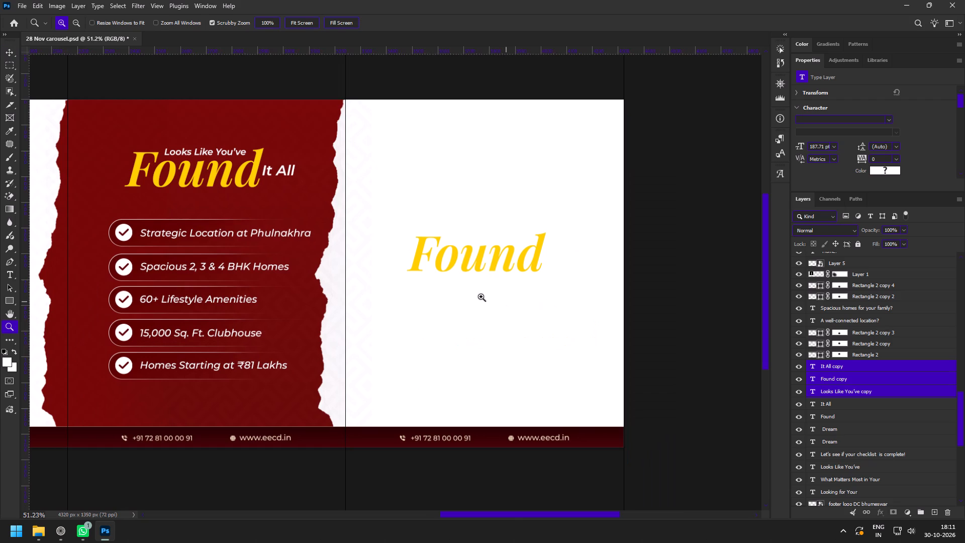
key(v)
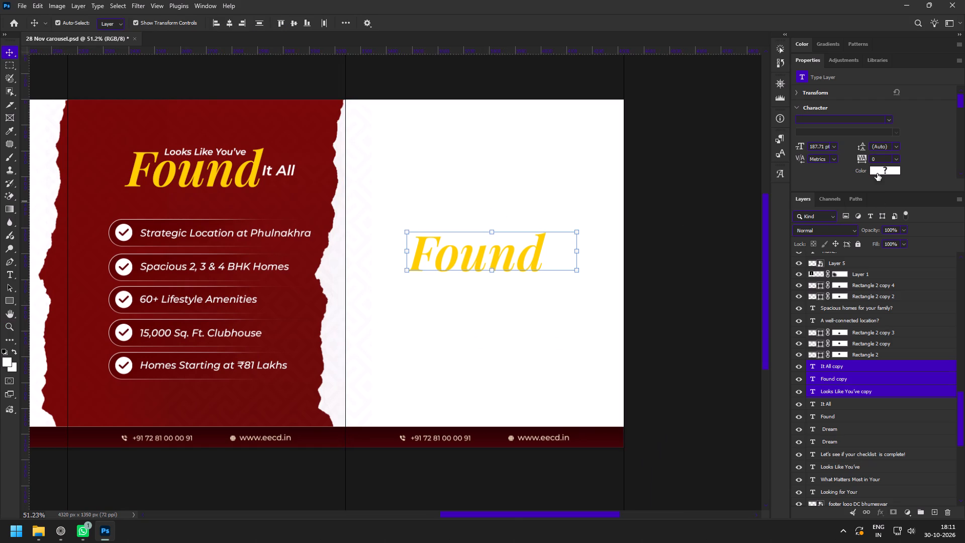
click(877, 173)
click(318, 116)
click(781, 264)
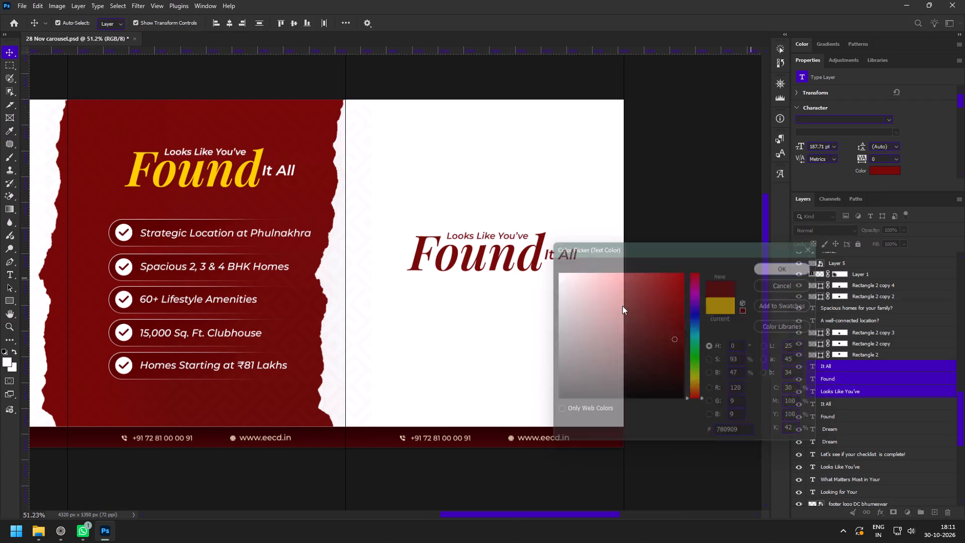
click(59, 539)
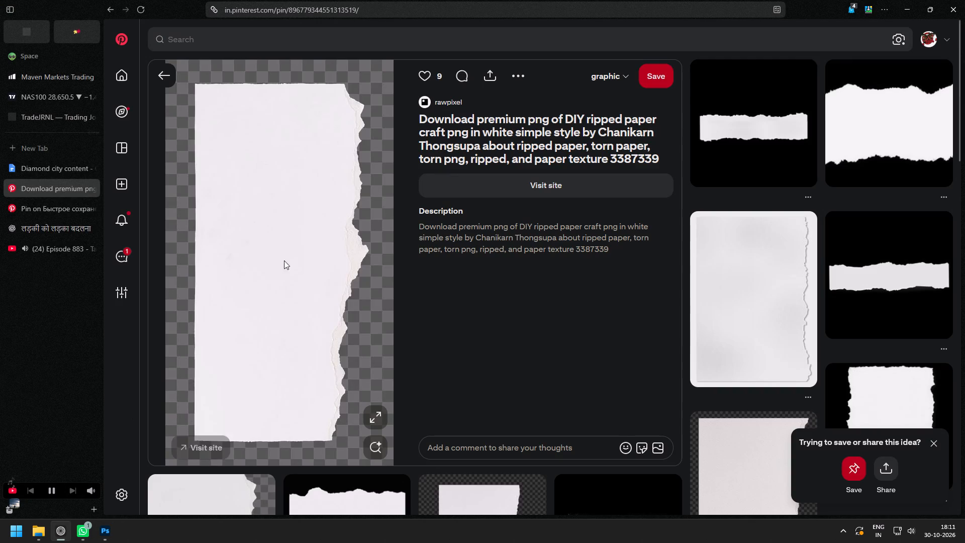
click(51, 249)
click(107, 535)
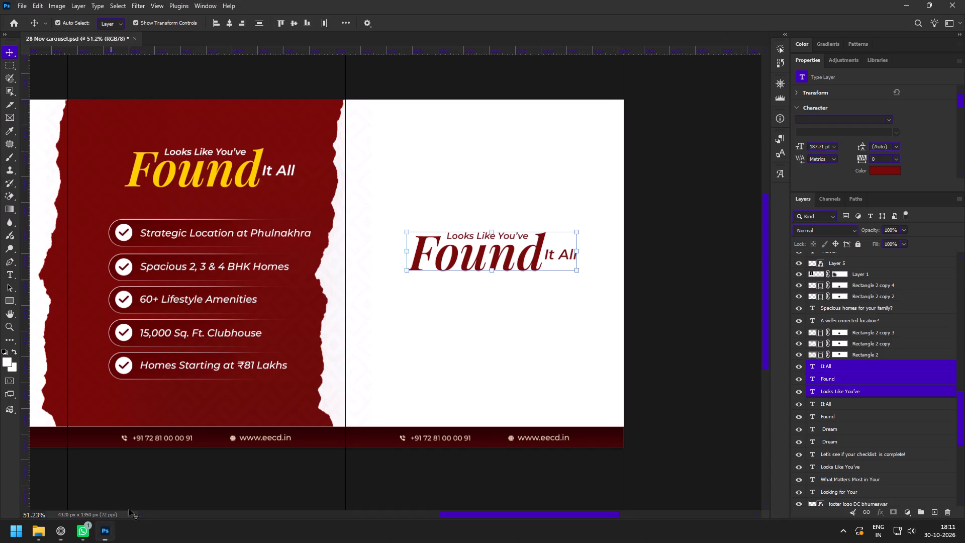
Save the carousel document.
key(ctrl+s)
Switch to the browser and copy "Your Checklist. Your Dream Home." from Slide 4 — CTA in the Diamond City content document.
click(60, 533)
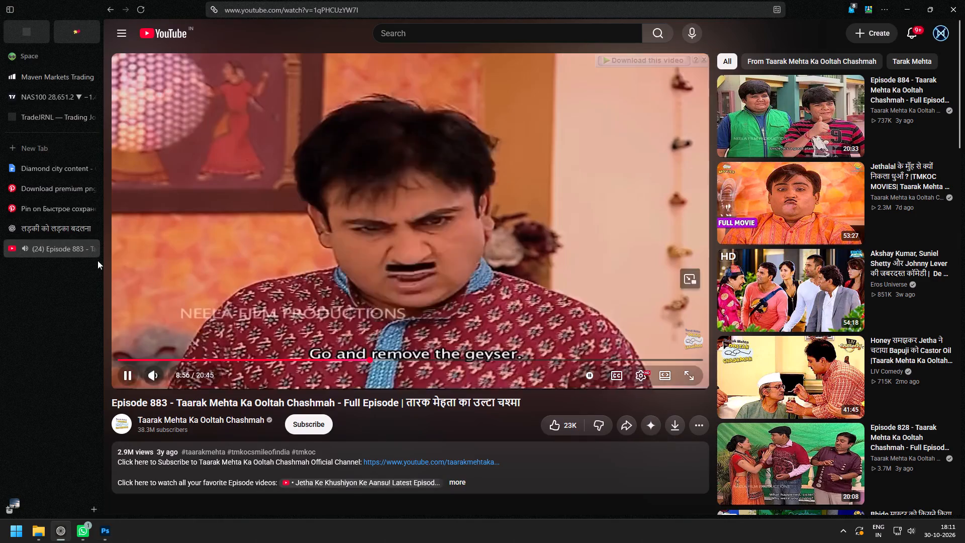
click(48, 168)
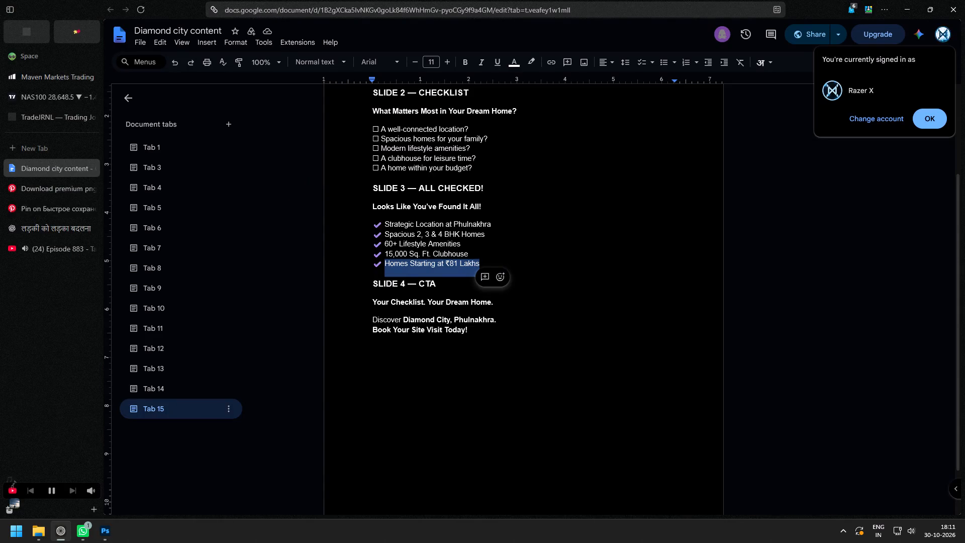
drag(363, 298, 521, 300)
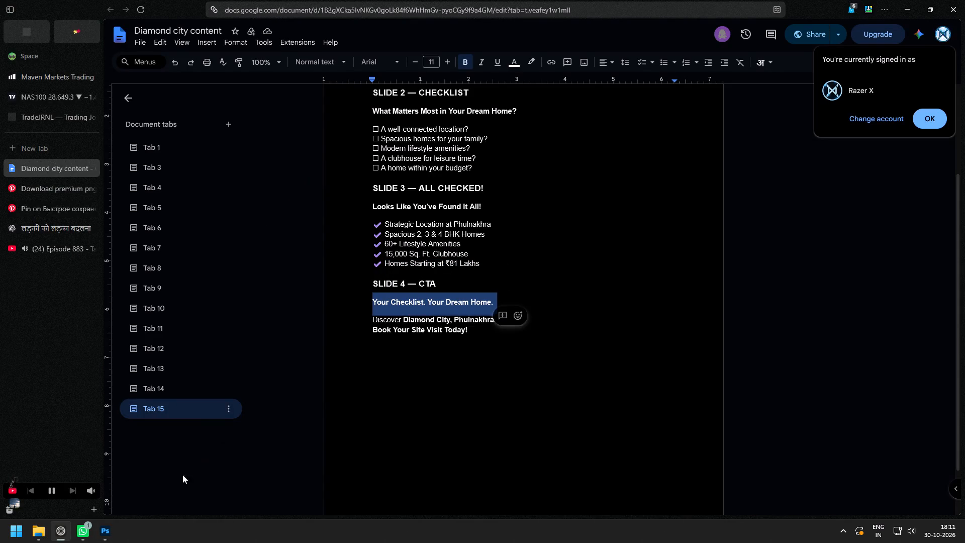
key(ctrl+c)
Back in Photoshop, separate the fourth slide's heading texts, moving "Found" lower and "Looks Like You've" higher.
click(107, 541)
key(z)
drag(537, 173, 561, 212)
key(v)
click(496, 192)
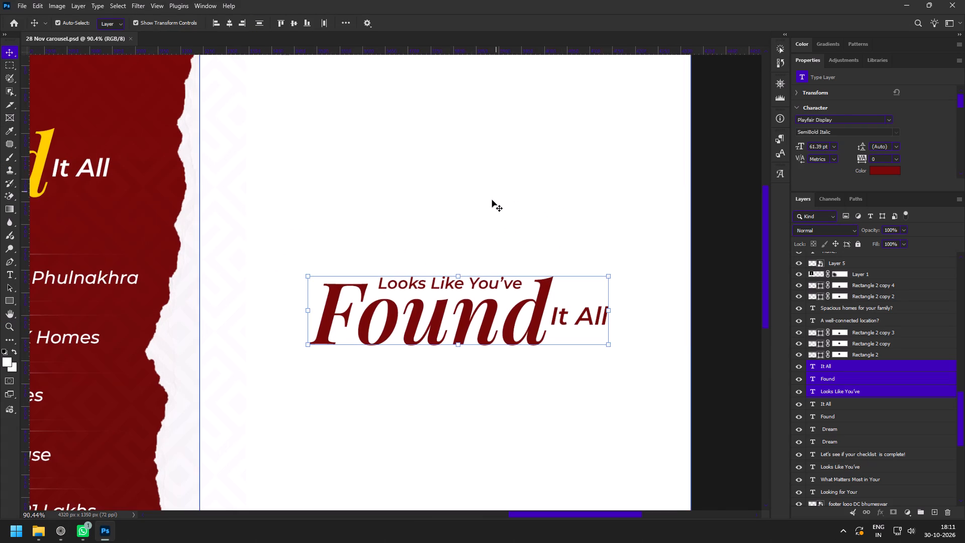
click(450, 281)
drag(468, 302, 457, 377)
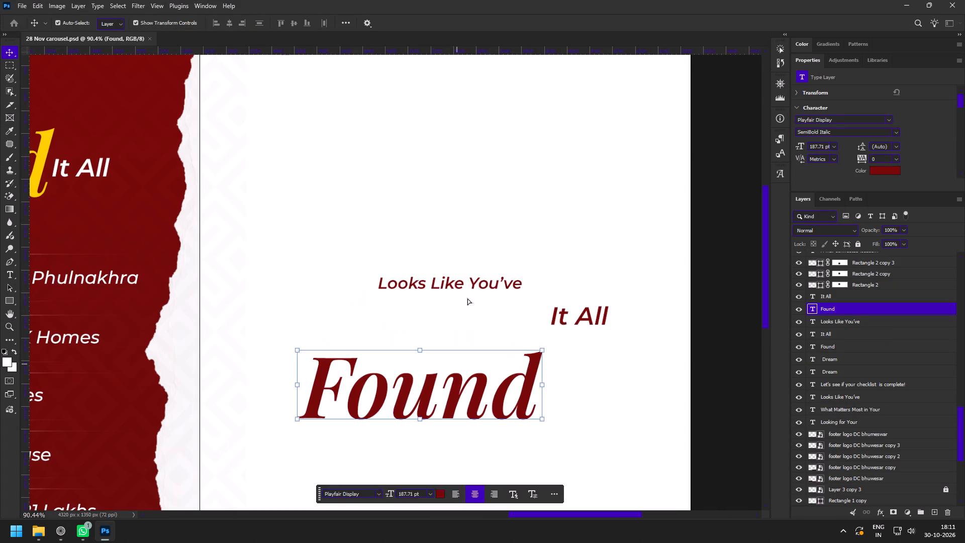
click(470, 282)
drag(482, 280, 482, 174)
Replace the fourth slide's "Looks Like You've" text with "Your Checklist.", cutting "Your Dream Home." out of the pasted headline.
double_click(482, 174)
key(ctrl+v)
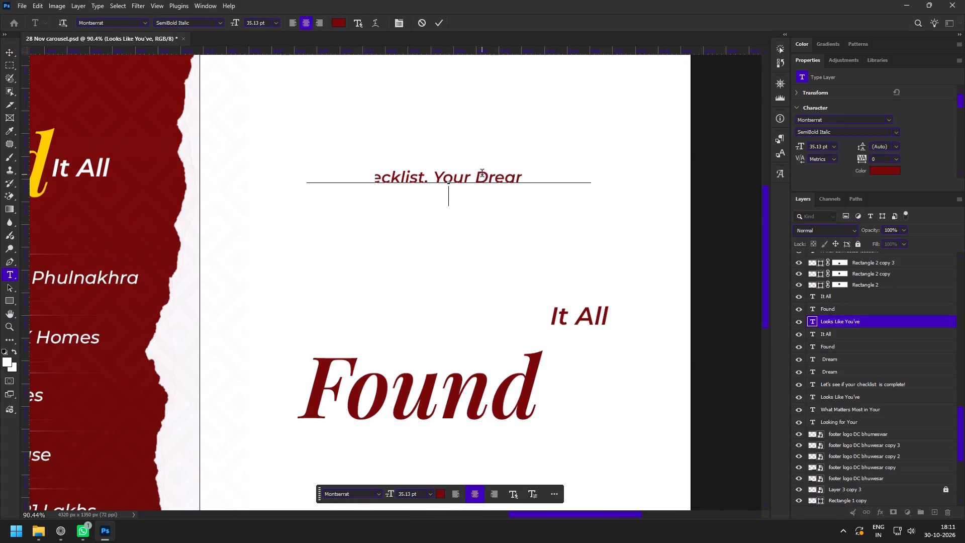
drag(434, 178, 633, 179)
key(ctrl+x)
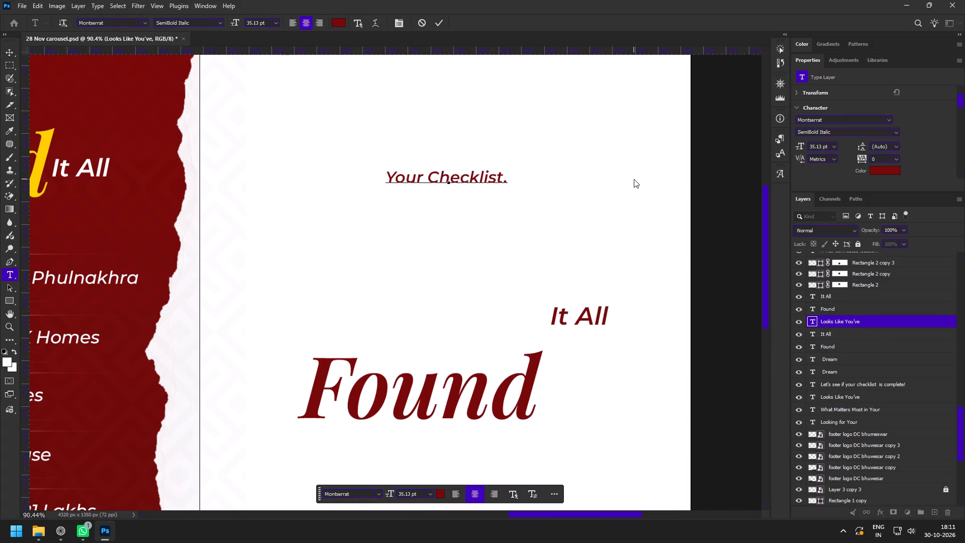
key(BackSpace)
key(ctrl+Return)
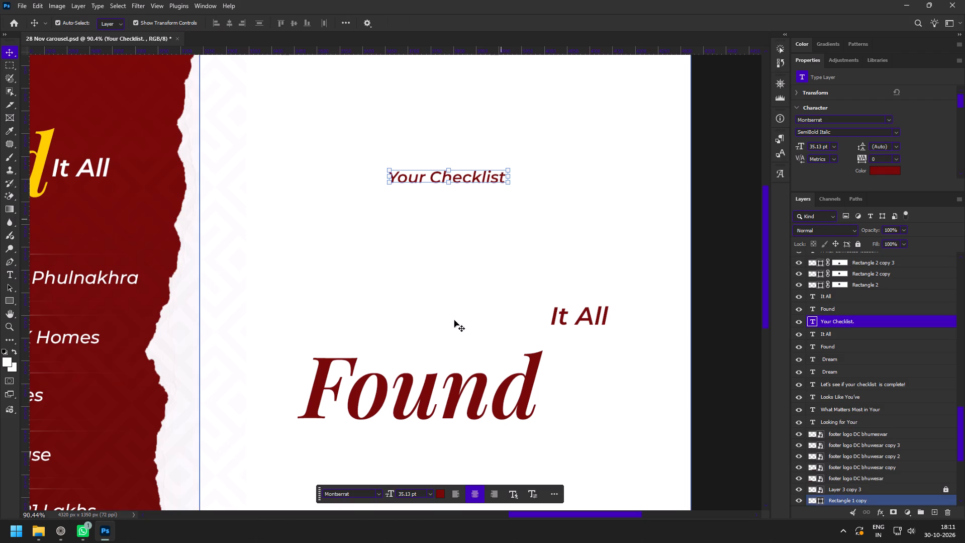
Replace the fourth slide's "Found" text with the cut phrase "Your Dream Home.".
click(448, 395)
double_click(485, 386)
key(ctrl+v)
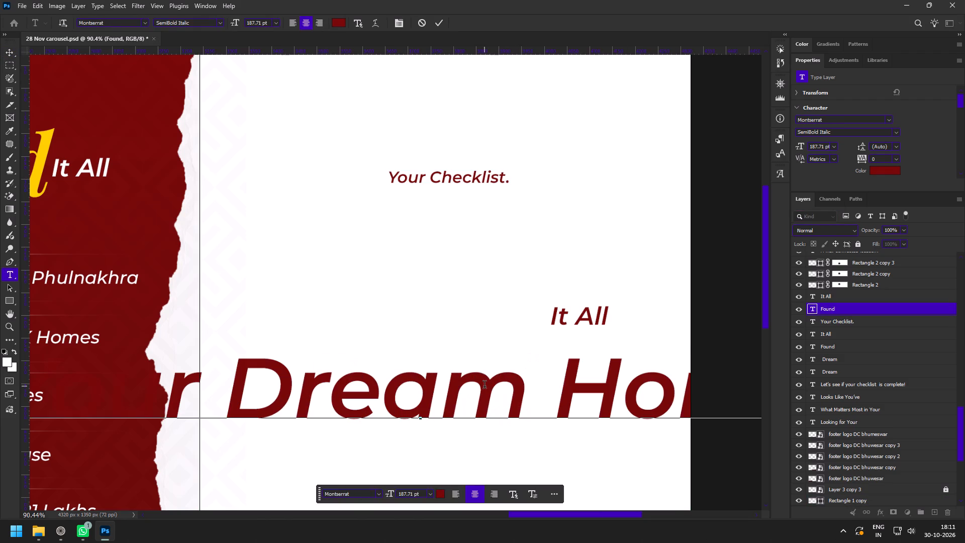
key(ctrl+Return)
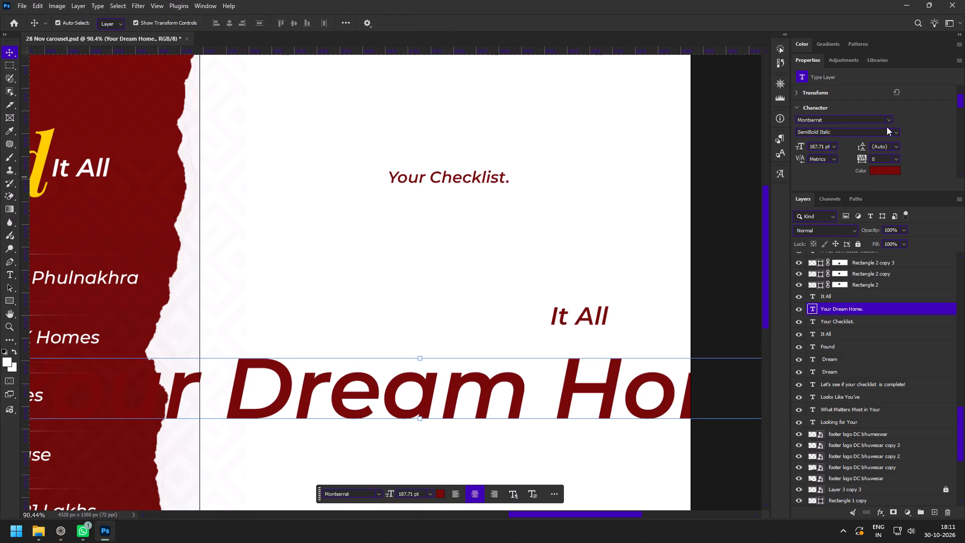
Format the "Your Dream Home." text as Playfair Display Bold Italic at 93 pt.
click(887, 119)
click(849, 177)
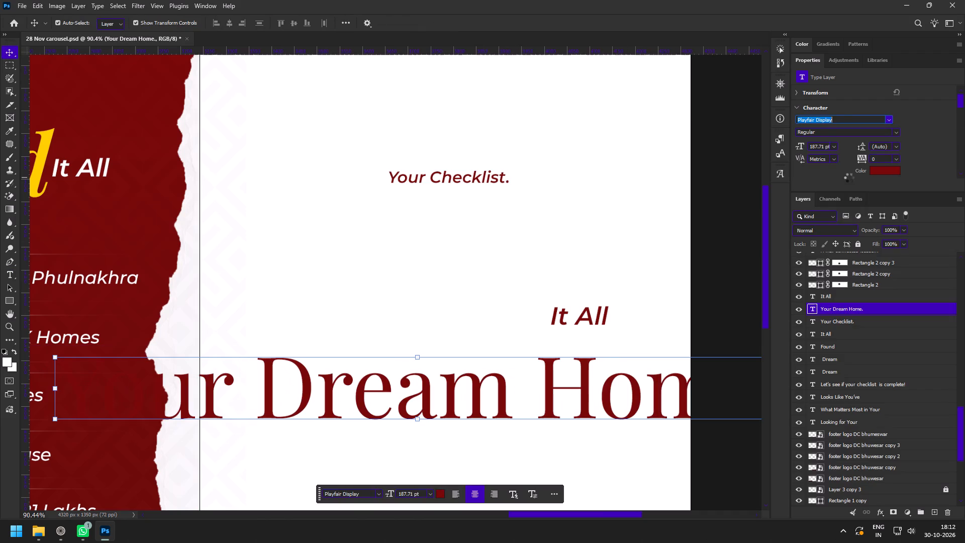
click(897, 131)
click(845, 231)
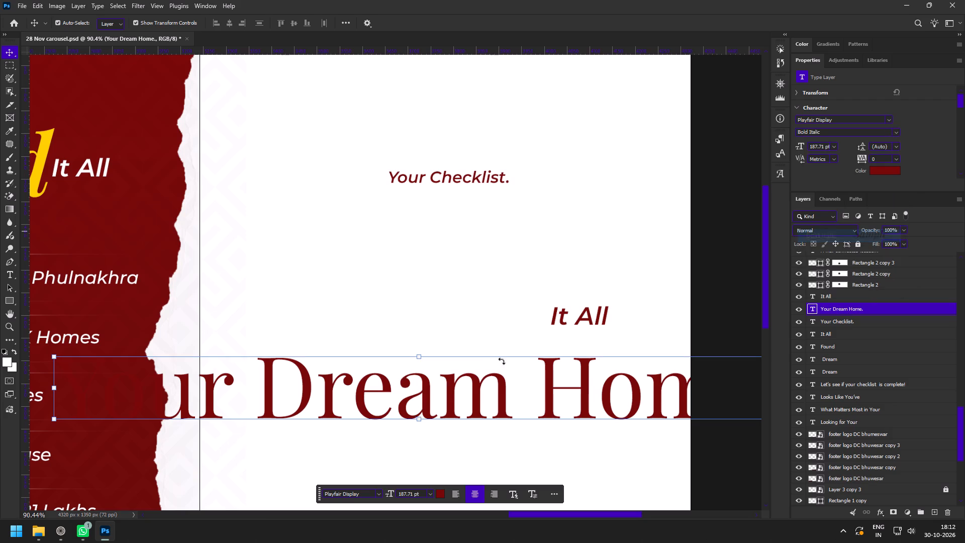
drag(799, 148, 769, 148)
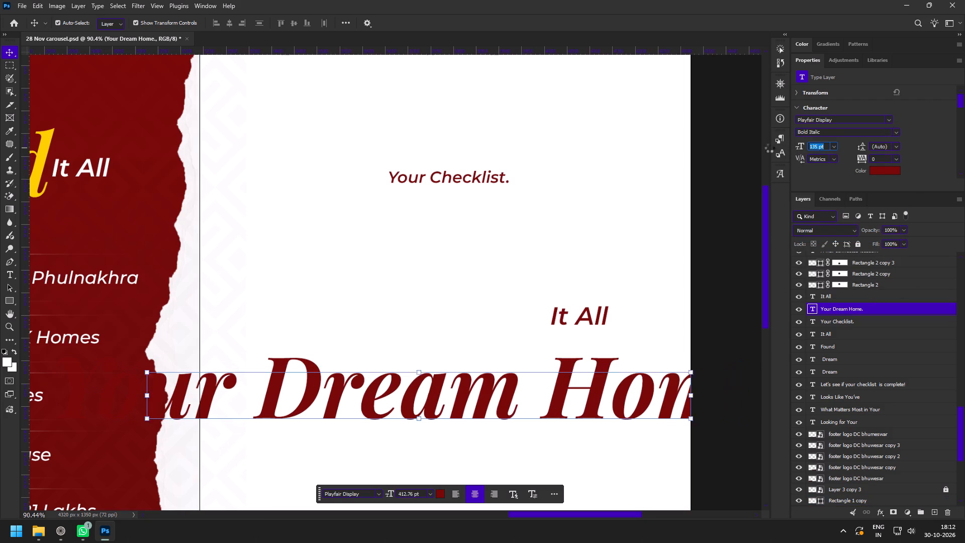
drag(769, 148, 751, 150)
Move "Your Dream Home." up to sit directly beneath "Your Checklist." on the fourth slide.
key(space)
key(space)
key(space)
drag(516, 330, 528, 255)
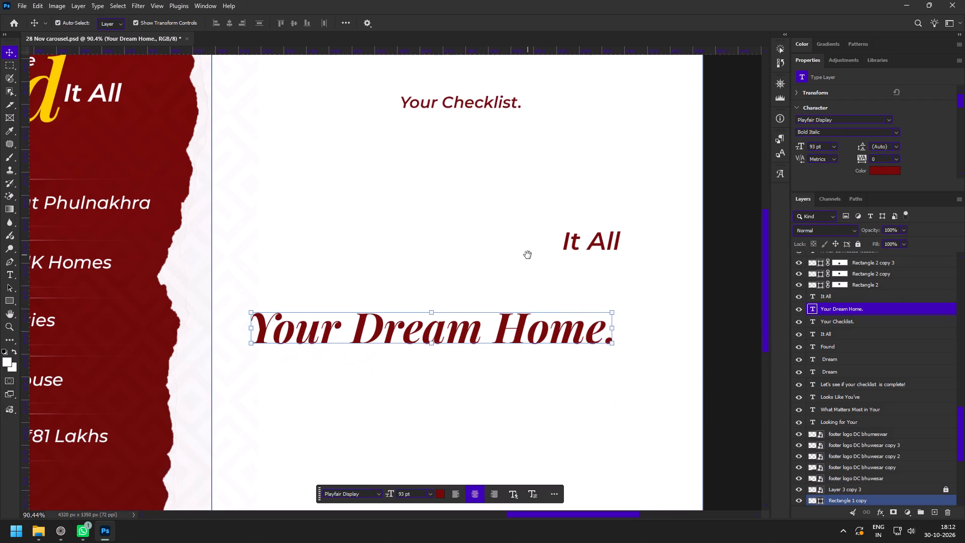
drag(492, 331, 524, 150)
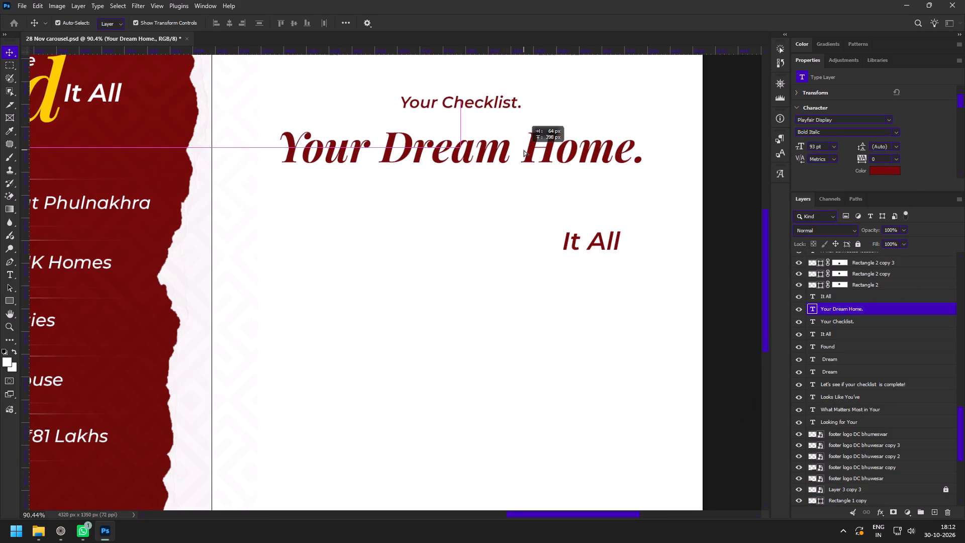
drag(524, 150, 524, 136)
Format the "Your Checklist." text on the fourth slide as Playfair Display SemiBold Italic.
key(z)
key(space)
key(space)
key(space)
drag(530, 148, 500, 248)
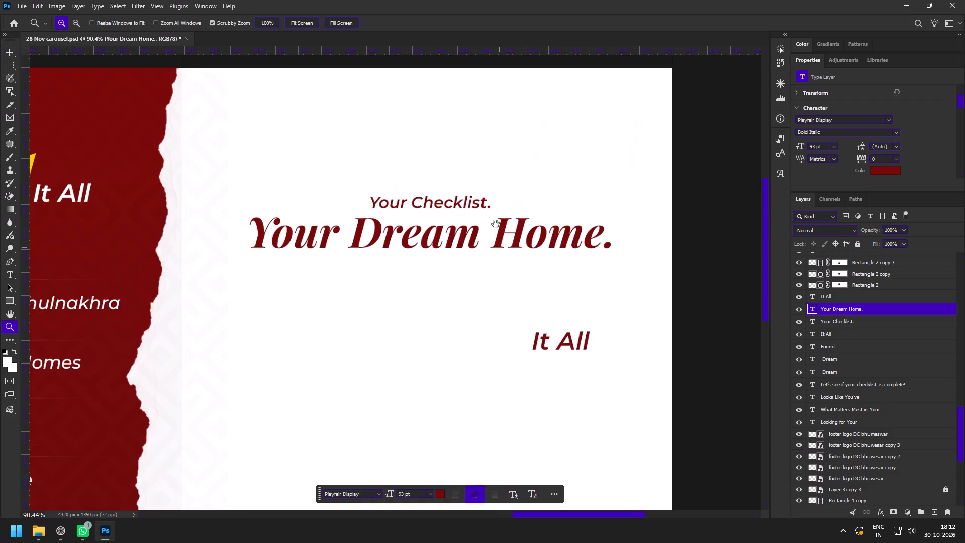
drag(458, 140, 469, 158)
key(v)
click(457, 210)
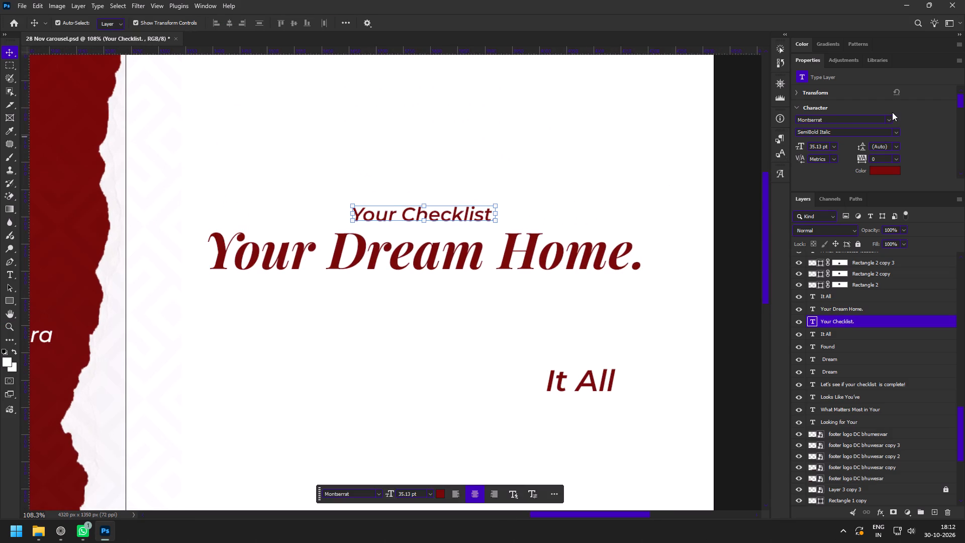
click(889, 118)
click(847, 177)
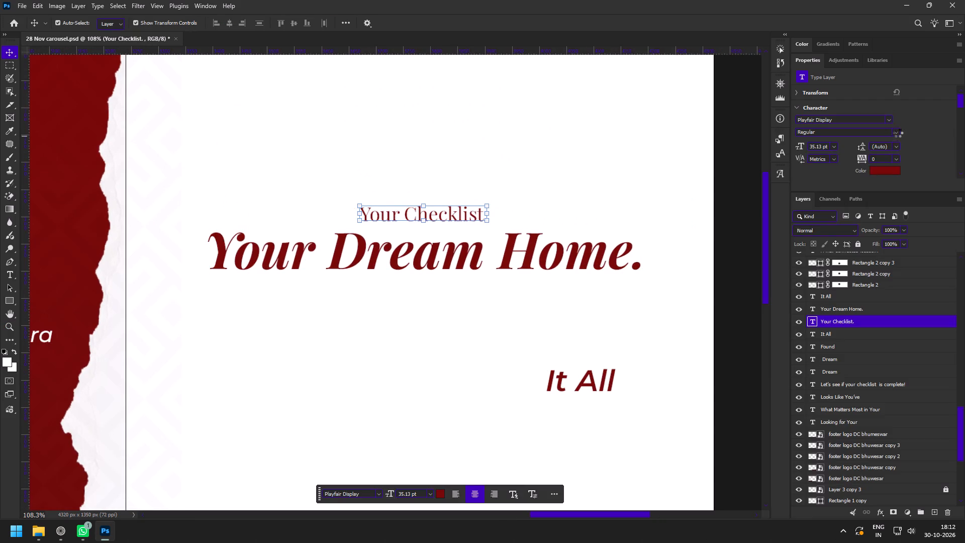
click(897, 131)
click(844, 206)
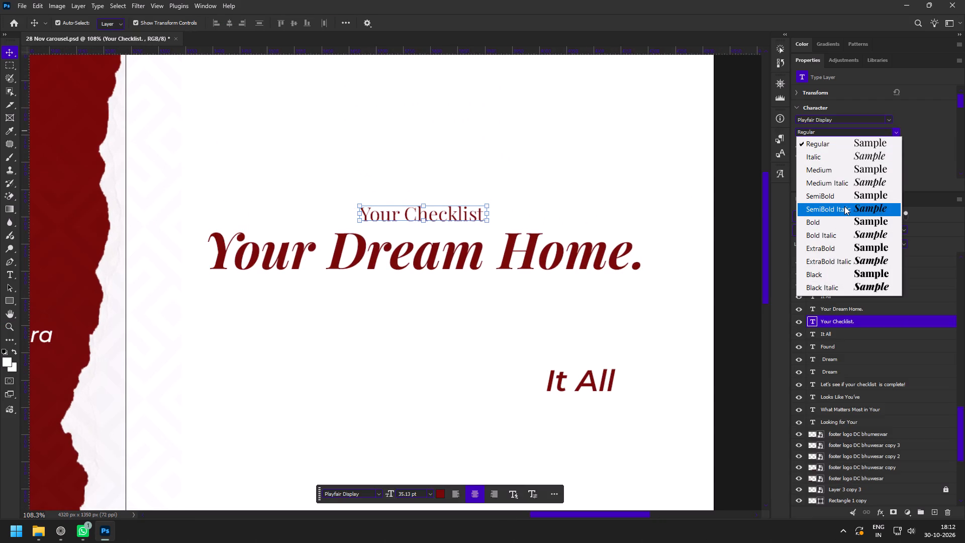
Enlarge "Your Checklist." about its centre to about 81 pt.
drag(488, 212, 542, 208)
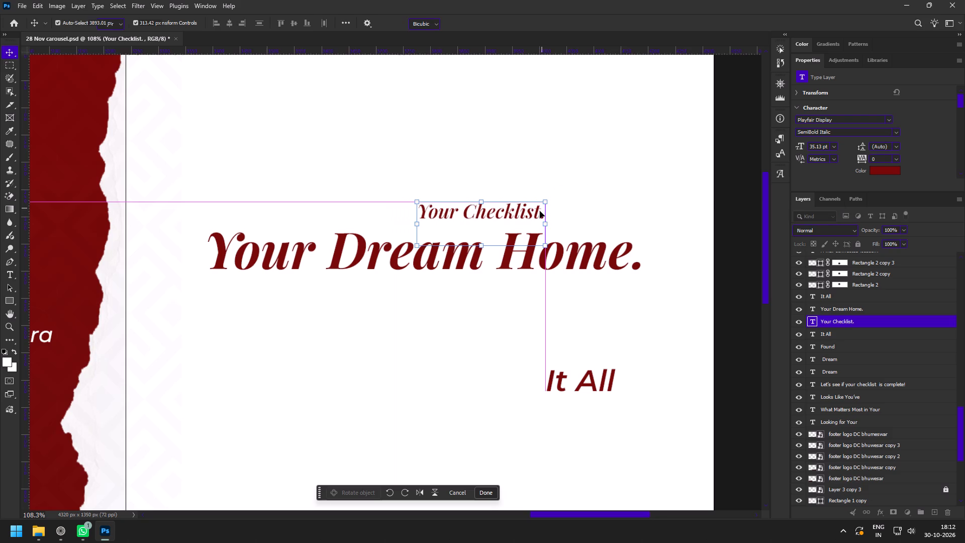
key(ctrl+z)
drag(491, 223, 560, 220)
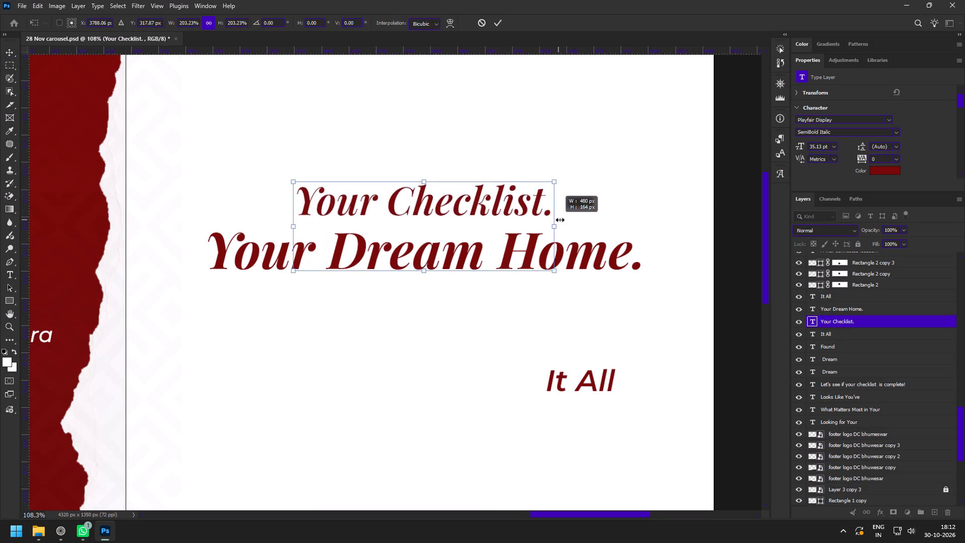
drag(560, 220, 575, 220)
click(500, 22)
Enlarge "Your Checklist." further about its centre to about 98 pt.
key(z)
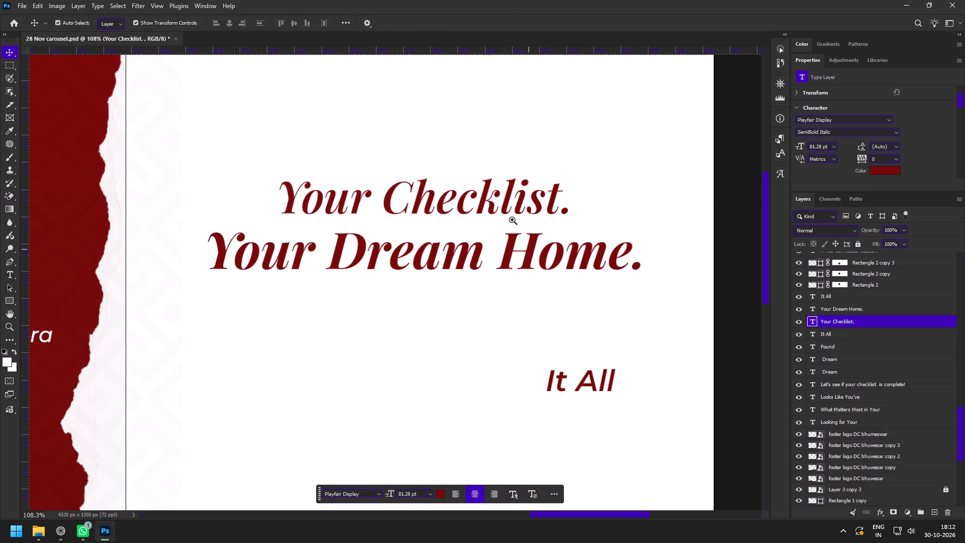
drag(473, 131, 486, 144)
key(ctrl+z)
key(z)
drag(510, 208, 477, 196)
key(space)
drag(514, 200, 491, 224)
key(z)
drag(466, 207, 489, 226)
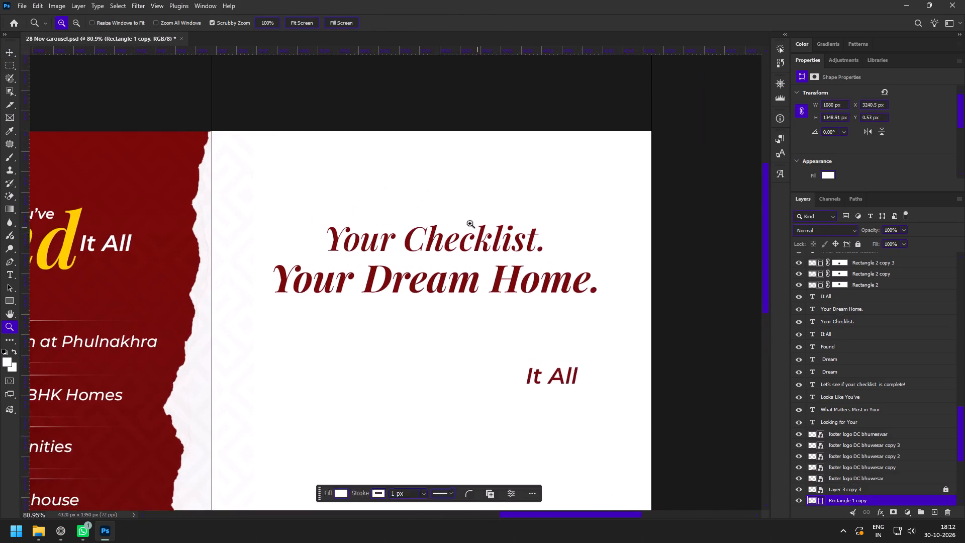
drag(469, 223, 483, 242)
key(v)
click(449, 244)
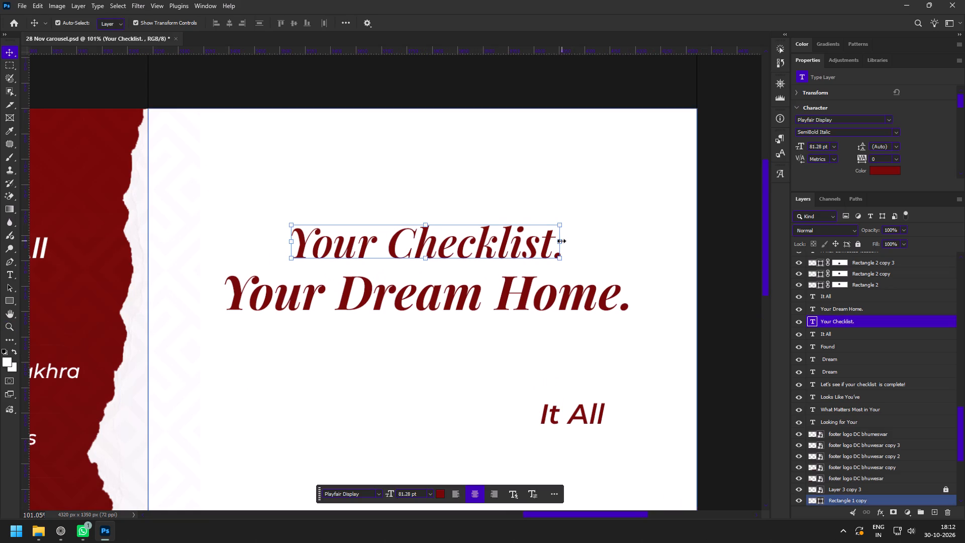
drag(561, 241, 585, 240)
key(ctrl+z)
drag(567, 265, 581, 265)
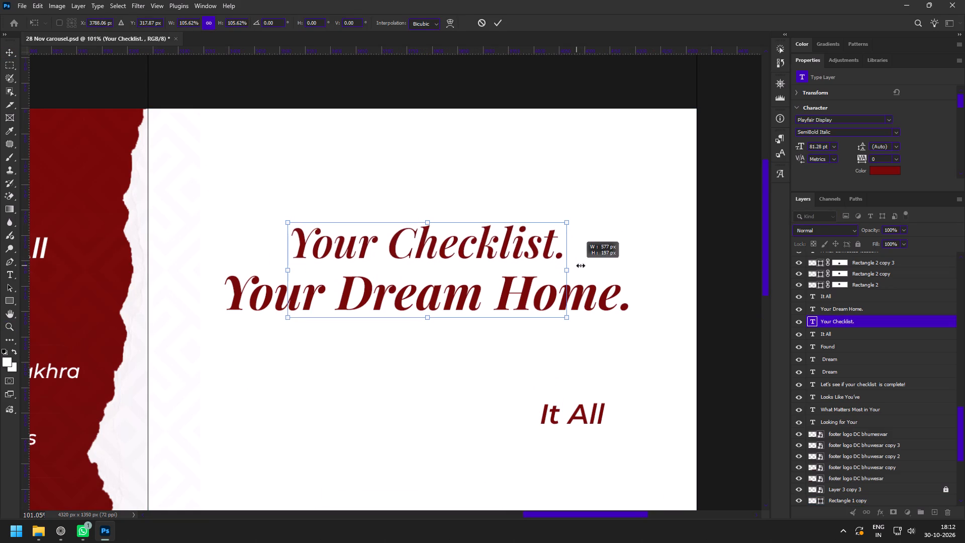
drag(581, 265, 595, 264)
click(500, 25)
Delete the trailing line break at the end of the "Your Checklist." text.
double_click(489, 239)
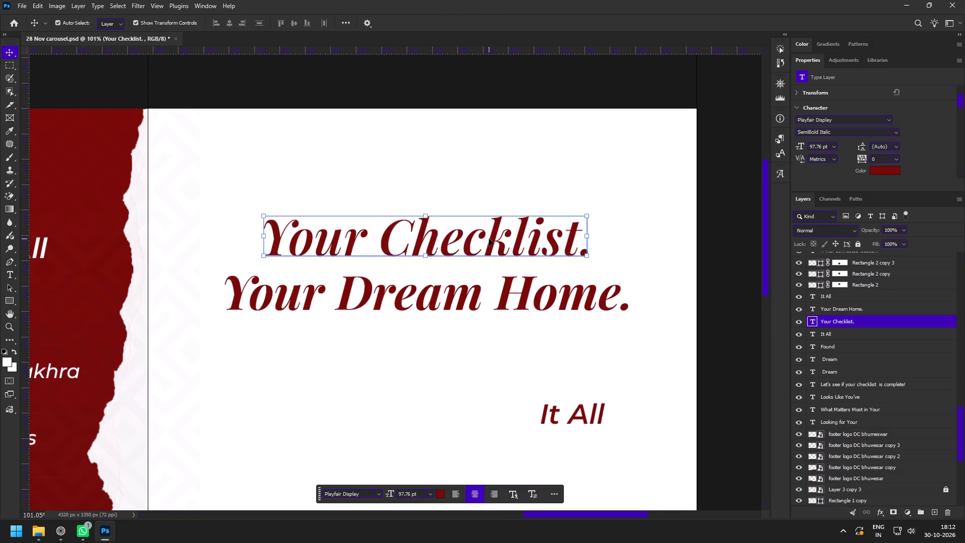
key(Down)
key(BackSpace)
key(ctrl+Return)
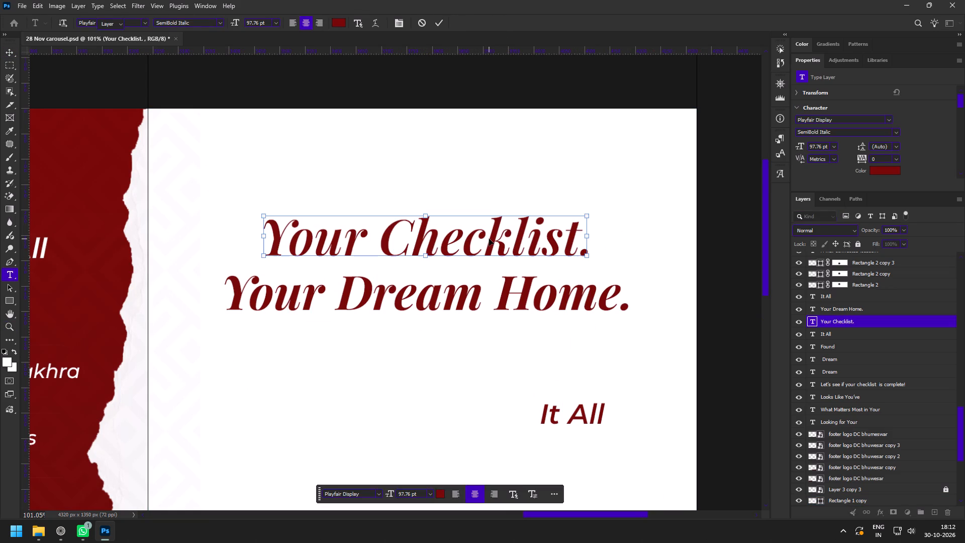
Change the "Your Checklist." font style to Bold Italic.
click(894, 130)
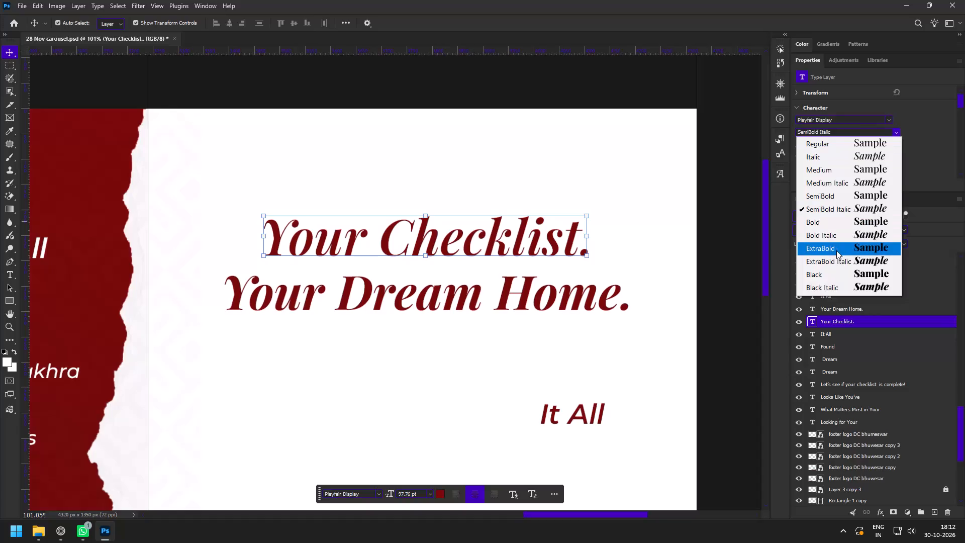
click(837, 236)
Shrink "Your Dream Home." to about 58 pt and place it directly beneath "Your Checklist." on the fourth slide.
key(z)
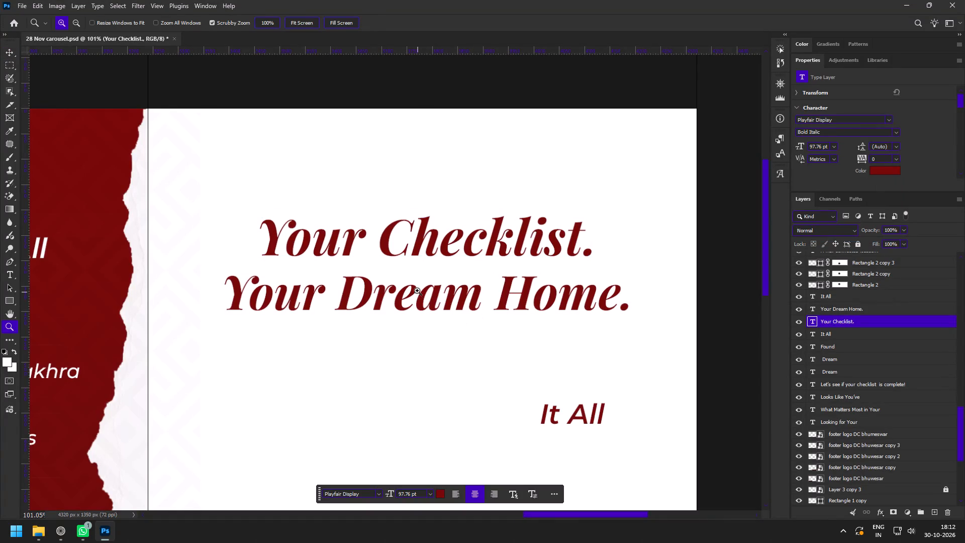
key(v)
click(417, 291)
click(629, 294)
alt+drag(634, 299, 557, 297)
drag(496, 305, 498, 285)
click(502, 19)
Delete the leftover "It All" text from the fourth slide.
key(z)
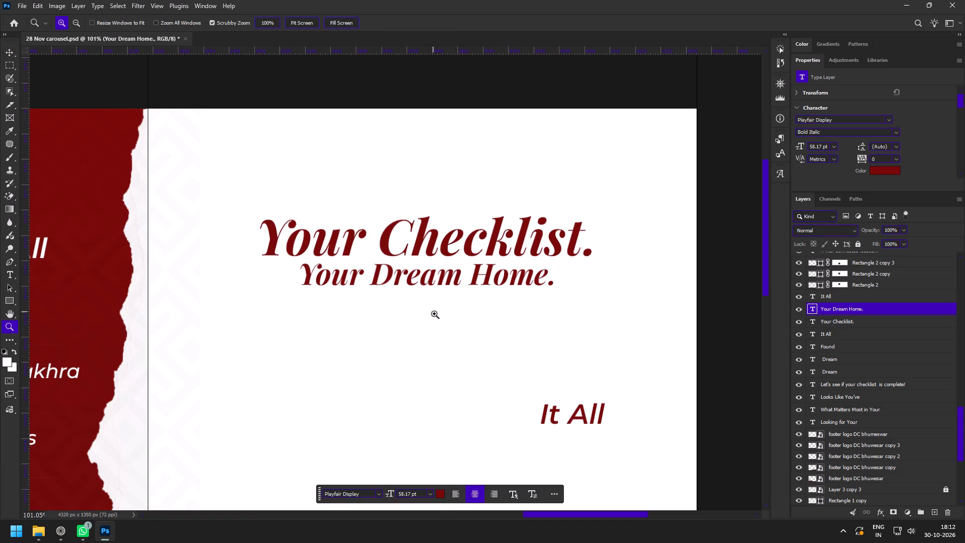
drag(431, 312, 404, 295)
key(space)
key(space)
key(space)
drag(425, 303, 420, 238)
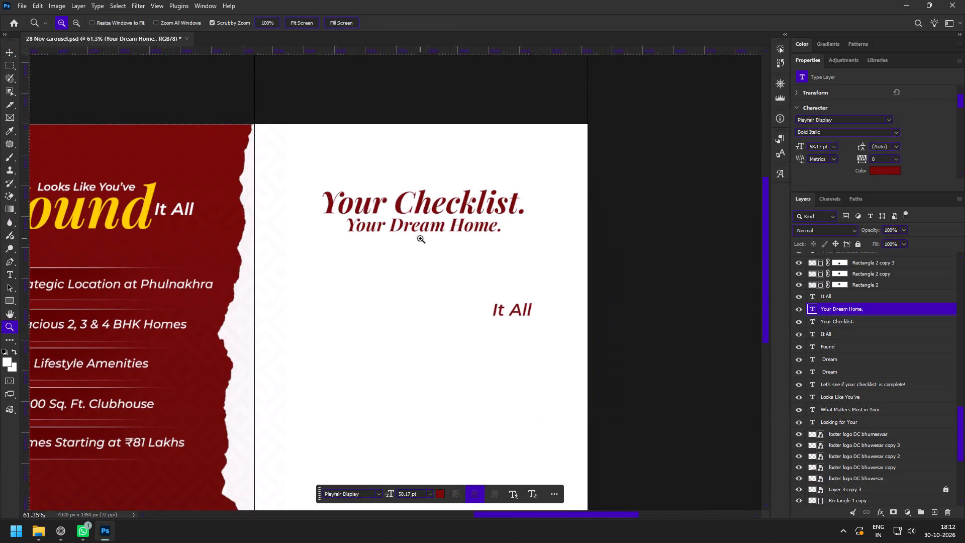
key(v)
click(519, 311)
key(Delete)
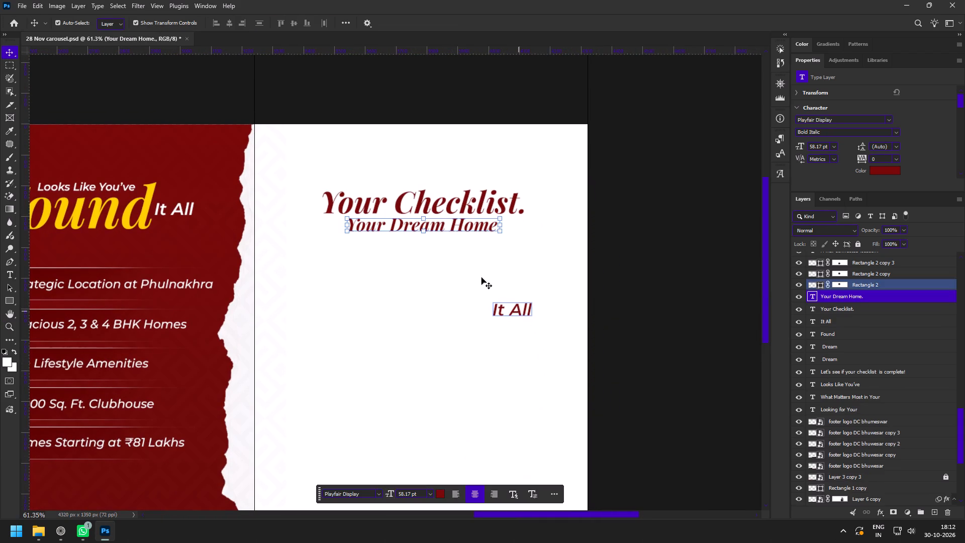
Move "Your Dream Home." well down the fourth slide to clear space beneath "Your Checklist.".
key(z)
drag(419, 201, 443, 233)
key(v)
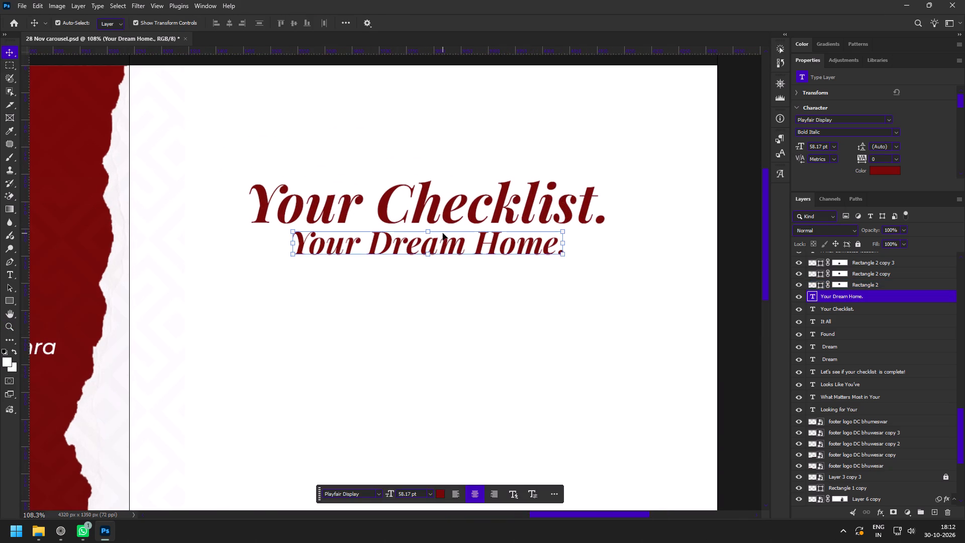
click(441, 244)
drag(451, 246, 440, 369)
Cut the word "Your" out of the "Your Checklist." text, leaving only "Checklist.".
click(409, 208)
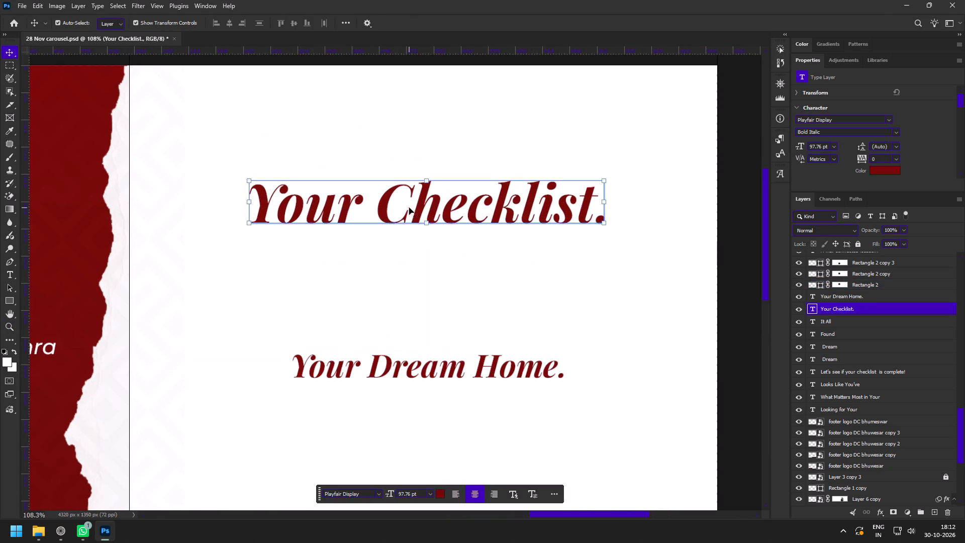
double_click(364, 196)
drag(383, 213, 210, 218)
key(ctrl+x)
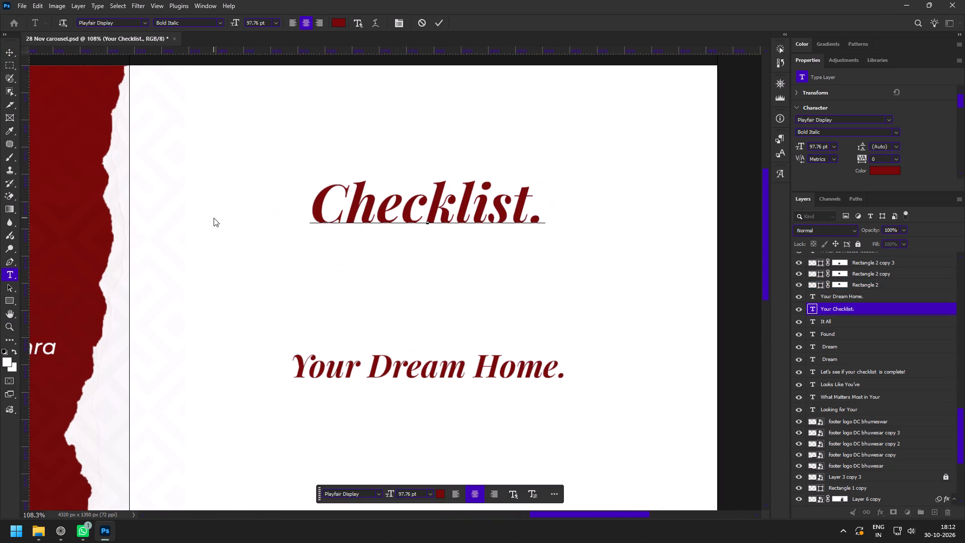
key(ctrl+Return)
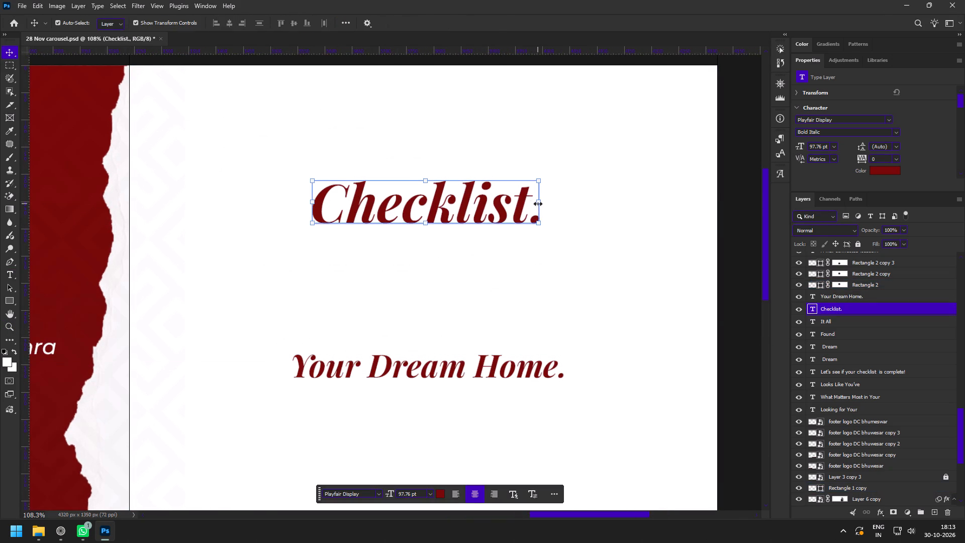
Enlarge "Checklist." to about 137 pt and shift it slightly down.
click(538, 204)
drag(545, 207, 592, 213)
drag(524, 193, 523, 210)
click(503, 20)
Duplicate "Checklist." above the original and replace the copy's text with the cut word "Your".
alt+drag(378, 220, 364, 123)
double_click(364, 123)
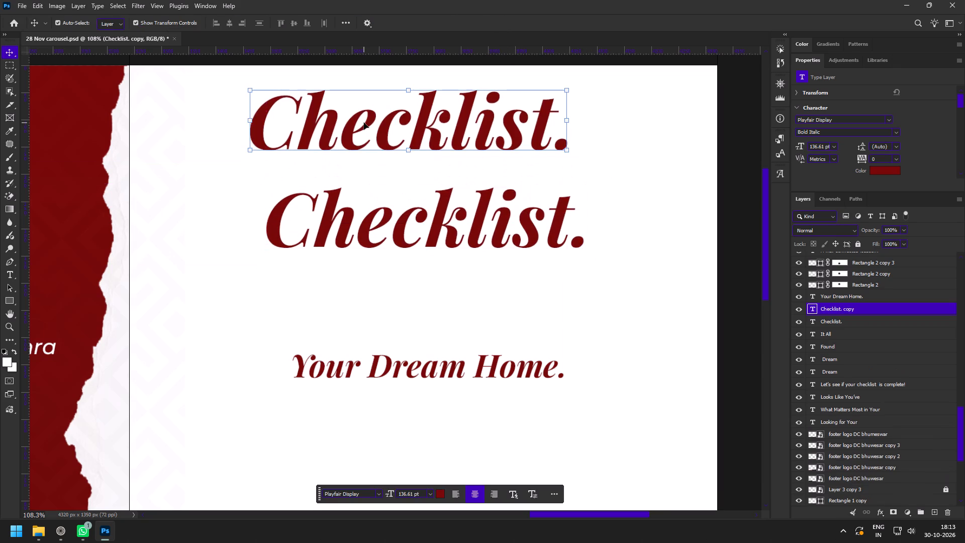
key(ctrl+v)
key(ctrl+Return)
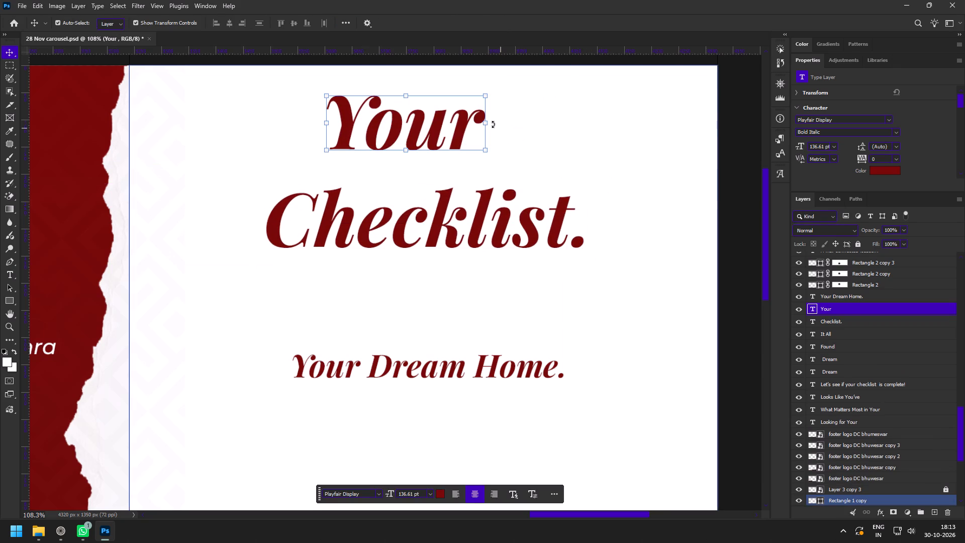
Shrink the "Your" text and set it close above the first letters of "Checklist.".
drag(489, 123, 451, 122)
drag(463, 126, 416, 125)
drag(377, 118, 398, 176)
click(503, 24)
Move "Your Dream Home." up to sit directly beneath the enlarged "Checklist.".
click(474, 370)
drag(500, 368, 496, 339)
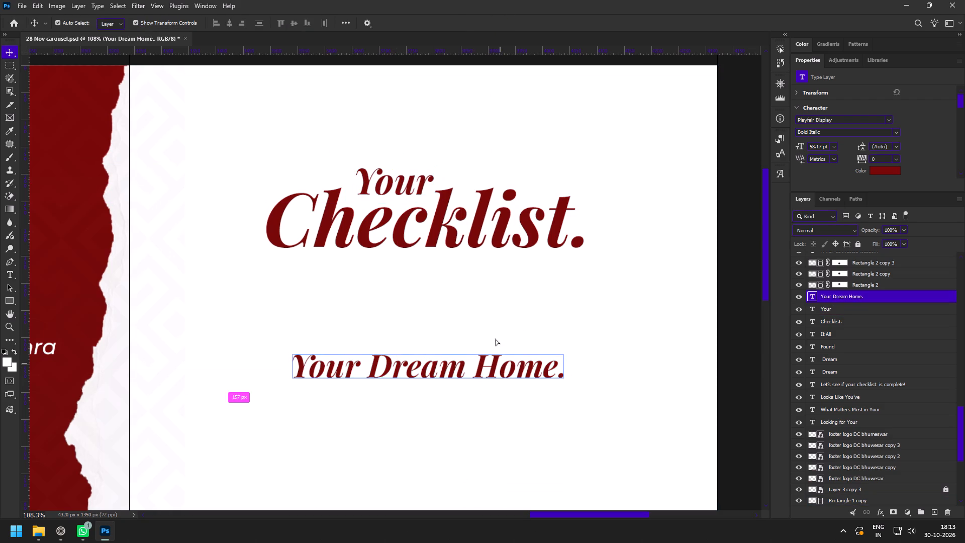
drag(496, 339, 491, 278)
drag(481, 360, 486, 269)
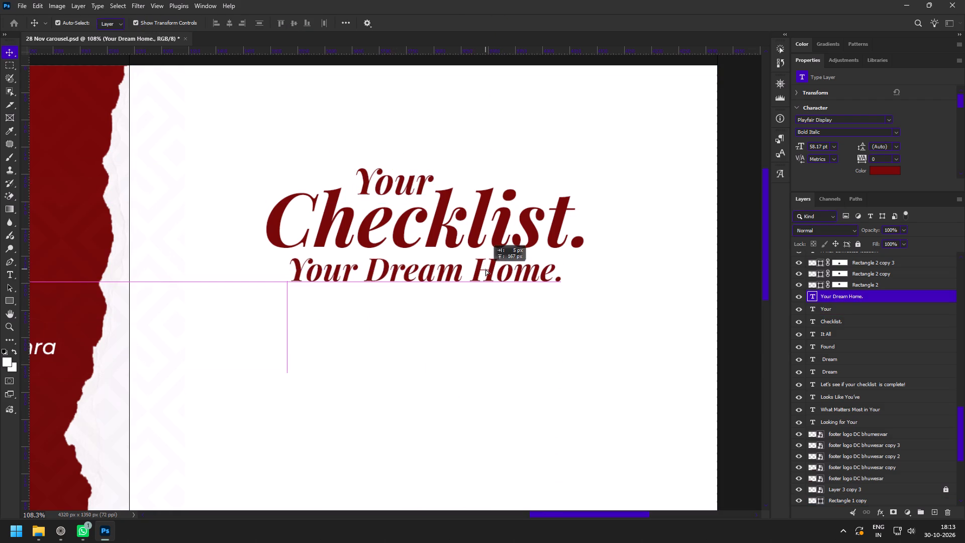
drag(486, 269, 487, 268)
Select "Your", "Checklist." and "Your Dream Home." together and shift the headline slightly down and to the right.
shift+click(361, 227)
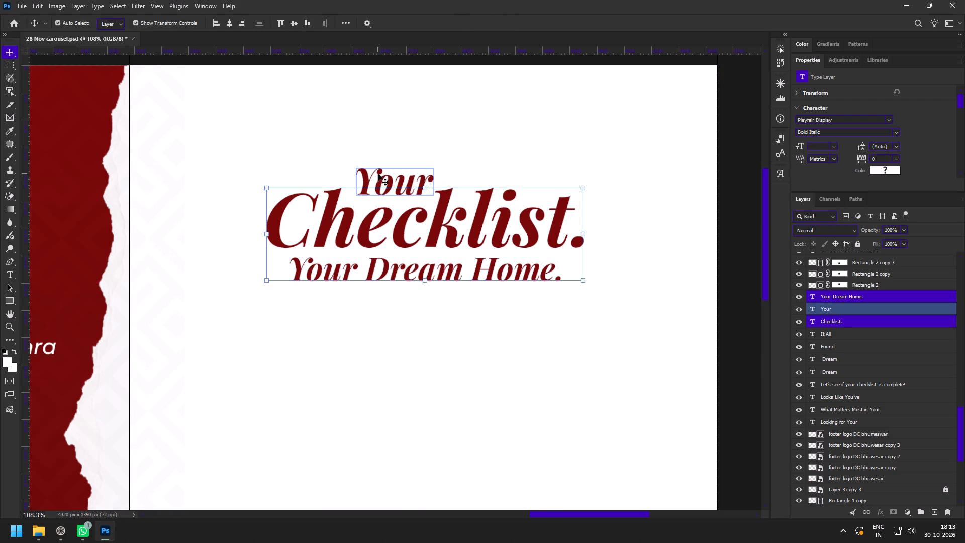
shift+click(378, 174)
drag(429, 222, 435, 231)
Switch to the content document in Zen and copy the line "Discover Diamond City, Phulnakhra.", returning to Photoshop.
key(z)
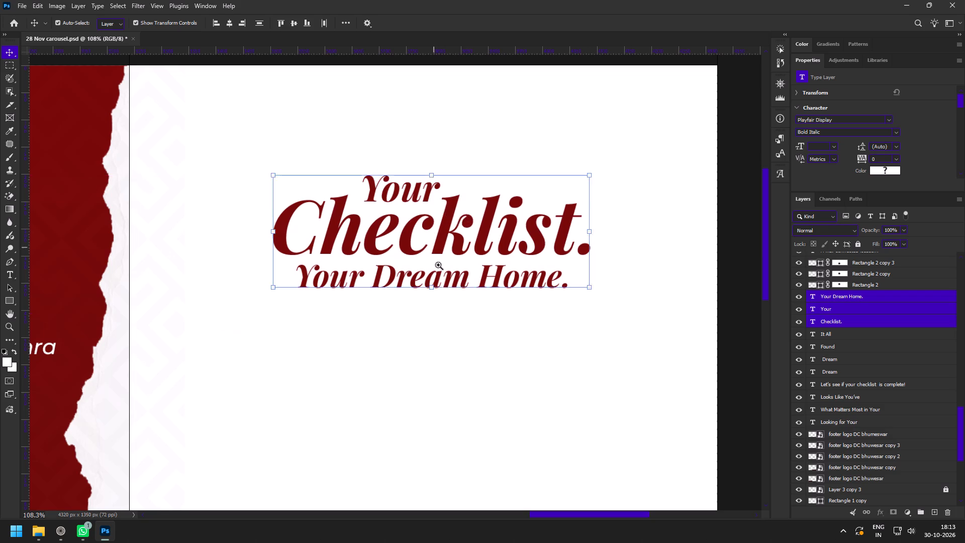
drag(446, 285, 420, 265)
key(space)
key(space)
key(space)
key(space)
drag(440, 285, 440, 230)
click(67, 539)
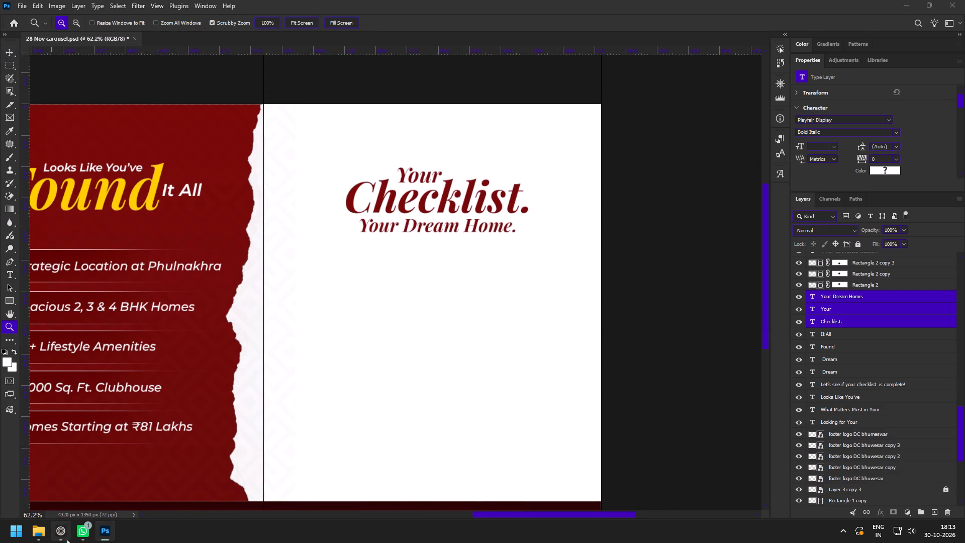
drag(370, 320, 500, 320)
key(ctrl+c)
click(98, 542)
Duplicate the third slide's "It All" text below the fourth slide's headline and fill it with the headline's dark red.
key(v)
click(195, 190)
alt+drag(191, 190, 298, 259)
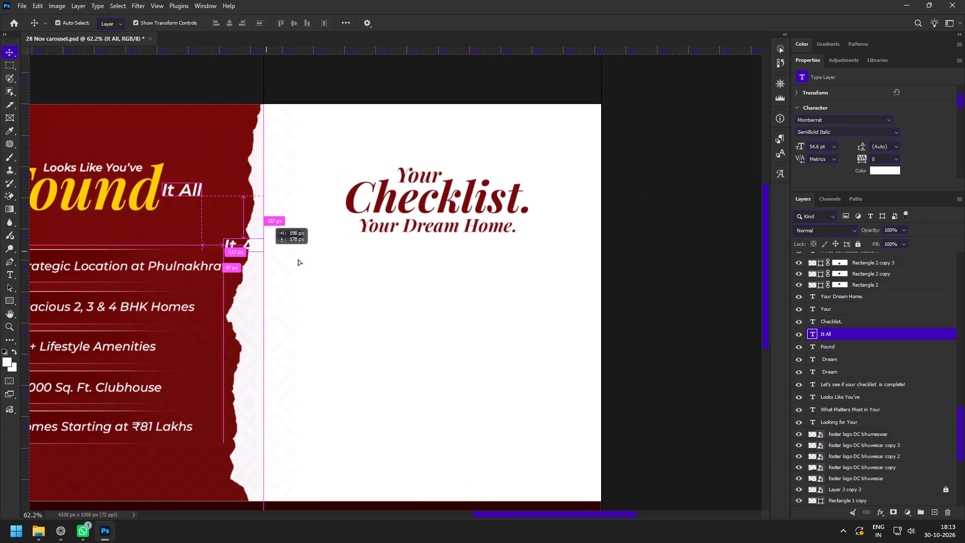
alt+drag(298, 259, 448, 271)
key(i)
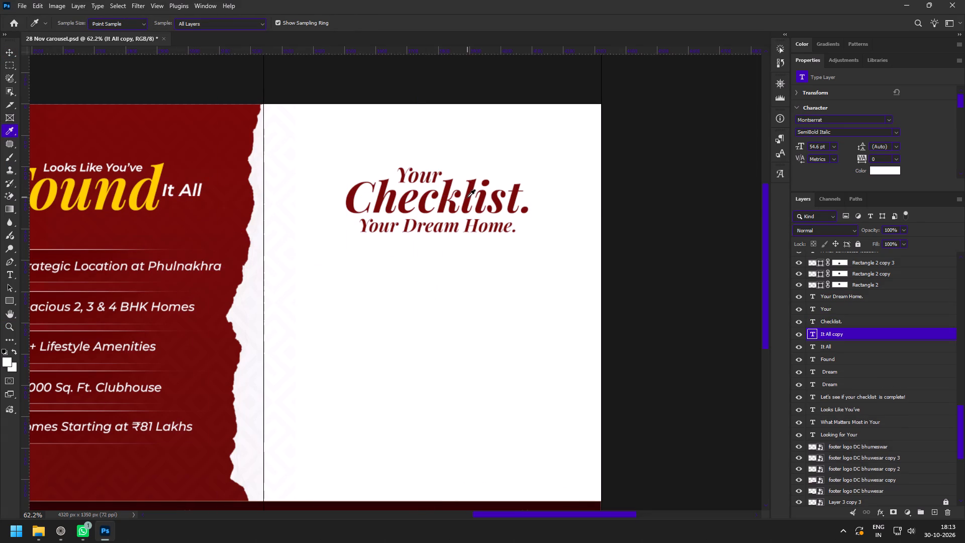
click(467, 197)
key(alt+BackSpace)
Replace the duplicated "It All" text with the copied line "Discover Diamond City, Phulnakhra.".
text(vz)
drag(474, 253, 498, 286)
key(v)
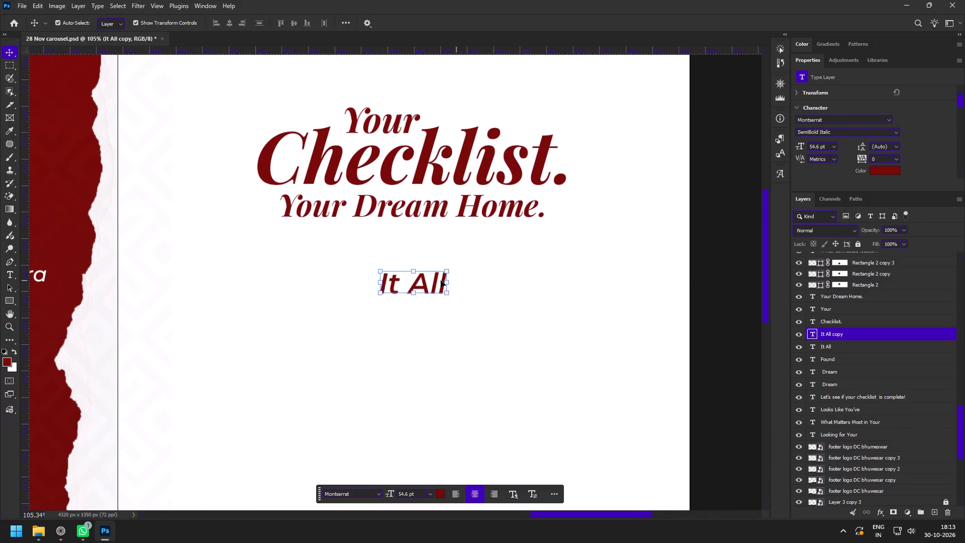
double_click(431, 285)
key(ctrl+v)
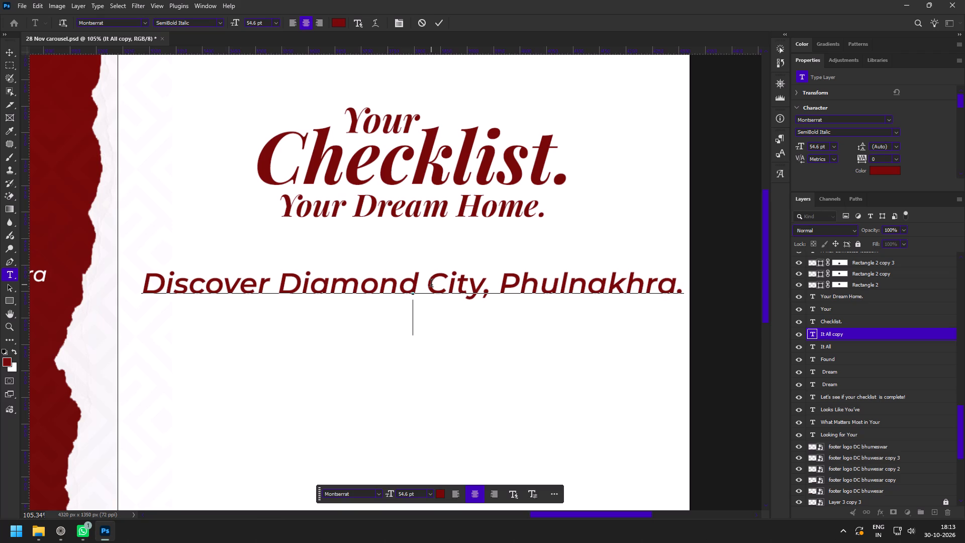
Set the "Discover Diamond City, Phulnakhra." text size to 33 pt.
key(ctrl+a)
drag(799, 147, 792, 146)
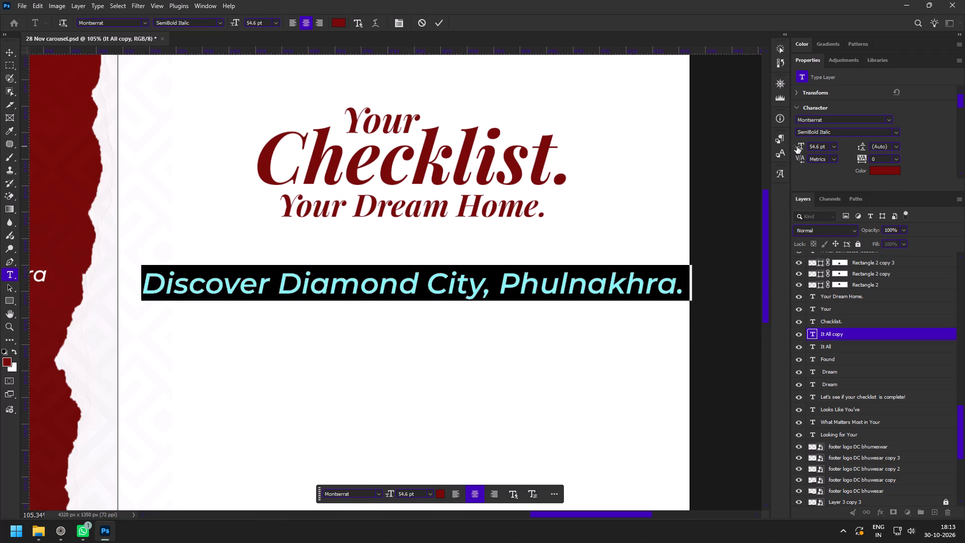
click(799, 146)
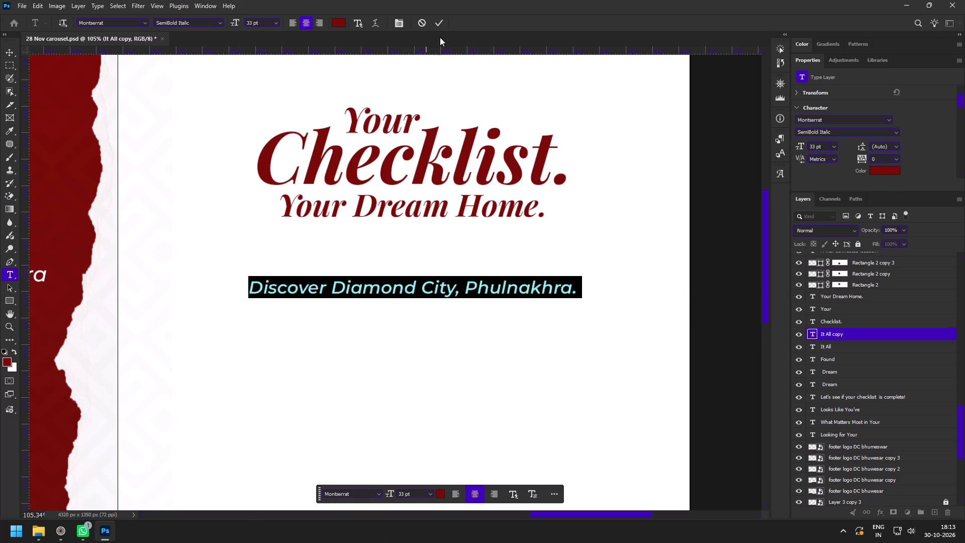
Move the "Discover Diamond City, Phulnakhra." line up to sit just beneath "Your Dream Home." on the fourth slide.
click(440, 22)
drag(439, 288, 419, 245)
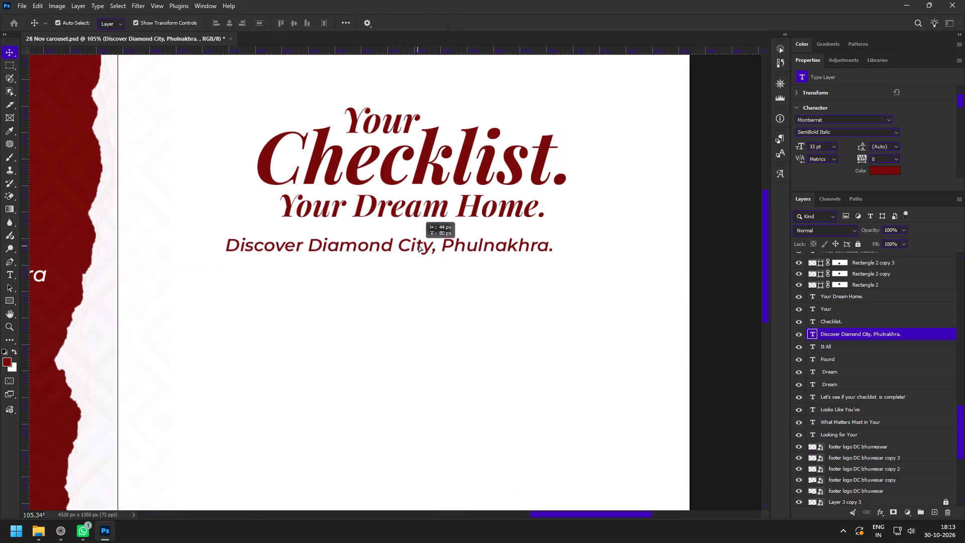
drag(419, 245, 422, 245)
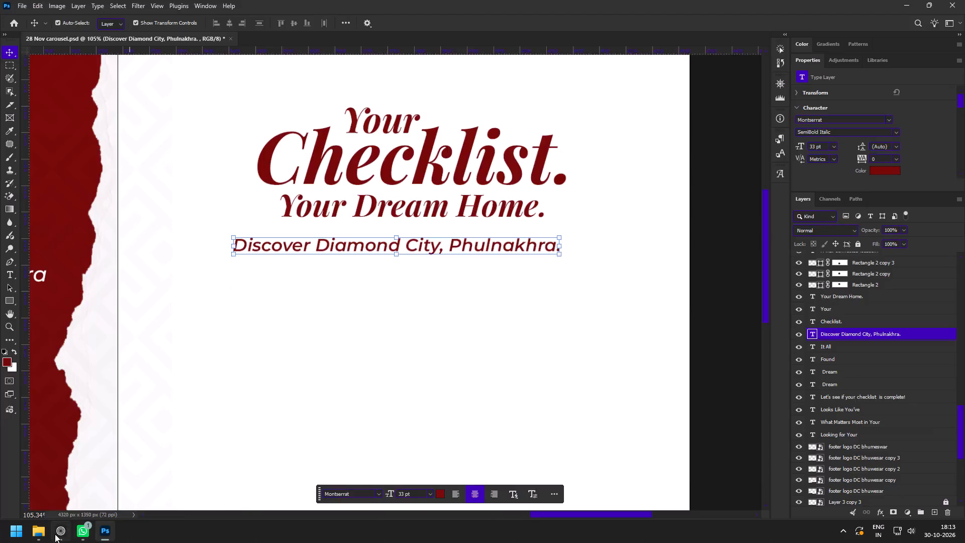
Switch to the content document in Zen, copy the line "Book Your Site Visit Today!" and return to Photoshop.
click(55, 534)
drag(360, 336, 468, 334)
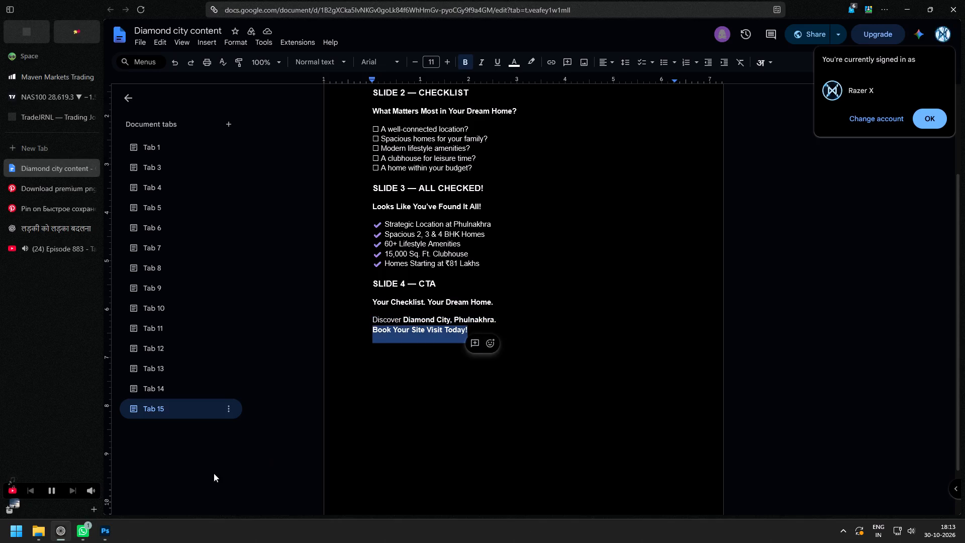
key(ctrl+c)
click(104, 539)
Duplicate the "Discover Diamond City, Phulnakhra." line just below itself and replace its text with the copied "Book Your Site Visit Today!".
alt+drag(386, 243, 385, 278)
double_click(385, 278)
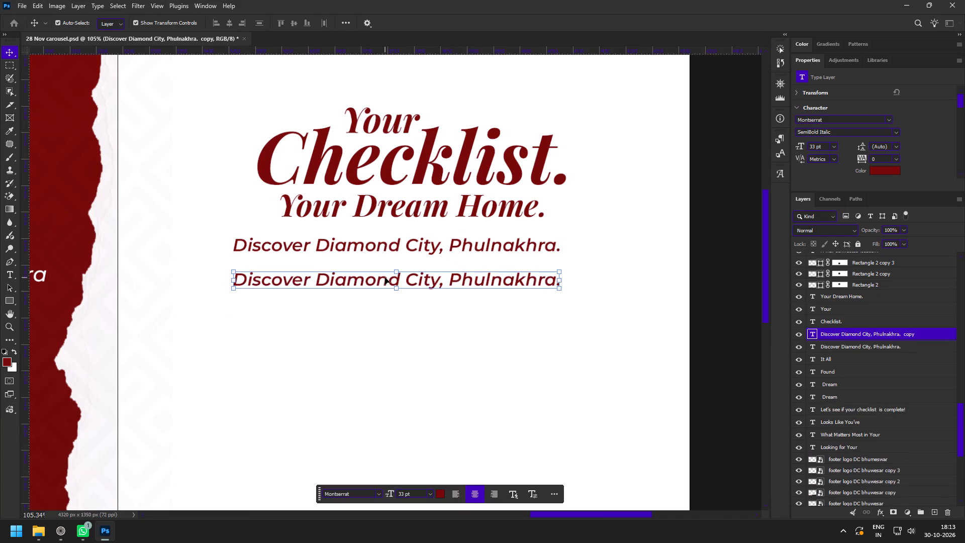
key(ctrl+v)
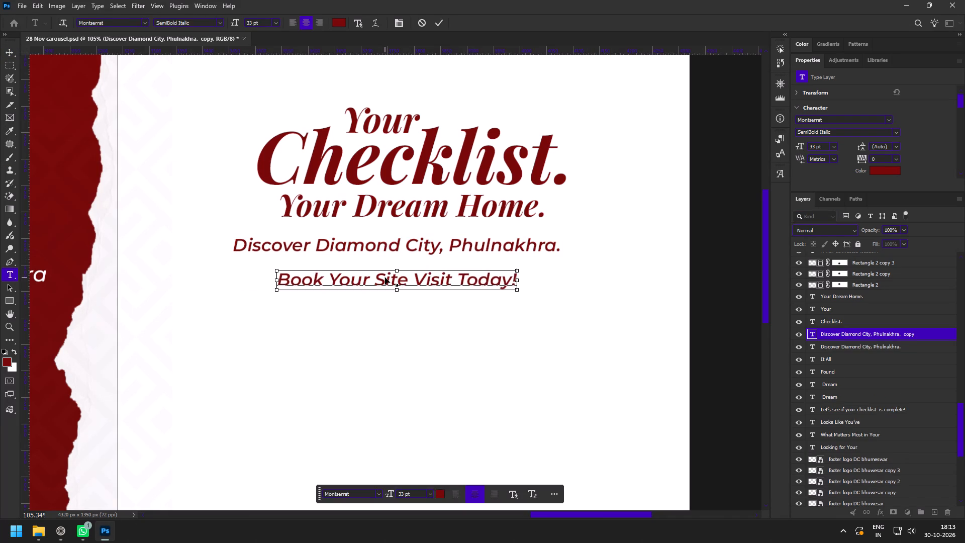
key(ctrl+Return)
click(384, 279)
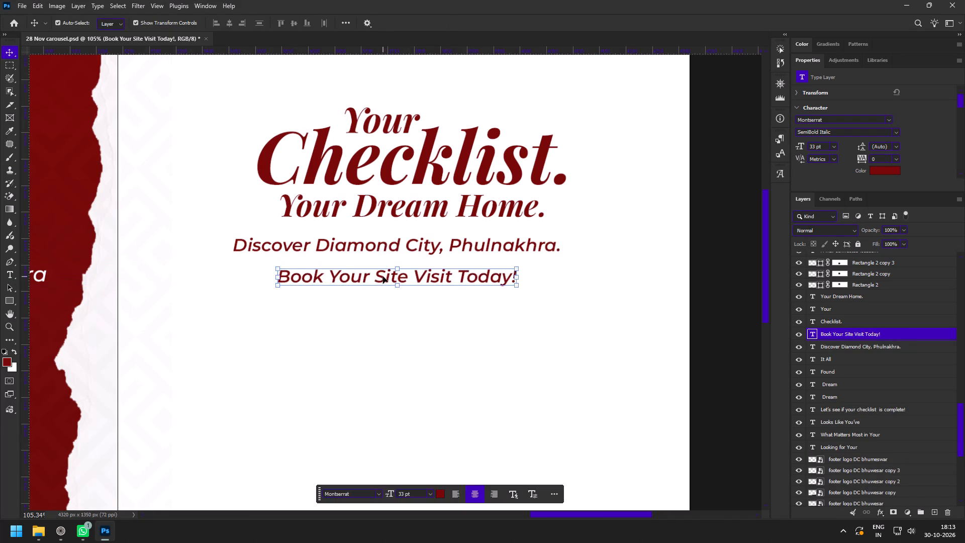
Draw a rectangle about 661 by 65 px around the "Discover Diamond City, Phulnakhra." line and round its ends fully into a pill.
key(z)
drag(367, 217, 382, 233)
key(v)
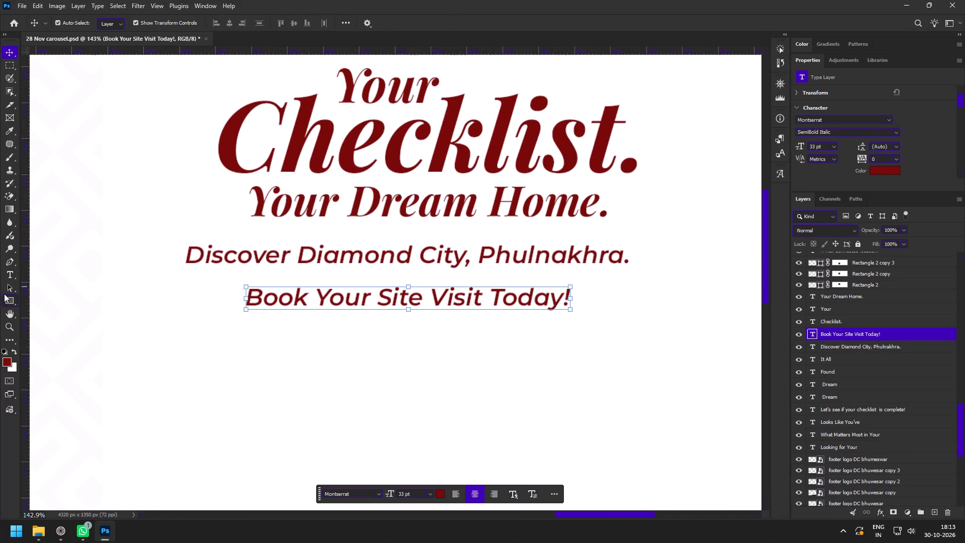
click(4, 294)
click(7, 301)
drag(173, 235, 279, 272)
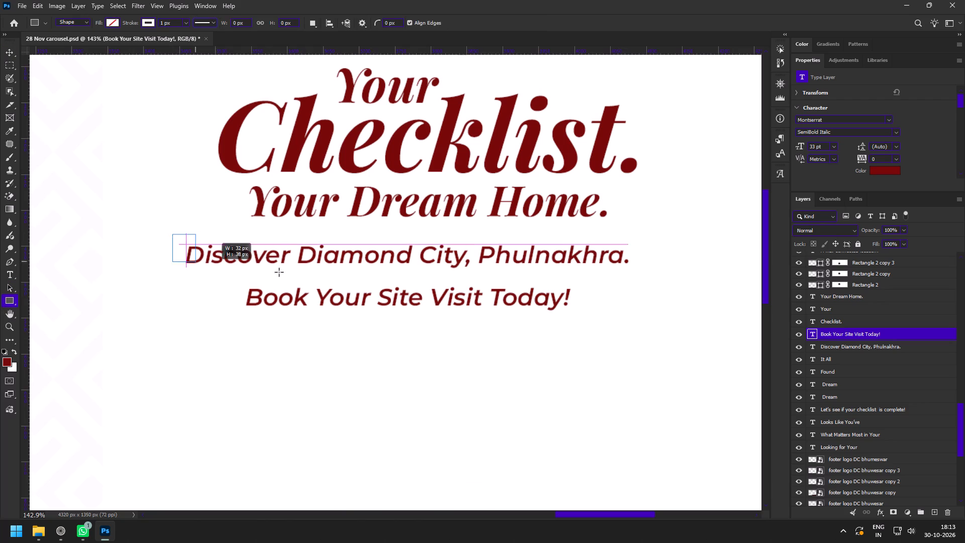
drag(279, 272, 647, 280)
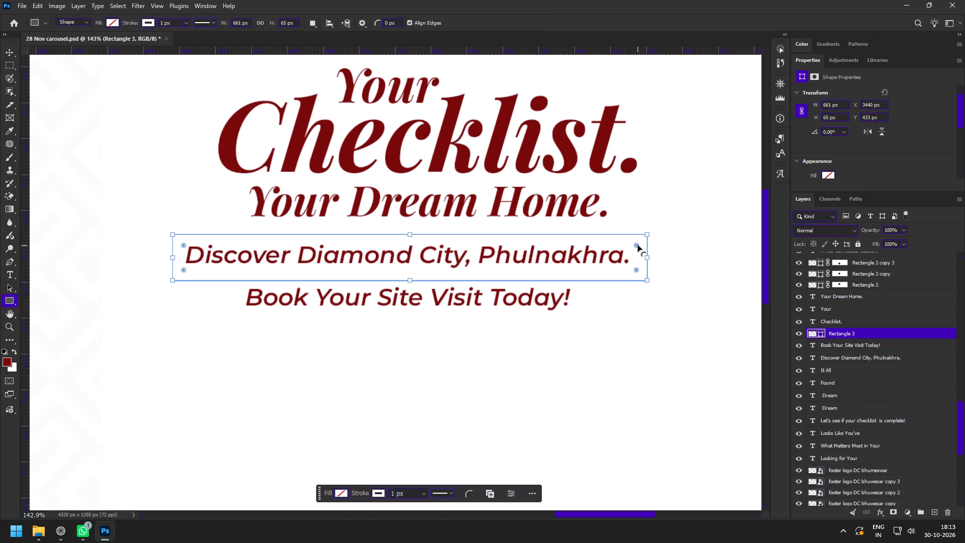
drag(638, 245, 601, 255)
Set the pill outline's stroke to the recently used dark red.
key(z)
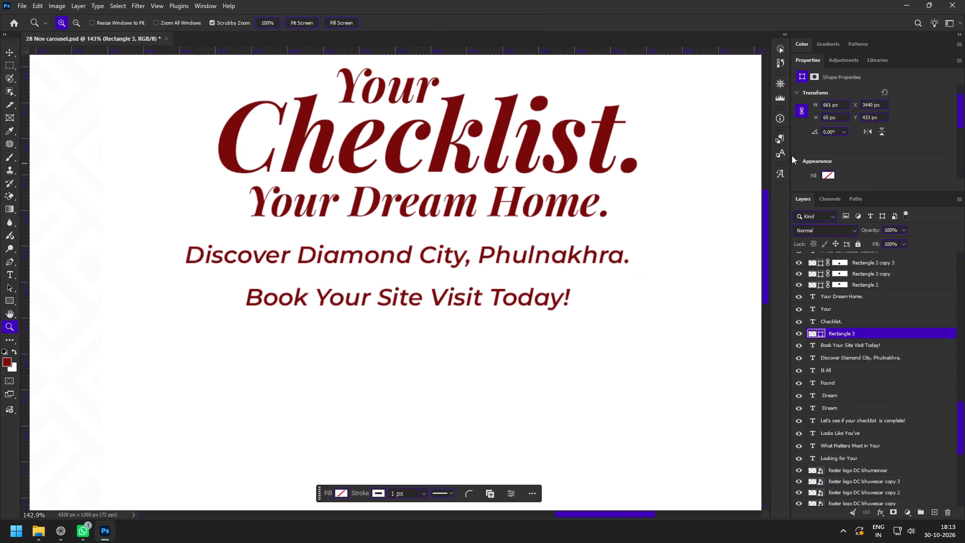
scroll(792, 155, down, 2)
drag(826, 167, 824, 172)
click(824, 172)
click(809, 225)
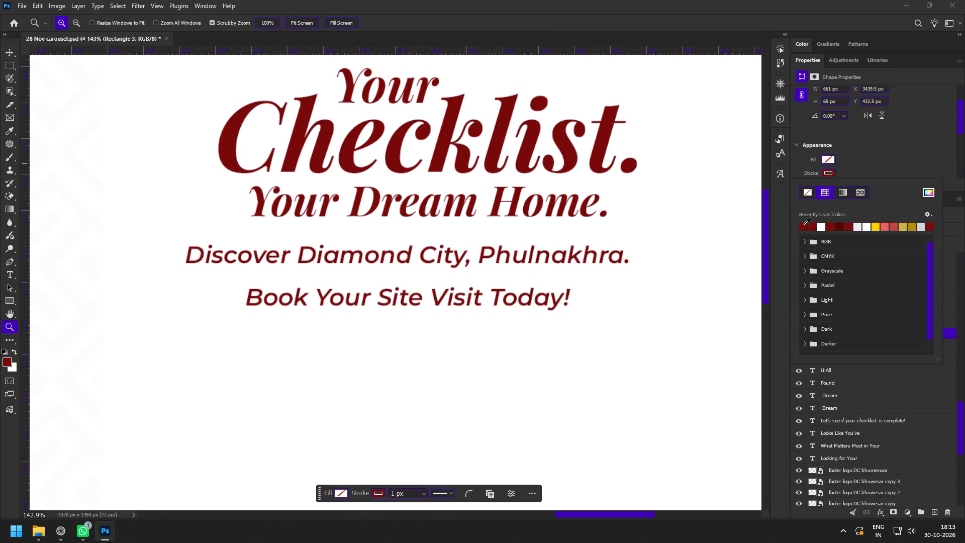
Centre the "Discover Diamond City, Phulnakhra." text horizontally and vertically with its pill outline, and line up the booking line beneath.
key(z)
drag(336, 216, 346, 234)
key(v)
shift+click(206, 264)
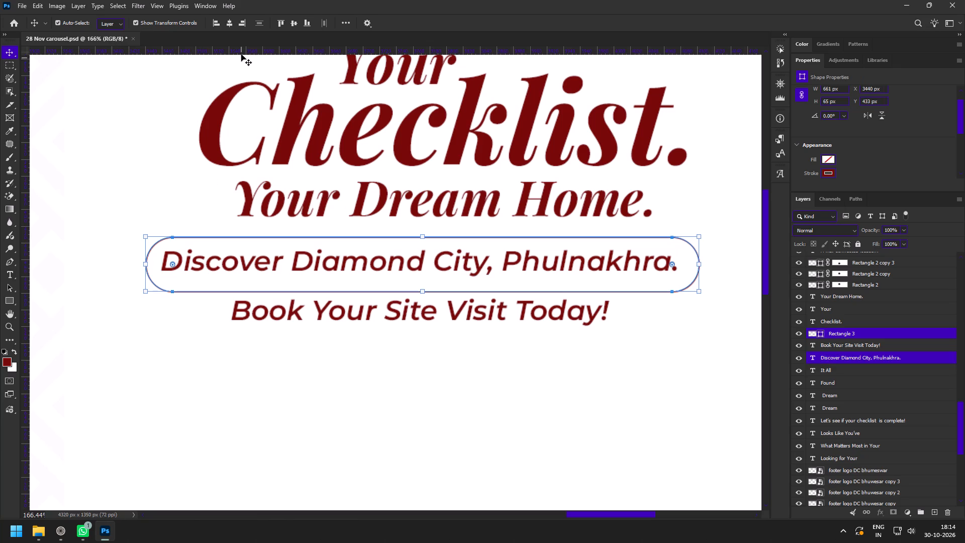
click(226, 25)
click(295, 20)
click(420, 317)
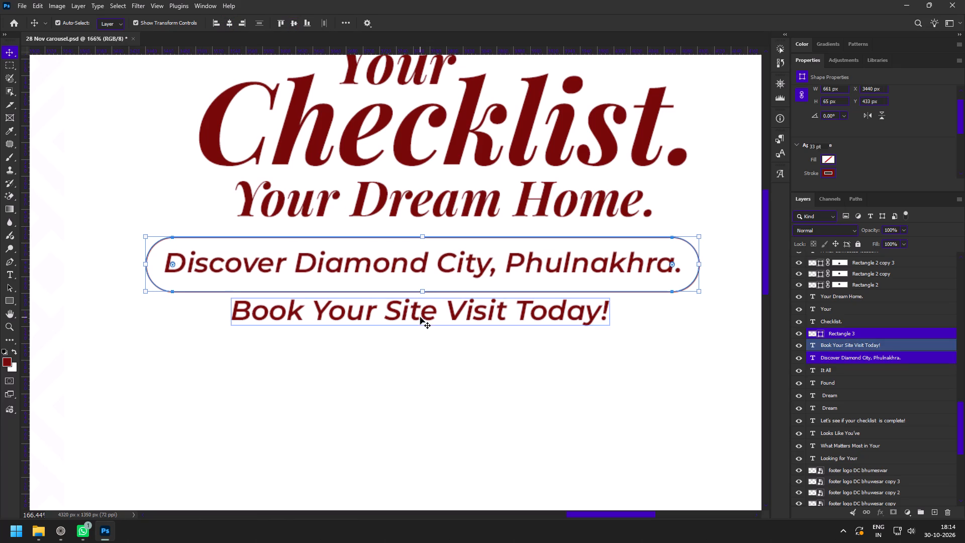
click(442, 311)
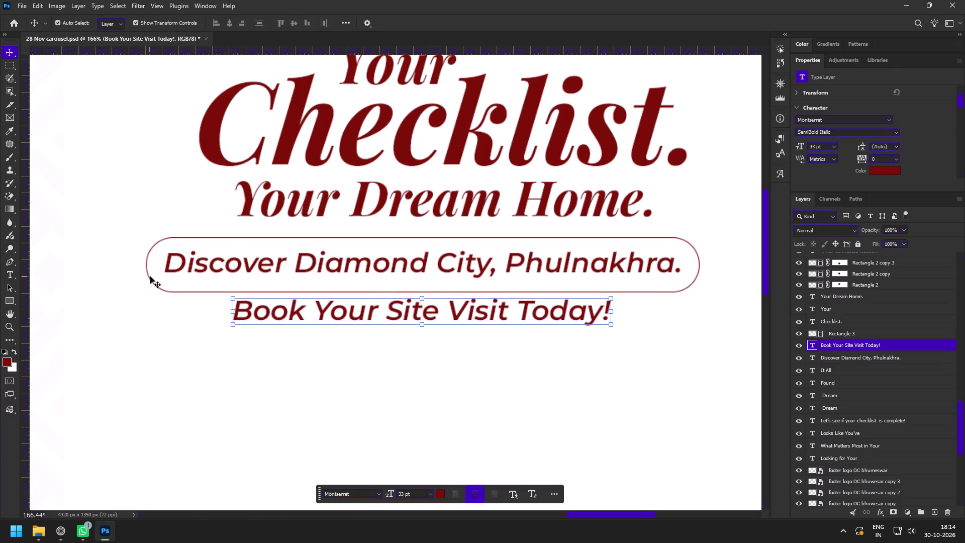
Select the fourth slide's three headline texts, pill outline and both supporting lines, and move them down about 231 px together.
shift+click(175, 260)
key(z)
drag(107, 265, 149, 292)
key(v)
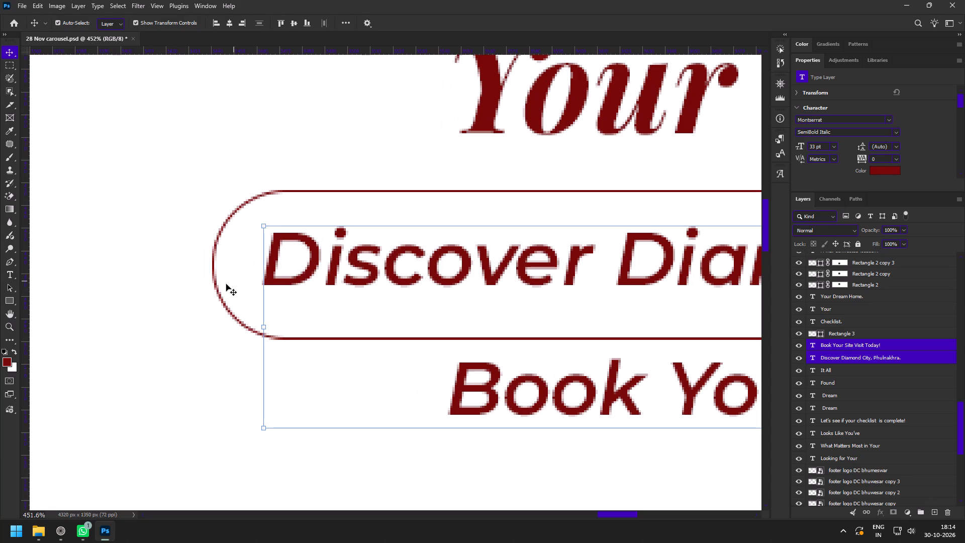
shift+click(218, 288)
key(z)
drag(334, 314, 271, 286)
key(space)
key(space)
key(space)
drag(372, 303, 322, 272)
key(v)
shift+click(466, 235)
shift+click(411, 193)
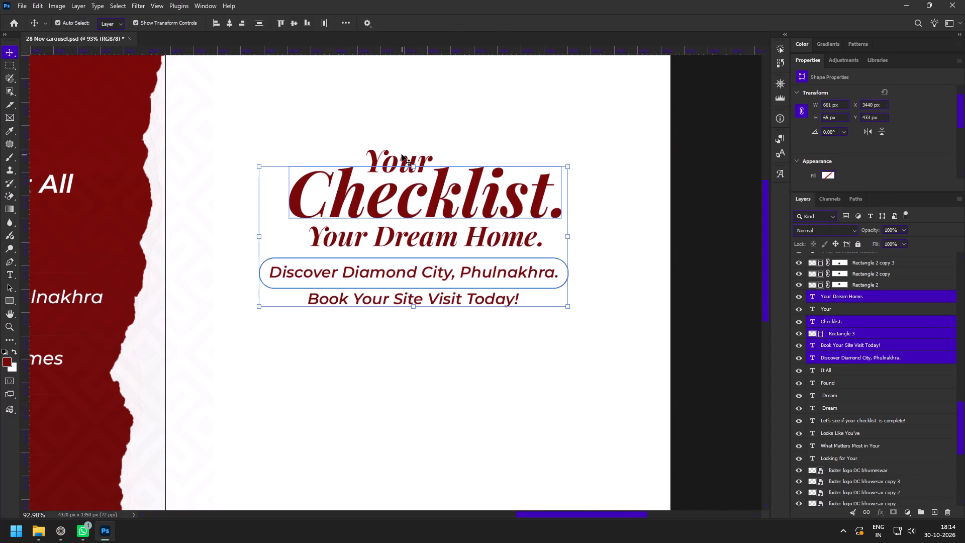
shift+click(392, 155)
click(501, 22)
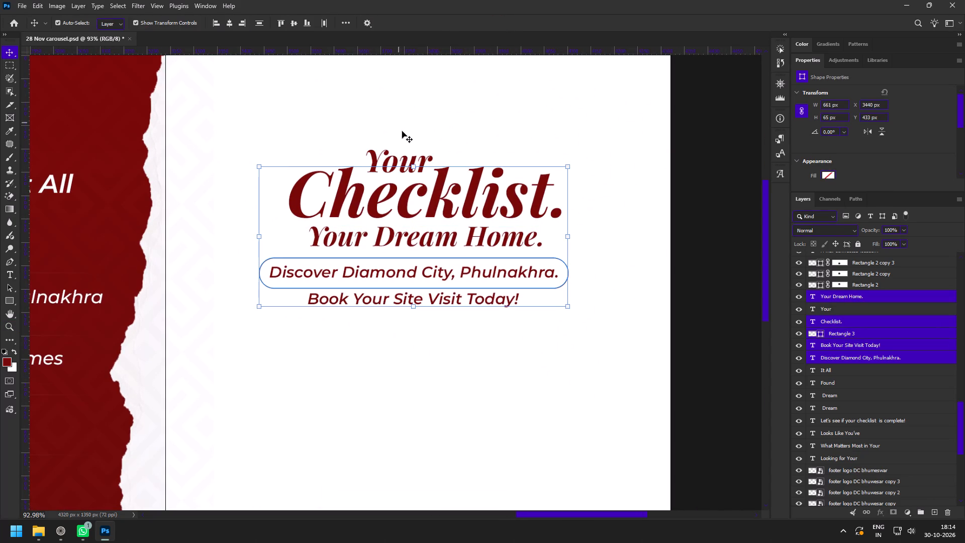
shift+click(384, 151)
key(z)
drag(432, 265, 403, 250)
key(space)
drag(420, 265, 430, 233)
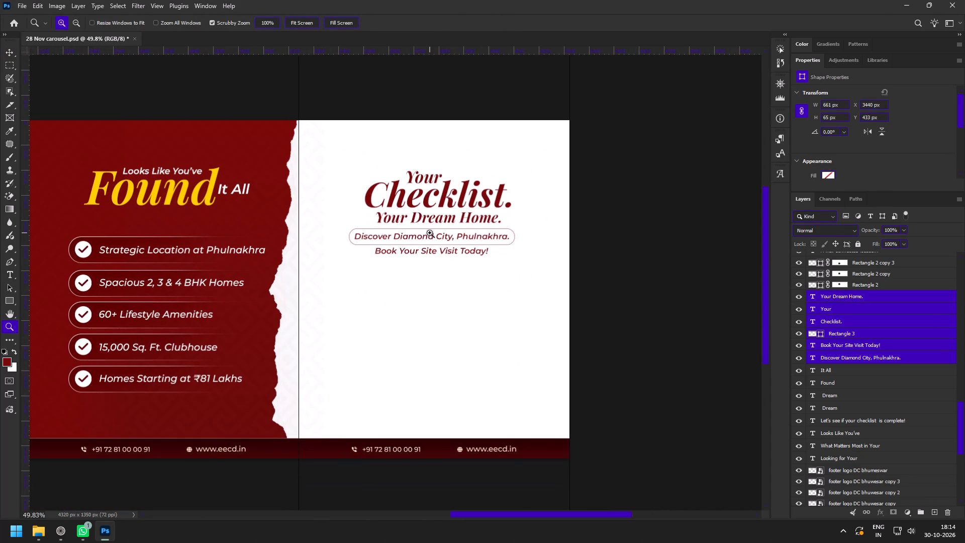
key(v)
drag(454, 216, 455, 273)
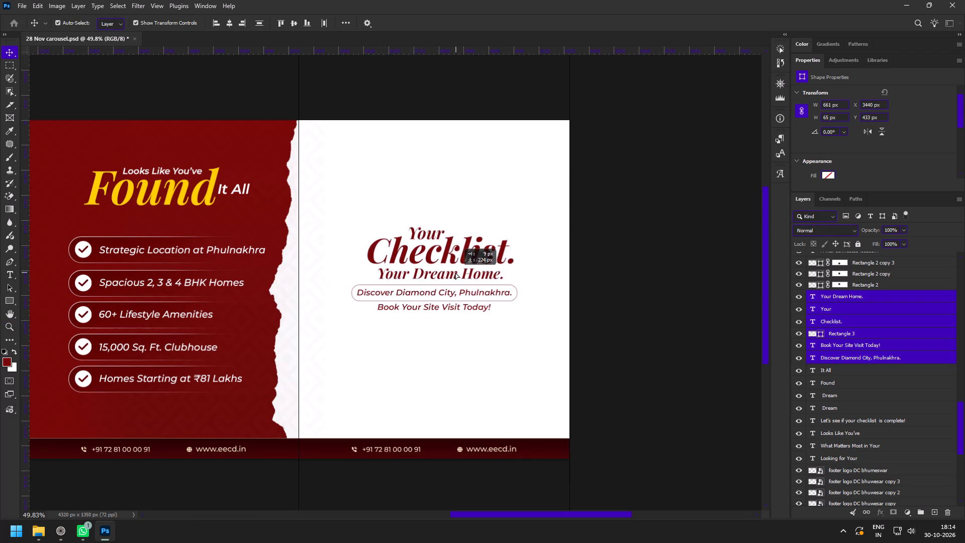
drag(455, 273, 456, 275)
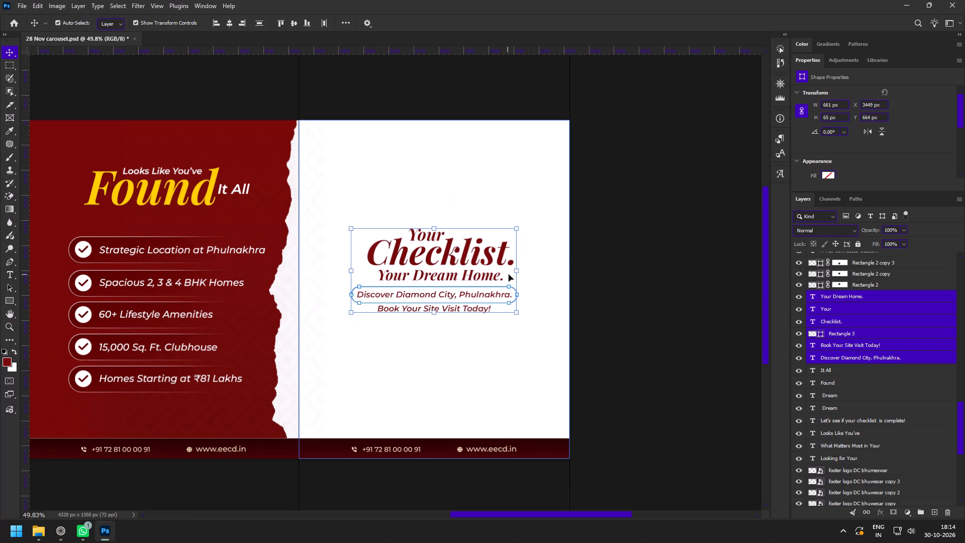
Scale the fourth slide's selected text block and pill outline up to about 108%.
alt+drag(517, 273, 531, 274)
click(502, 275)
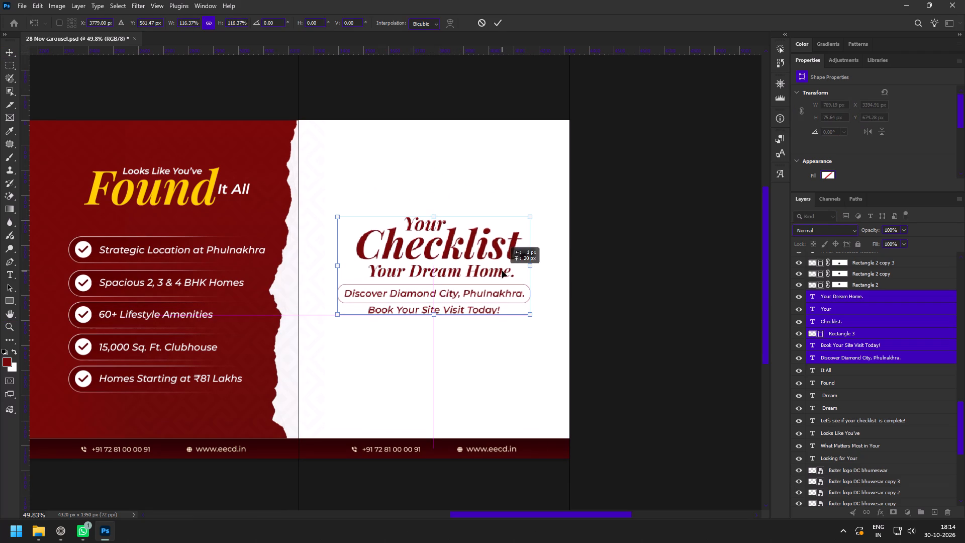
alt+drag(529, 270, 522, 269)
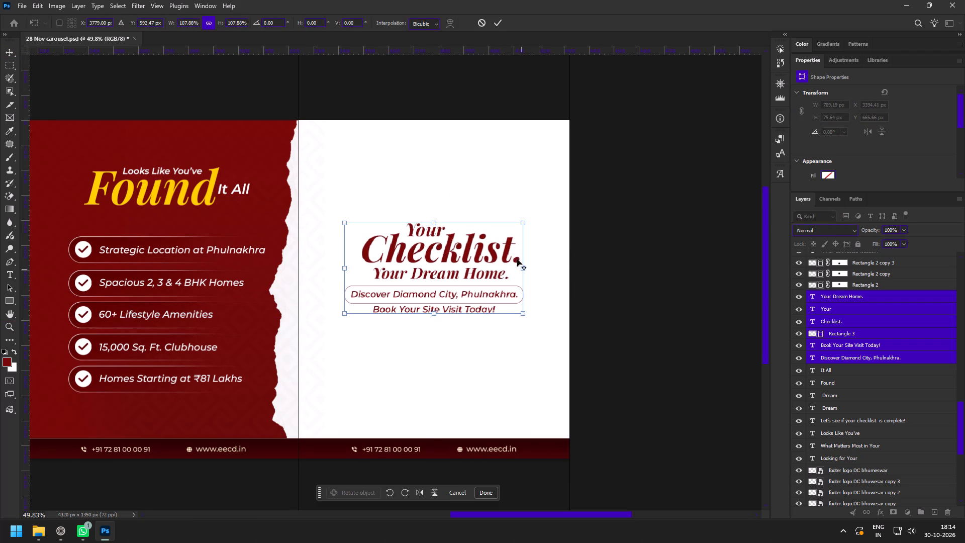
click(497, 23)
Fill the fourth slide's "Checklist." text with the dark gold sampled from the second slide's "Dream".
key(z)
drag(482, 231, 455, 225)
key(space)
key(space)
key(space)
drag(391, 257, 453, 242)
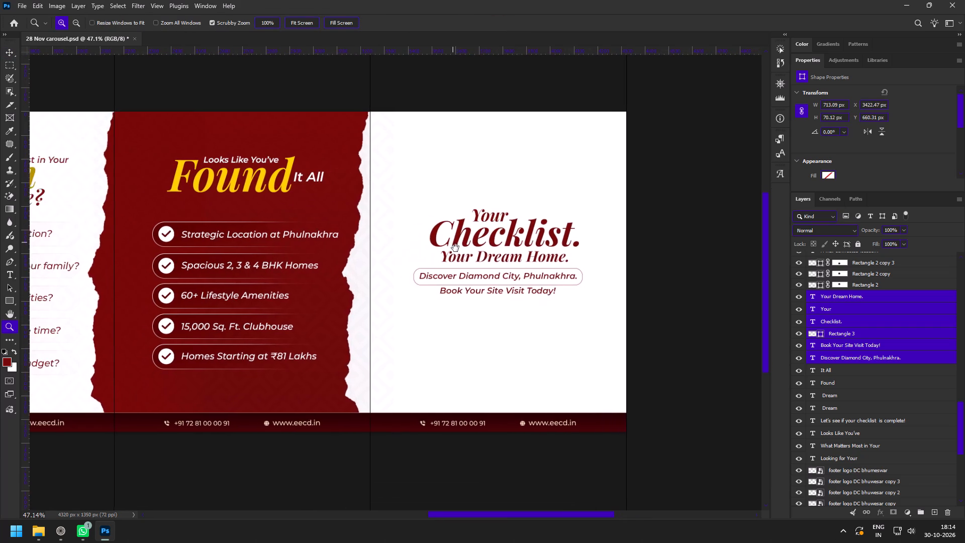
drag(459, 255, 437, 251)
drag(463, 252, 479, 268)
key(v)
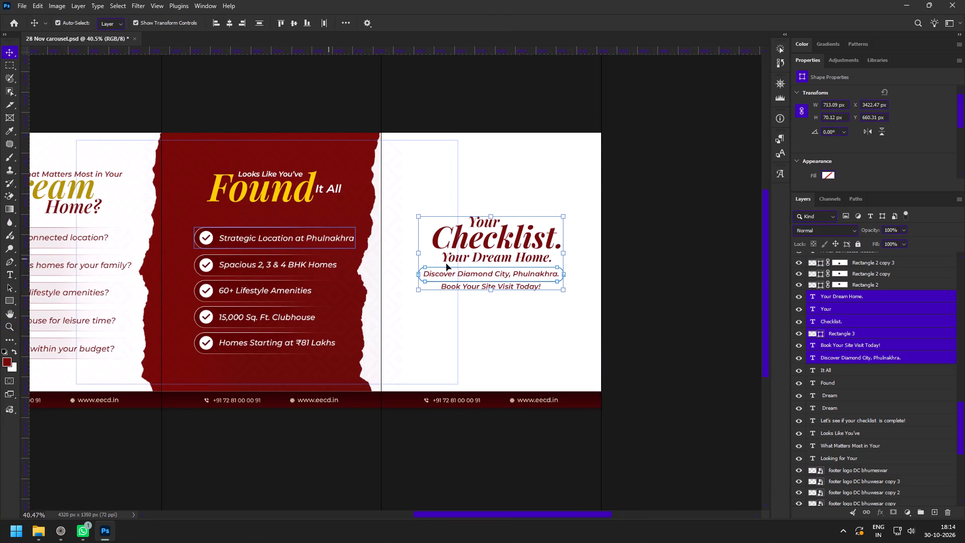
click(524, 169)
click(508, 243)
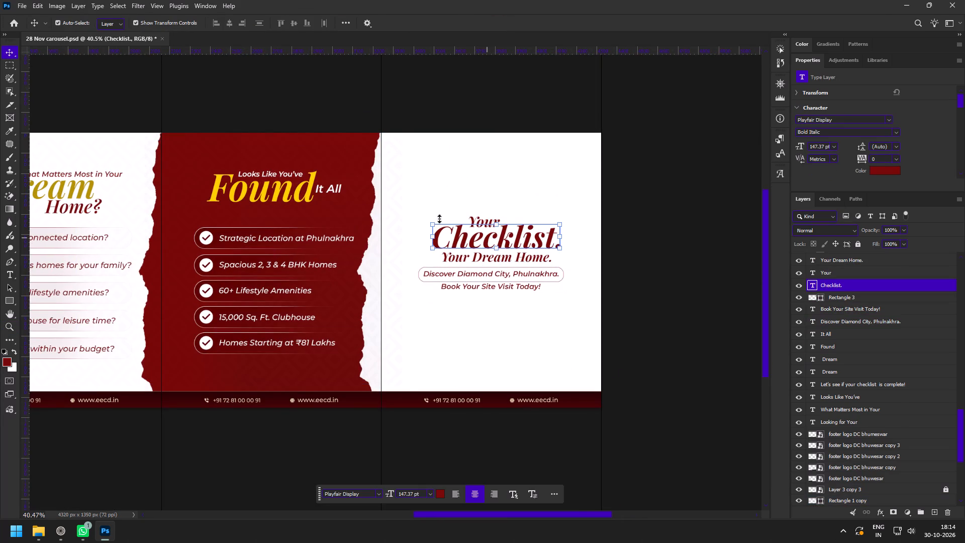
key(i)
click(91, 191)
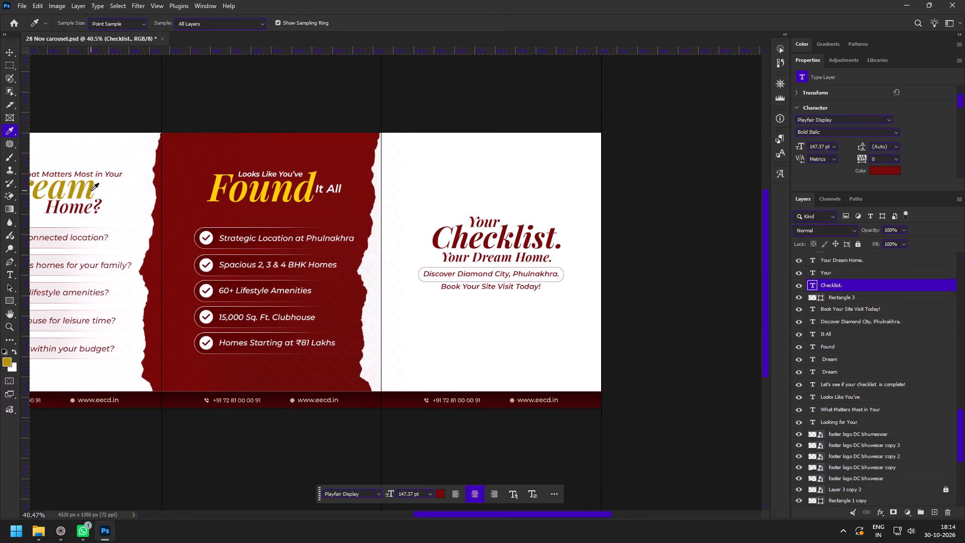
key(v)
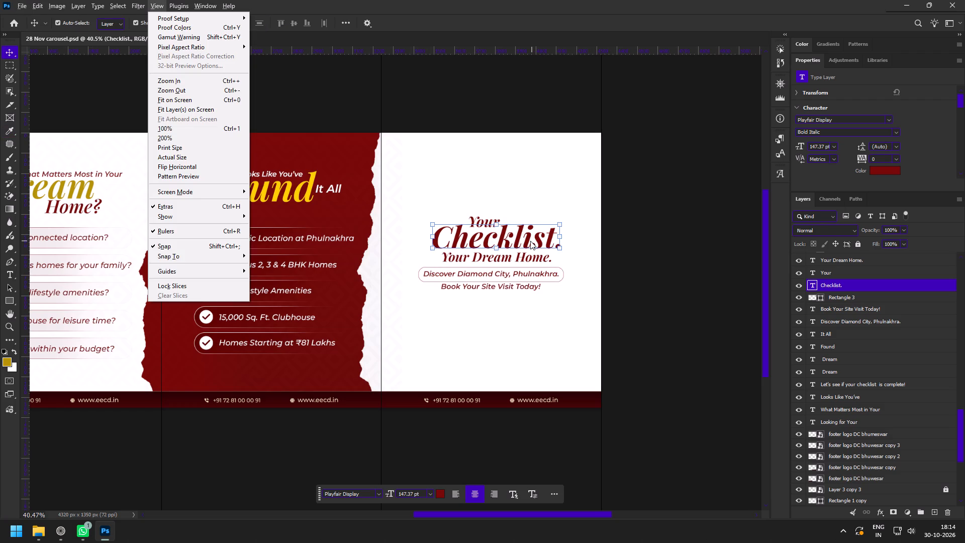
key(alt+BackSpace)
Lock Layer 1, the Screen-blended layer overlapping the Diamond City logo on the first slide.
key(z)
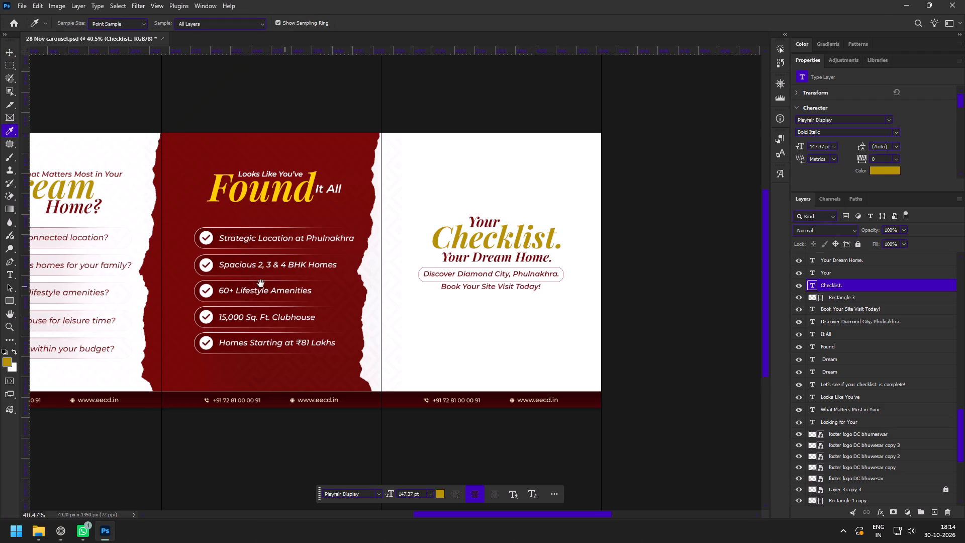
key(space)
key(space)
key(space)
key(space)
key(space)
key(space)
key(space)
key(space)
key(space)
key(space)
key(space)
key(space)
drag(263, 283, 441, 279)
click(359, 281)
key(v)
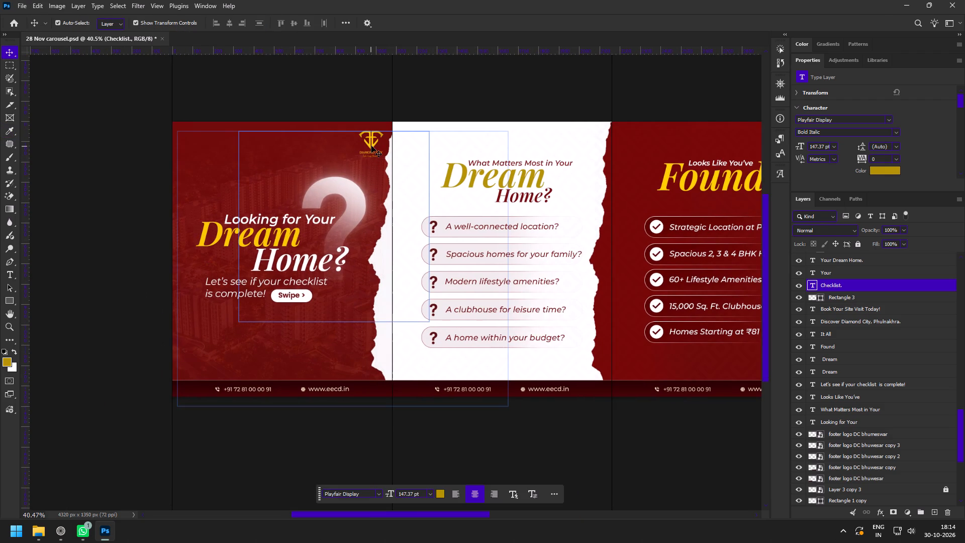
click(372, 145)
click(372, 138)
key(z)
drag(368, 100, 389, 140)
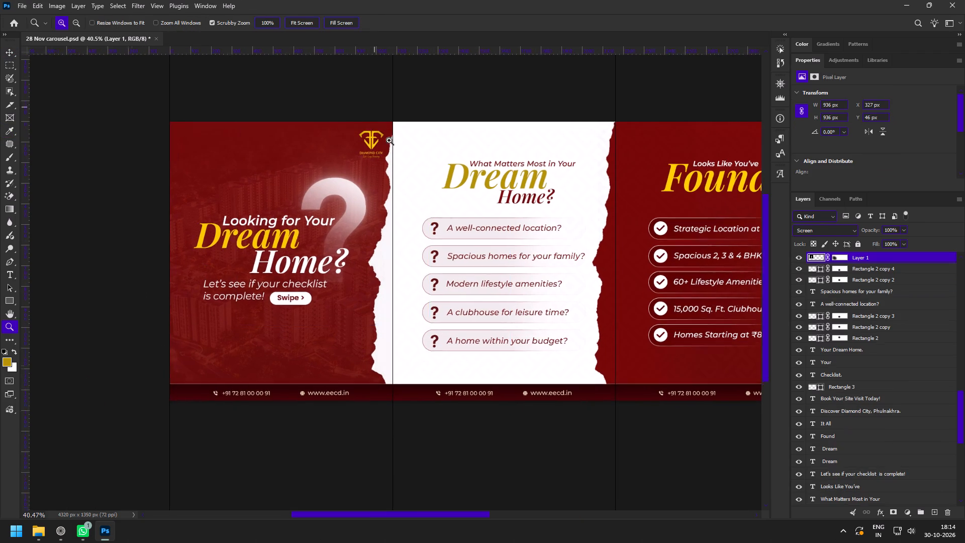
drag(389, 140, 418, 206)
key(v)
click(394, 100)
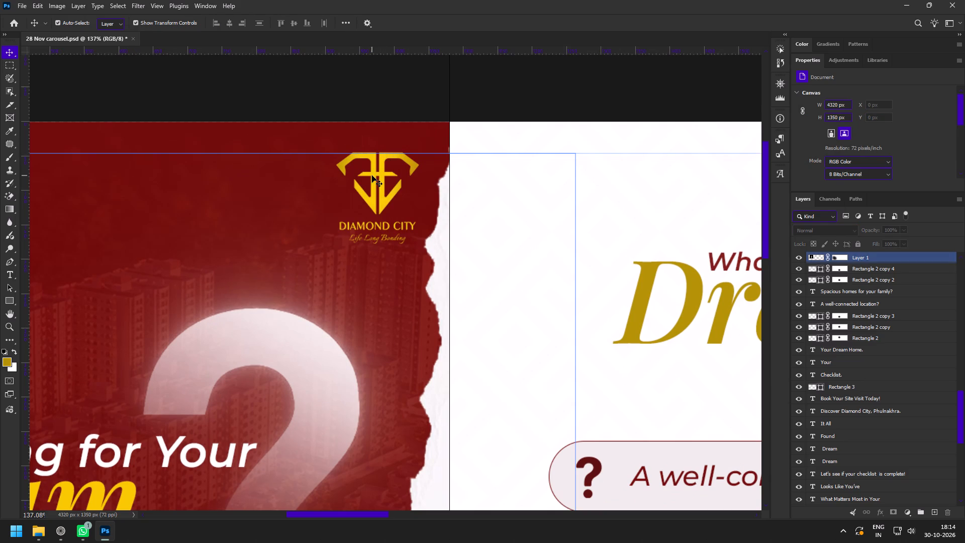
click(372, 175)
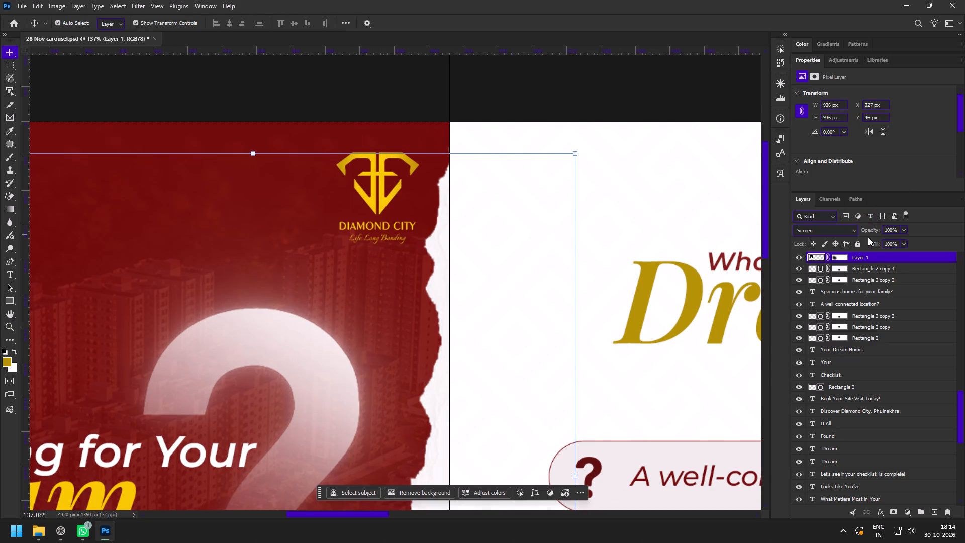
click(859, 242)
Copy the Diamond City logo from the first slide and paste it onto the fourth slide.
click(366, 171)
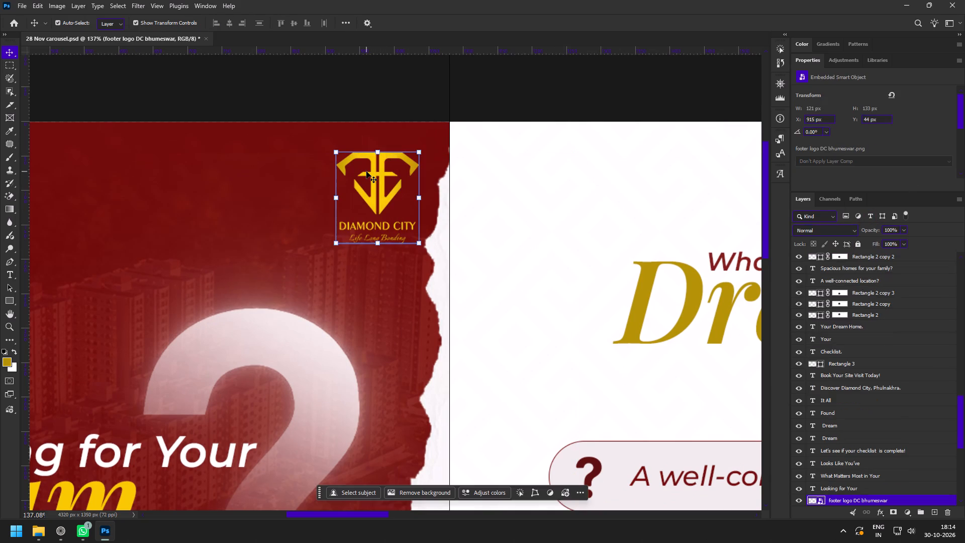
key(ctrl+c)
key(z)
drag(429, 241, 376, 218)
key(space)
key(space)
key(space)
key(space)
key(space)
key(space)
key(space)
key(space)
key(space)
key(space)
key(space)
key(space)
key(space)
key(space)
key(space)
key(space)
drag(537, 238, 304, 230)
drag(522, 227, 515, 227)
drag(405, 187, 434, 236)
key(v)
click(447, 224)
key(ctrl+v)
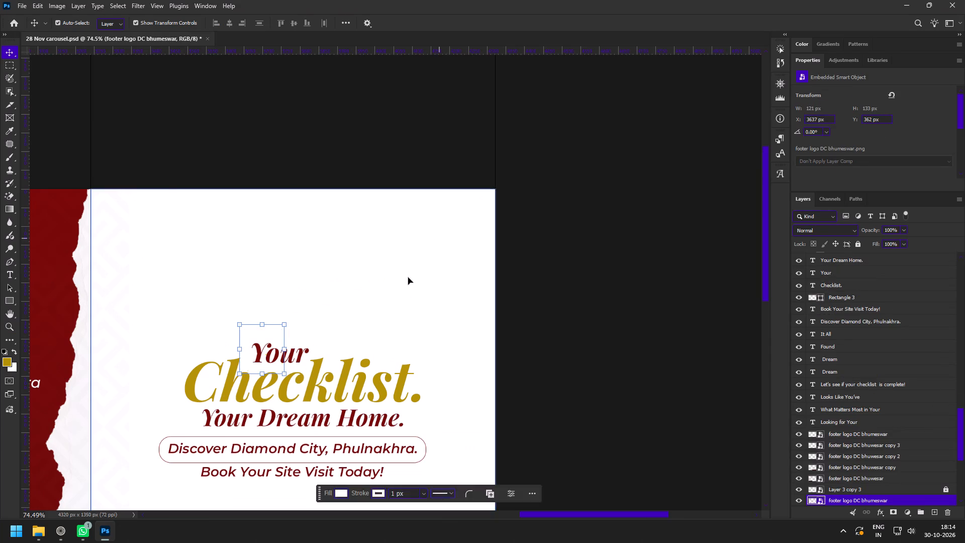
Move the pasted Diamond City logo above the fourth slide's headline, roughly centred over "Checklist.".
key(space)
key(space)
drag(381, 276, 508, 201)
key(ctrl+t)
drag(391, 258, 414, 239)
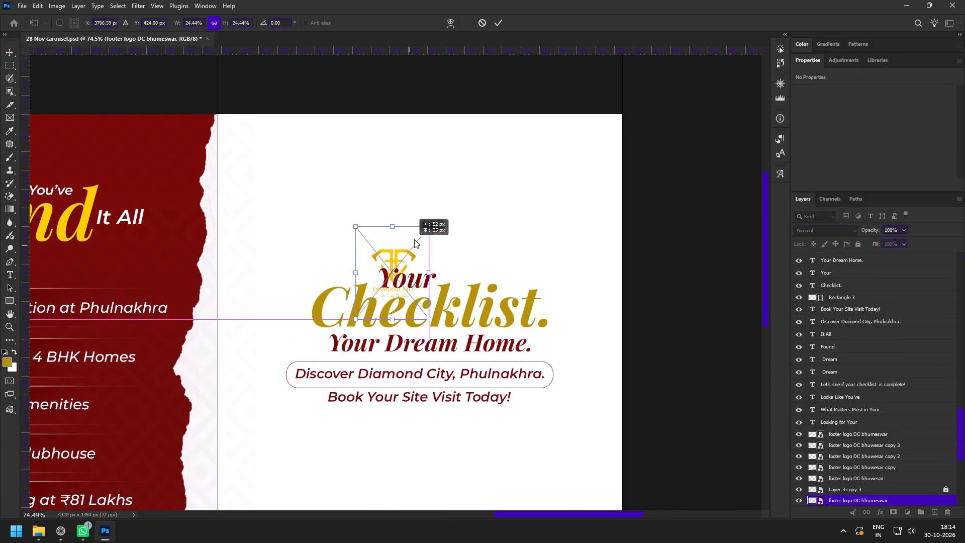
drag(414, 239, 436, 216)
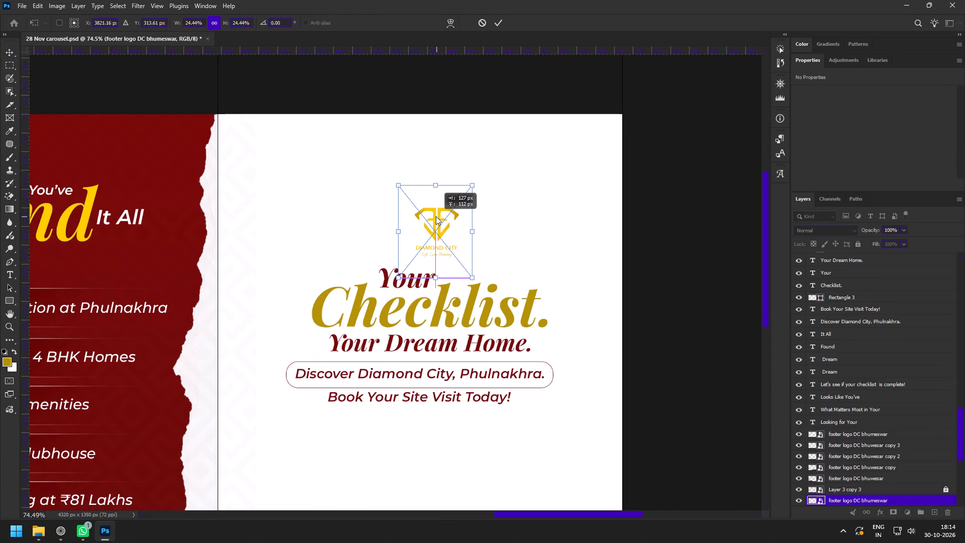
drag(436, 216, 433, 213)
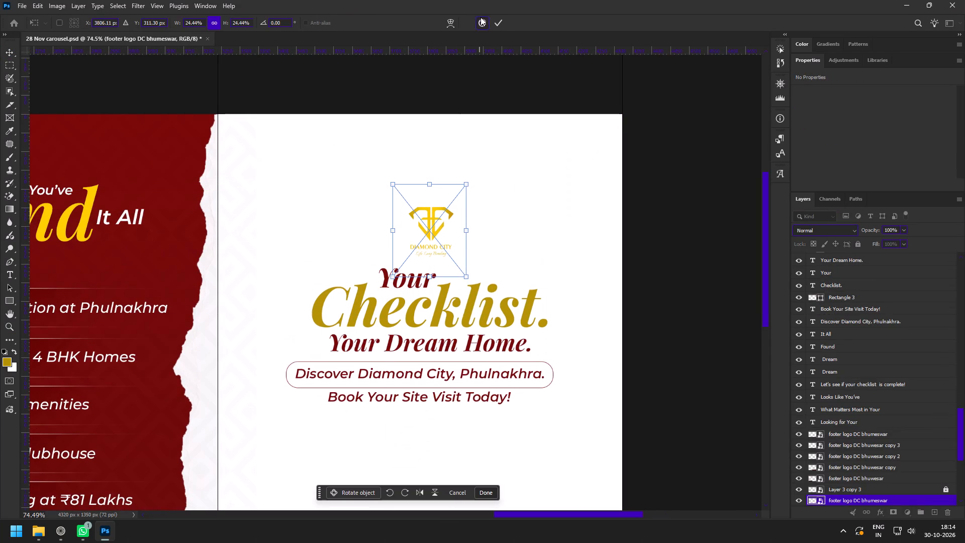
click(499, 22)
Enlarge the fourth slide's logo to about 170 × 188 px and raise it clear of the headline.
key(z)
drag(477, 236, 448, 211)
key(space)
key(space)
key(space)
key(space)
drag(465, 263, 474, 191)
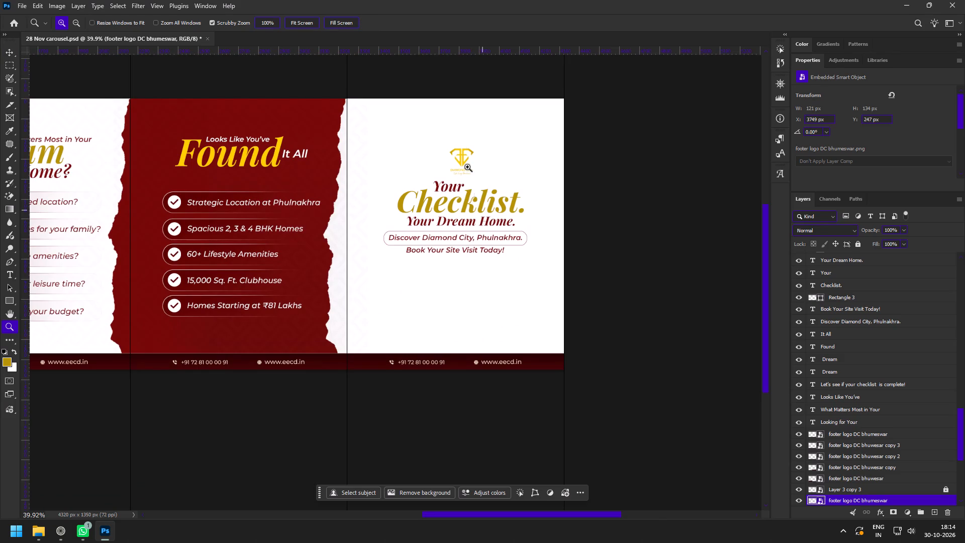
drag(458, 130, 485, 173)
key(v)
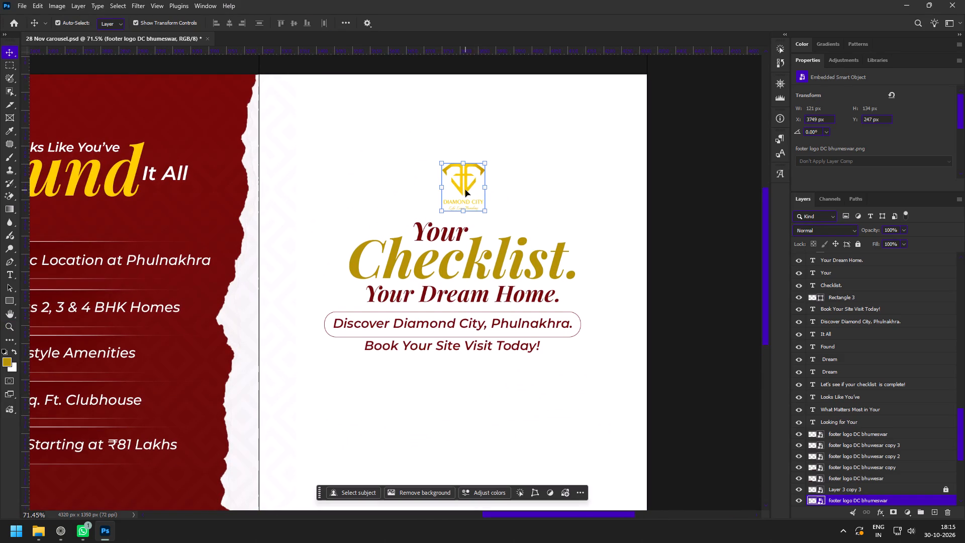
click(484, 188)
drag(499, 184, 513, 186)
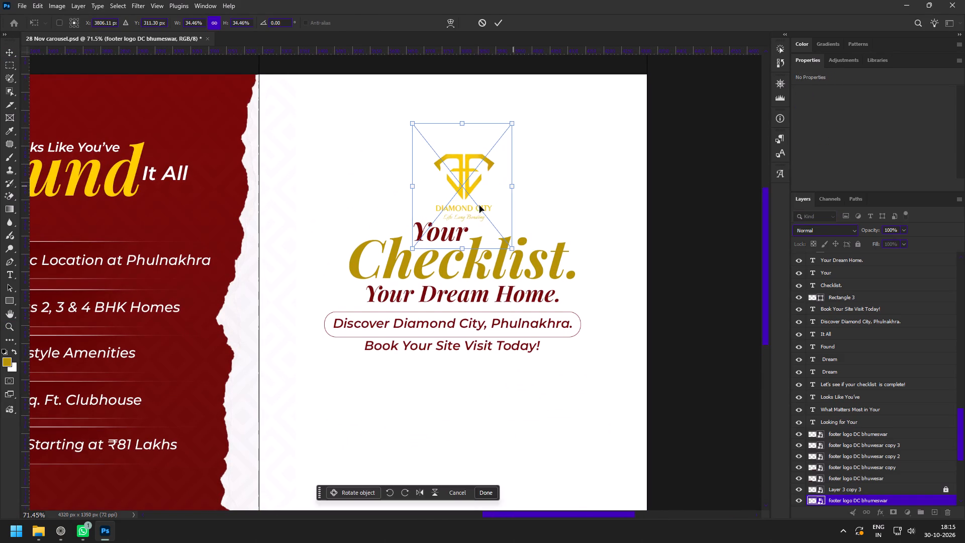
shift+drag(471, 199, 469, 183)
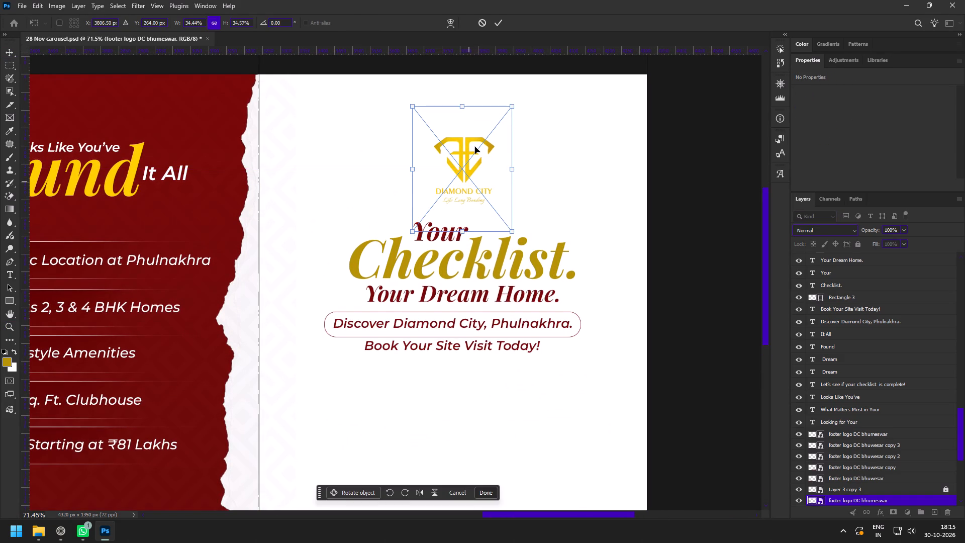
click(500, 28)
Shrink the logo to about 99 × 110 px and place it in the fourth slide's top-right corner, about X 4191, Y 40 px.
key(z)
drag(490, 160, 455, 148)
drag(488, 197, 500, 203)
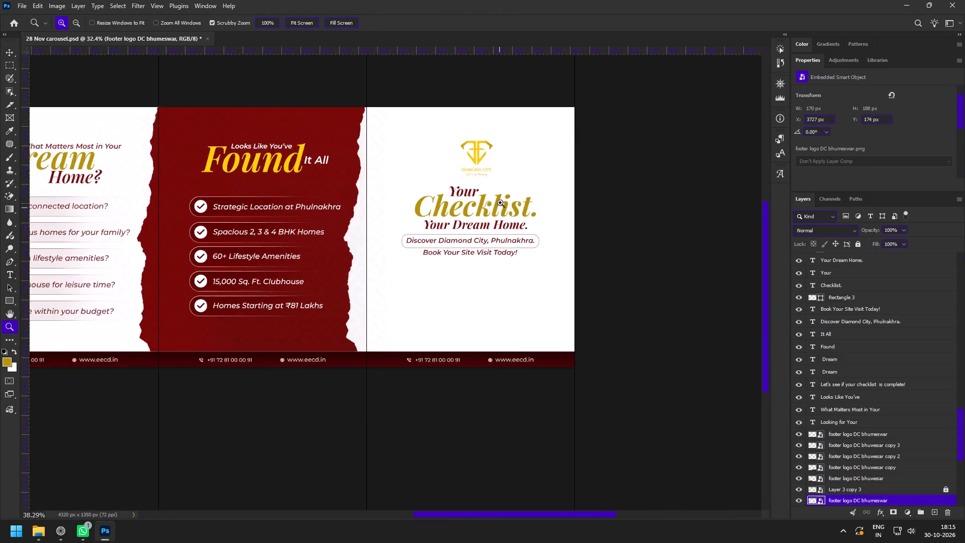
drag(500, 203, 500, 208)
drag(484, 119, 504, 144)
drag(508, 148, 522, 183)
key(v)
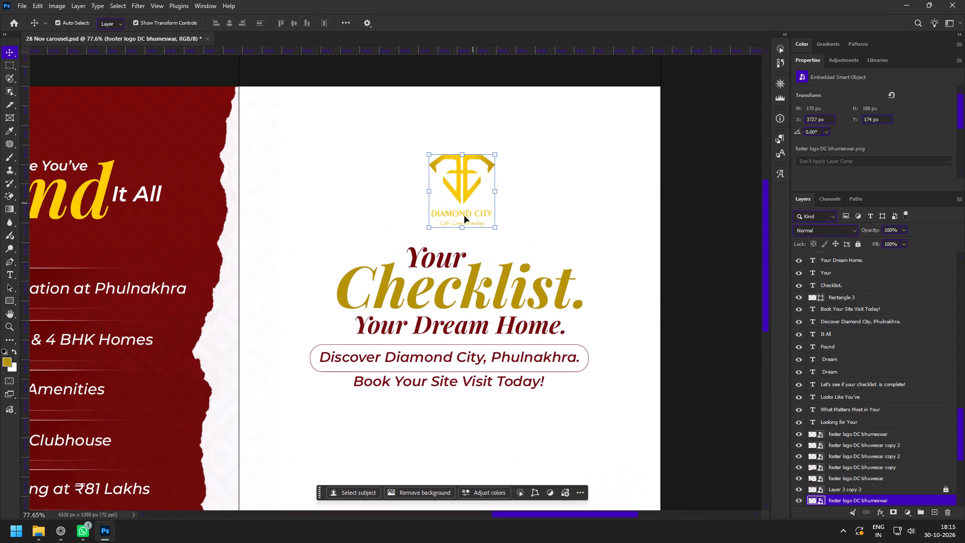
click(463, 226)
drag(519, 190, 494, 192)
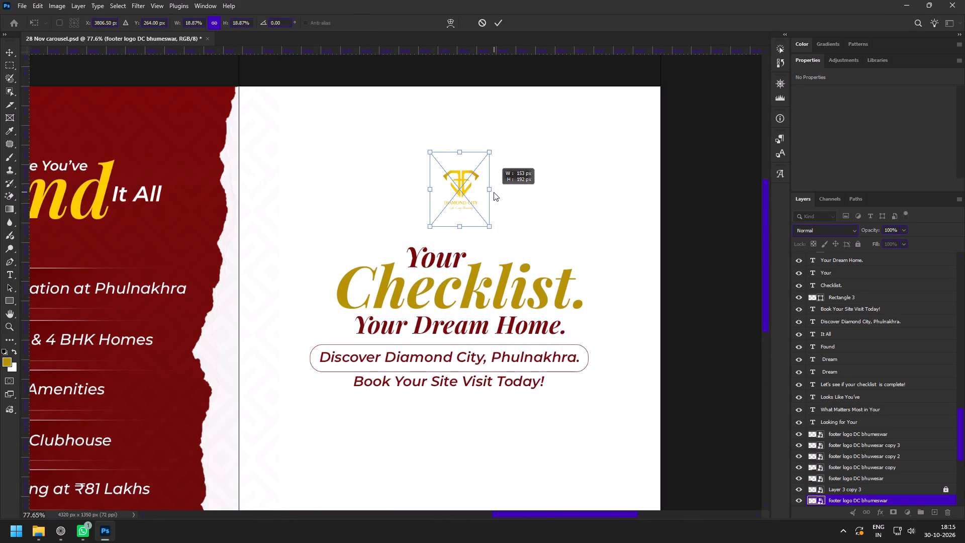
drag(494, 192, 493, 192)
drag(459, 197, 630, 130)
drag(603, 124, 597, 125)
click(497, 25)
Examine the fourth slide's overall layout and logo placement alongside the third slide.
key(z)
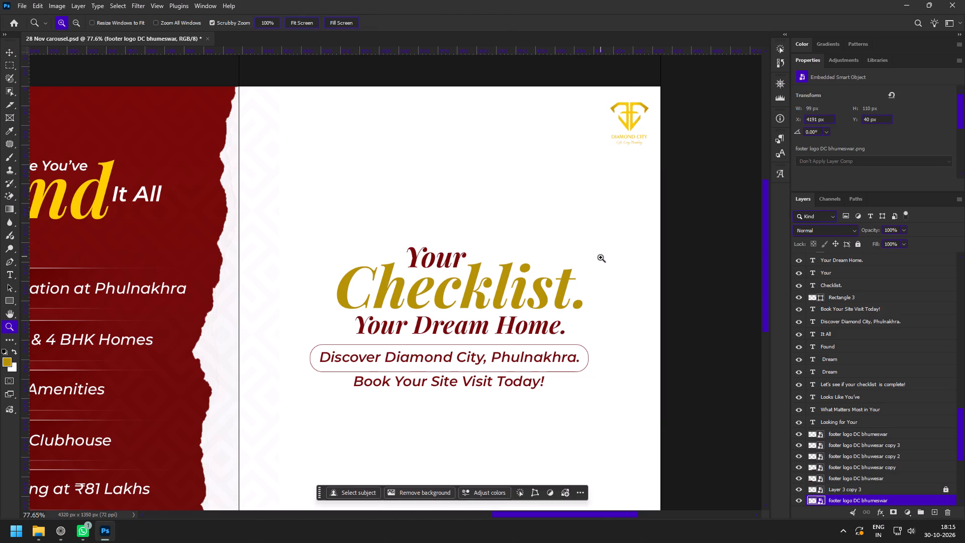
drag(598, 257, 575, 242)
key(space)
key(space)
key(space)
key(space)
drag(589, 274, 565, 219)
drag(485, 291, 499, 303)
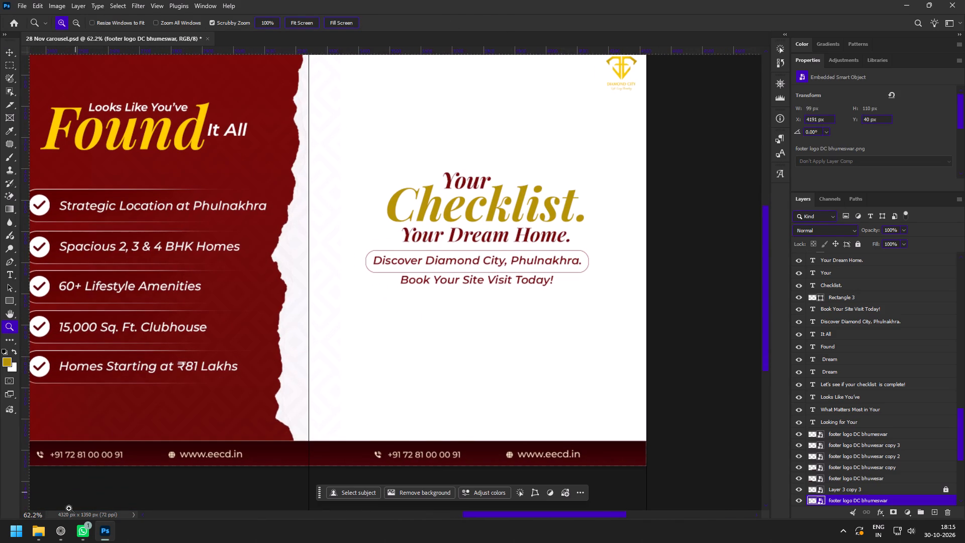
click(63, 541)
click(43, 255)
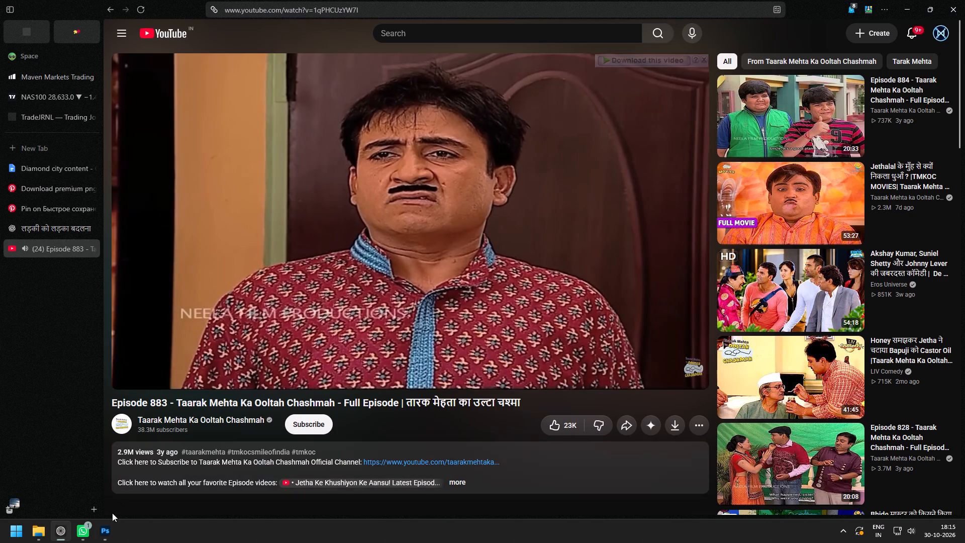
Return to Photoshop and save the 28 Nov carousel document.
click(107, 537)
key(ctrl+s)
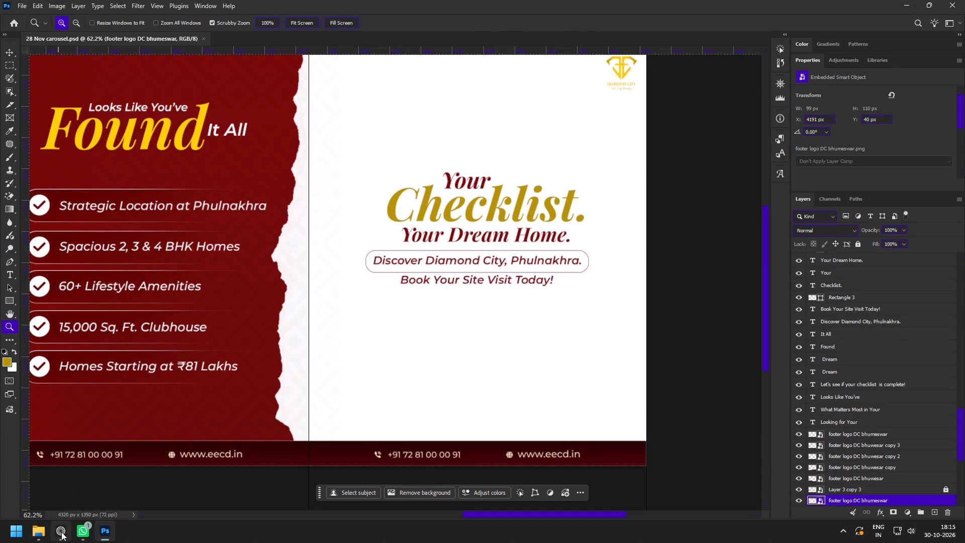
Switch to Zen, review the carousel copy in the Diamond City content document, and close that document.
click(61, 532)
click(39, 172)
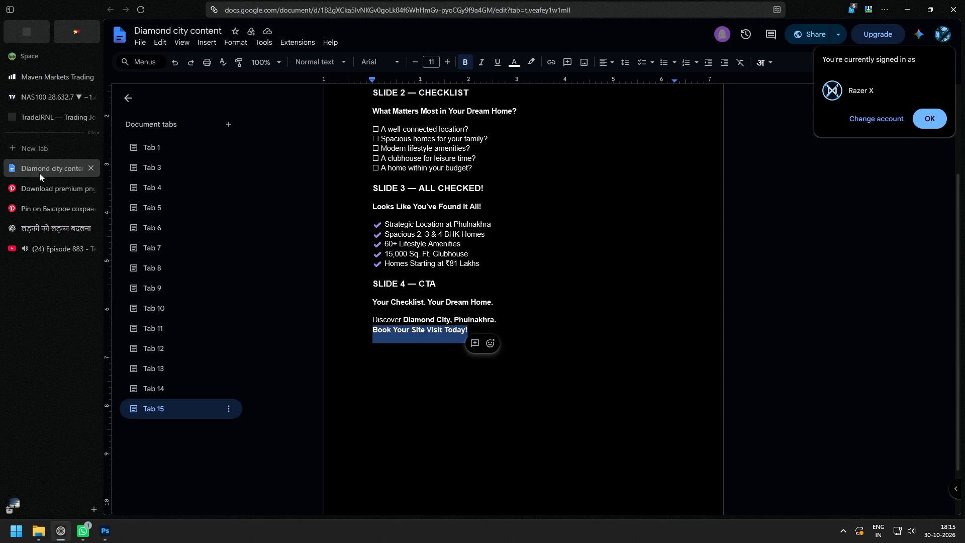
scroll(417, 361, up, 1)
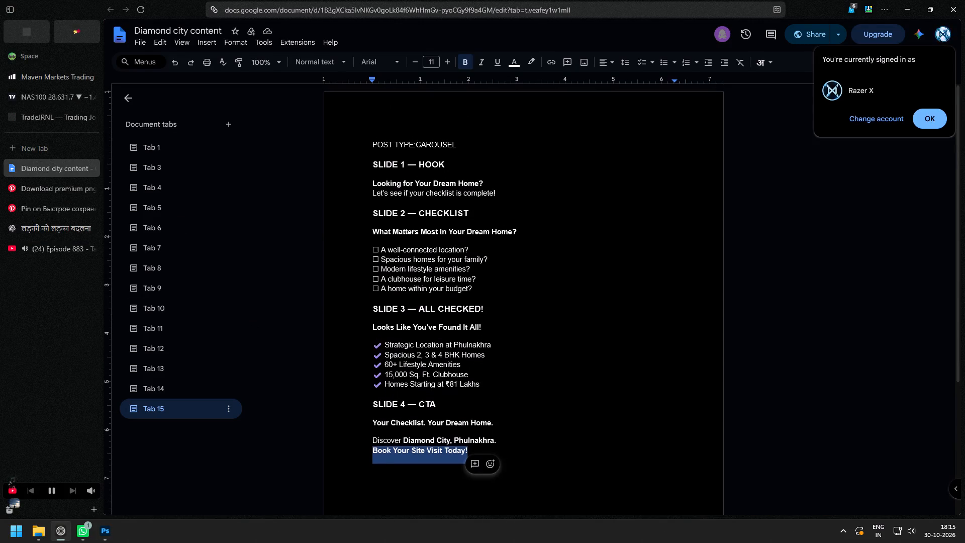
click(89, 166)
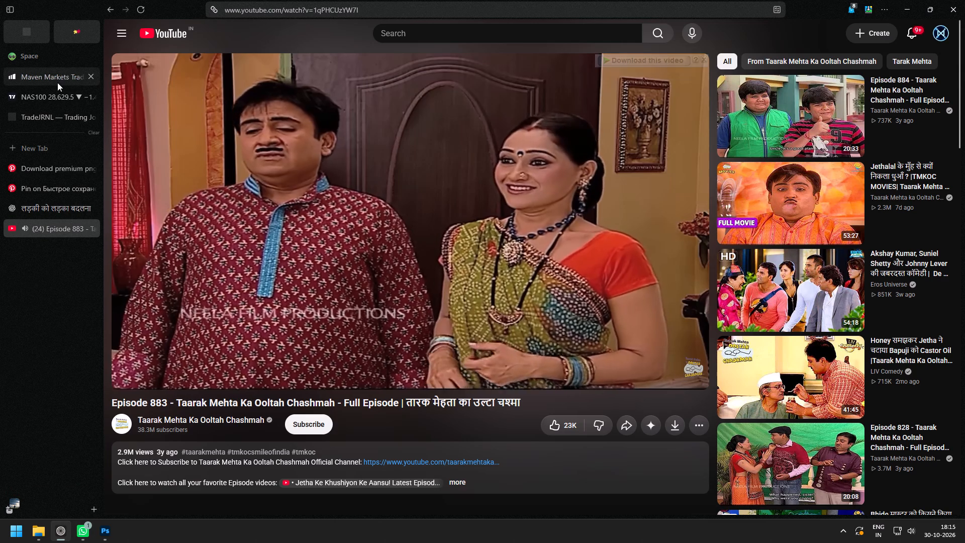
Open the admin panel's task board page with its New Task form.
click(74, 25)
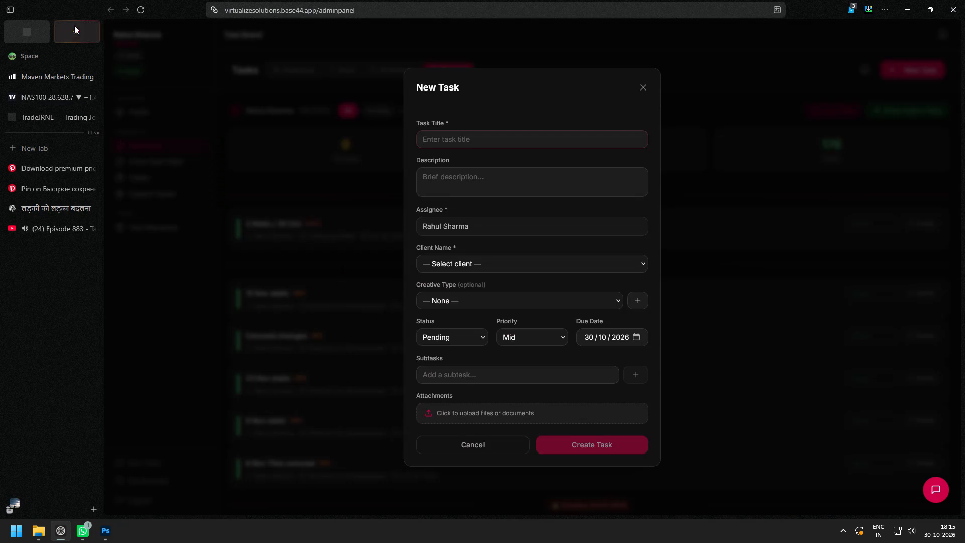
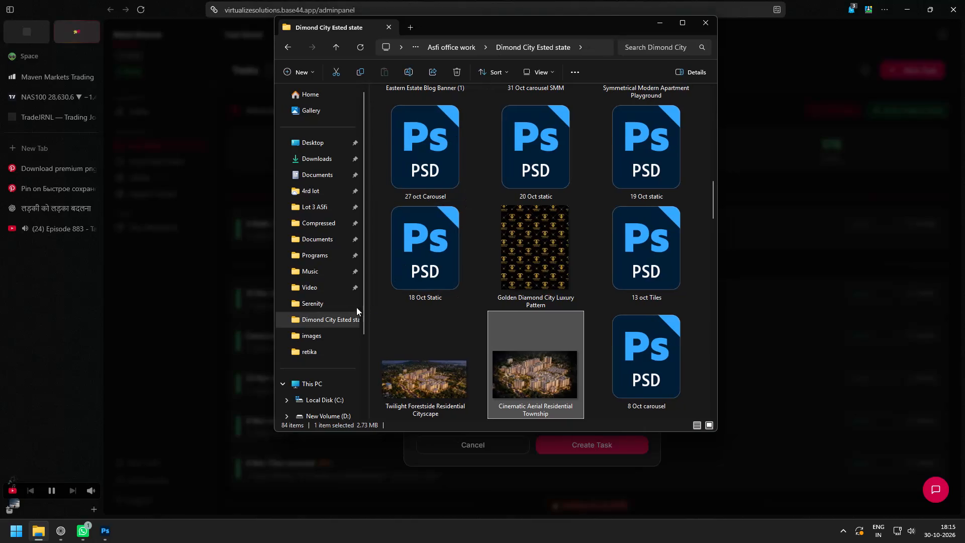
Open the Dimond City Ested state folder and preview the 28 Nov carousel and 1 Dec static PSD files.
click(329, 320)
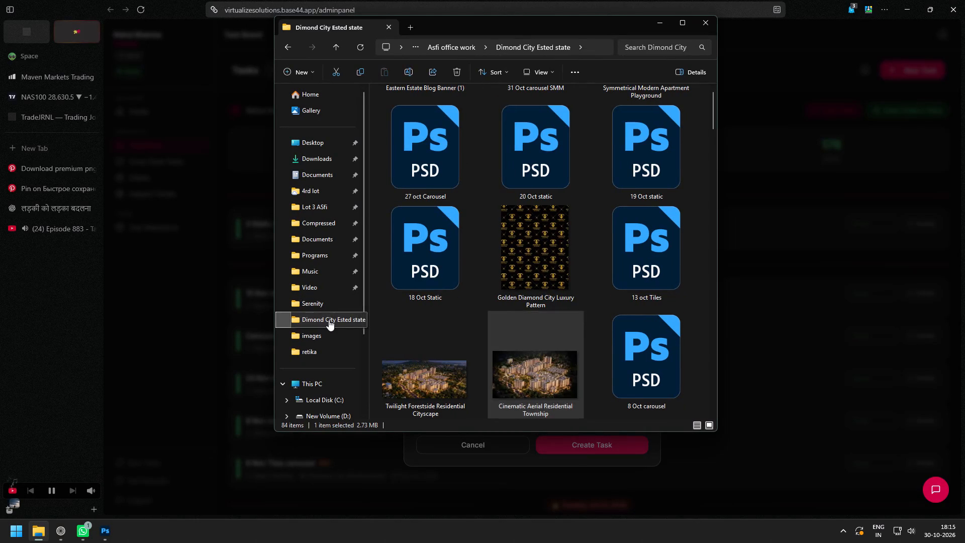
click(452, 242)
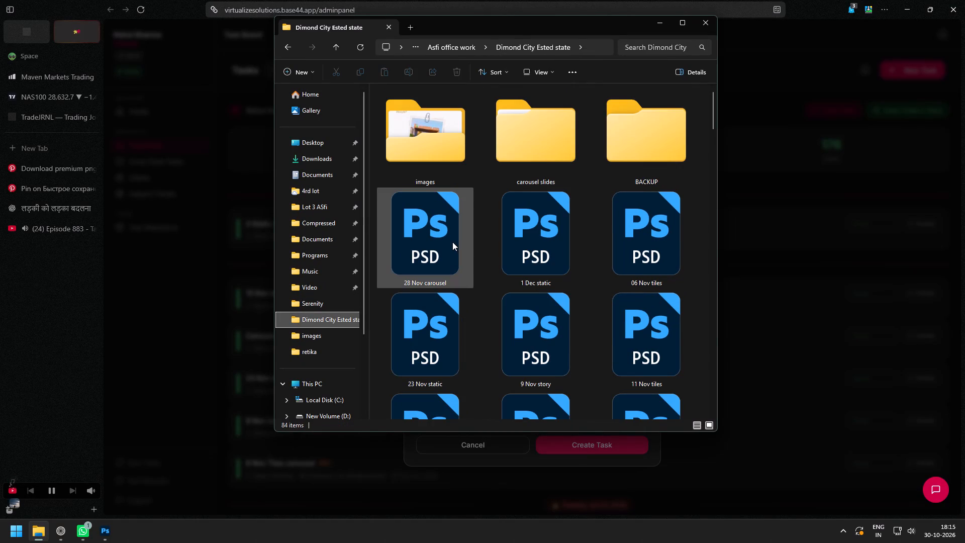
key(space)
key(Right)
key(Left)
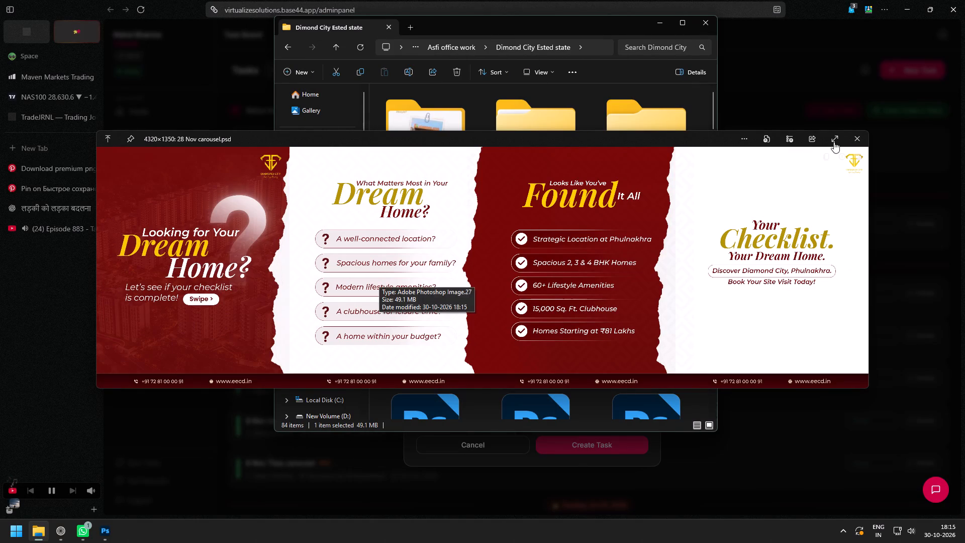
click(861, 136)
click(542, 231)
key(space)
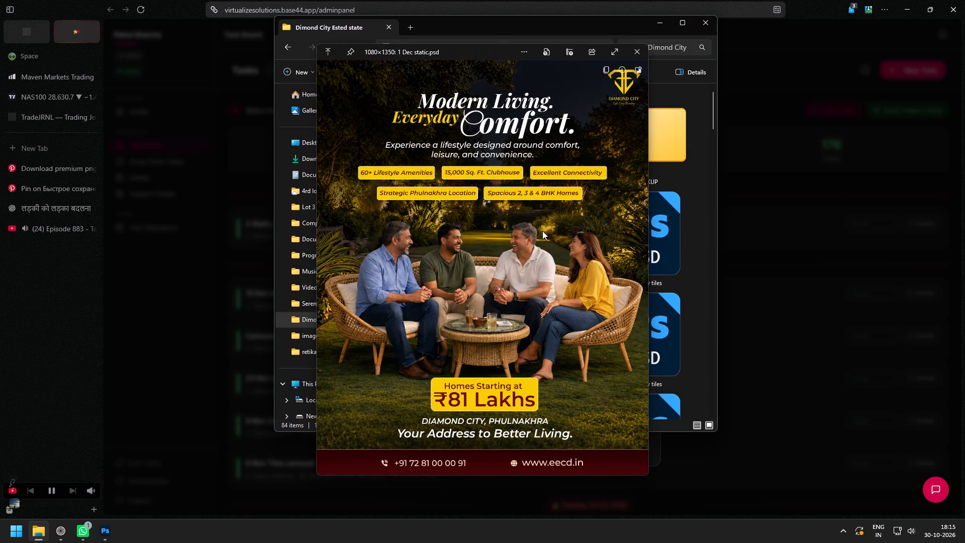
Return to Zen and create the task "1 Dec static" for Diamond city Bhubaneswar with creative type Static and status Done.
click(5, 303)
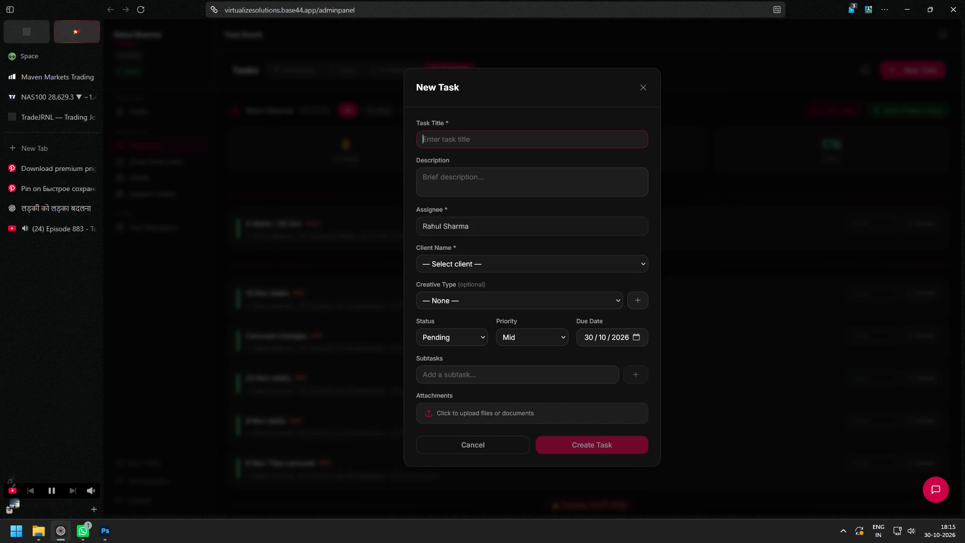
text(1 Dec static)
key(space)
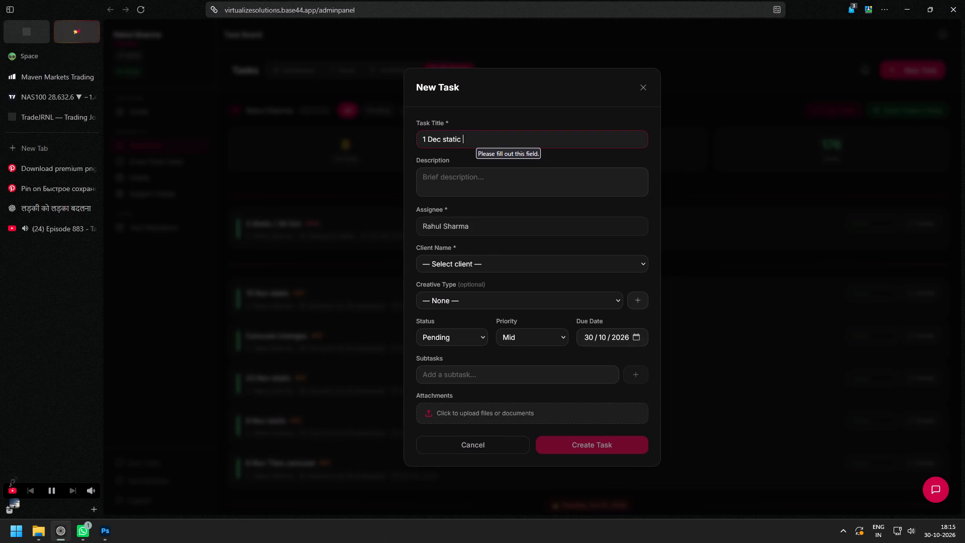
click(471, 261)
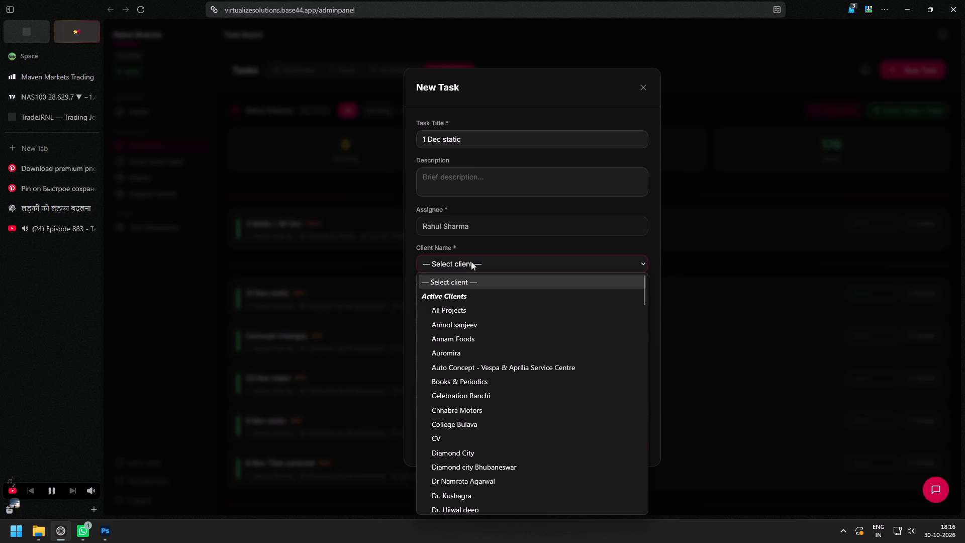
text(dd)
click(487, 462)
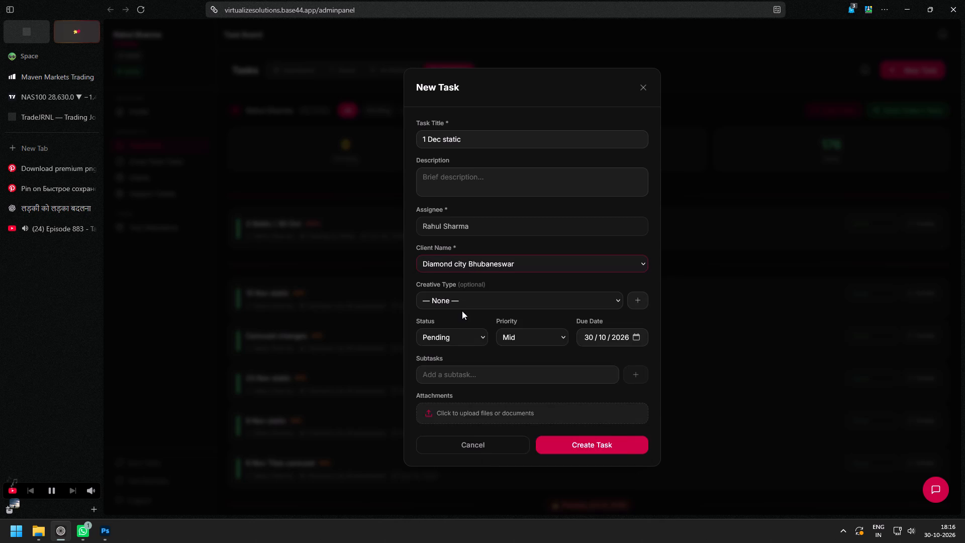
click(462, 299)
click(439, 389)
click(462, 333)
click(440, 381)
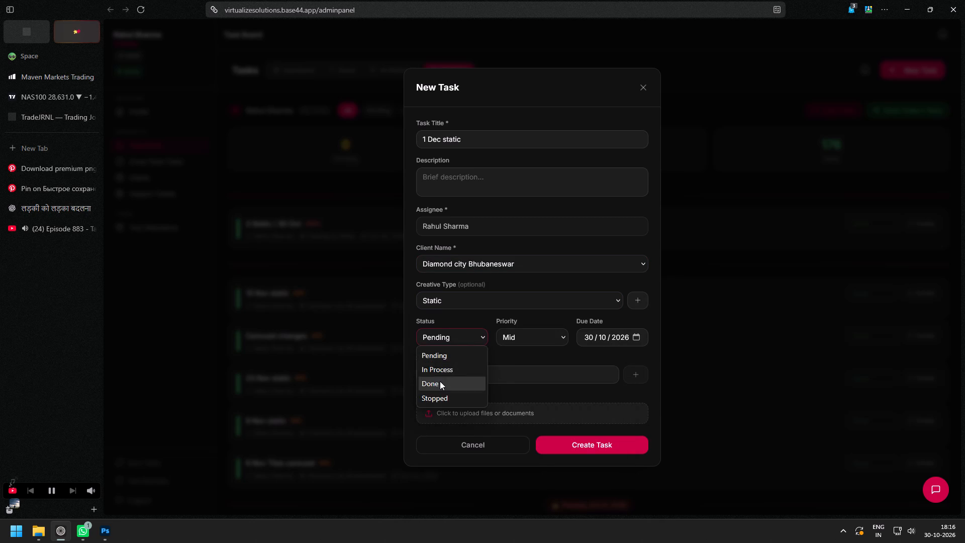
click(581, 443)
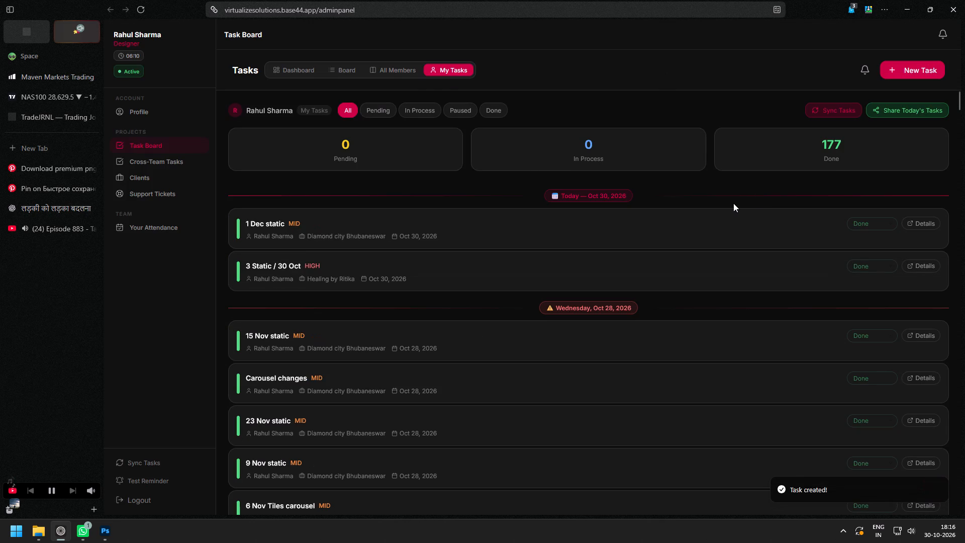
Create another task titled "static changes" for Shanti Hari Builders with creative type Static and status Done.
click(923, 72)
click(530, 138)
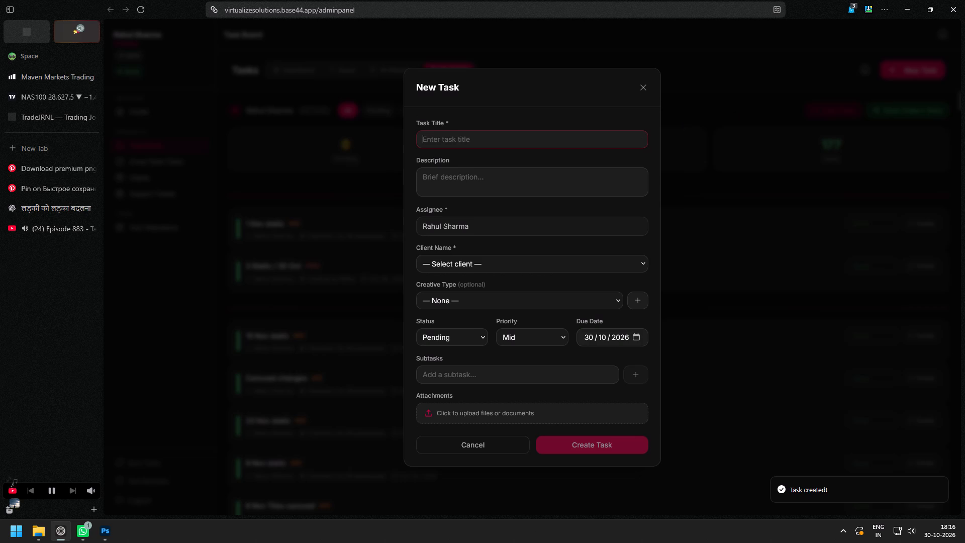
text(static changesd)
key(space)
key(BackSpace)
key(BackSpace)
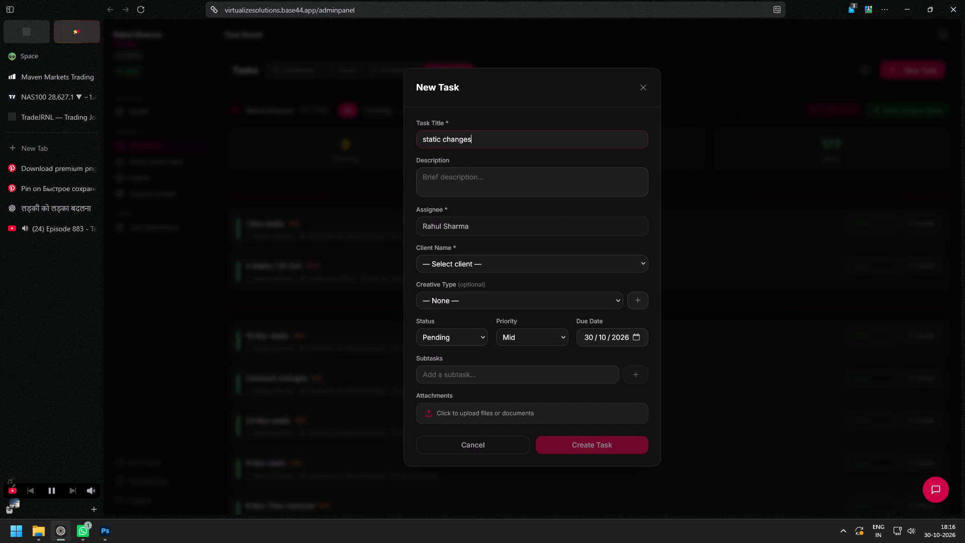
key(space)
click(451, 300)
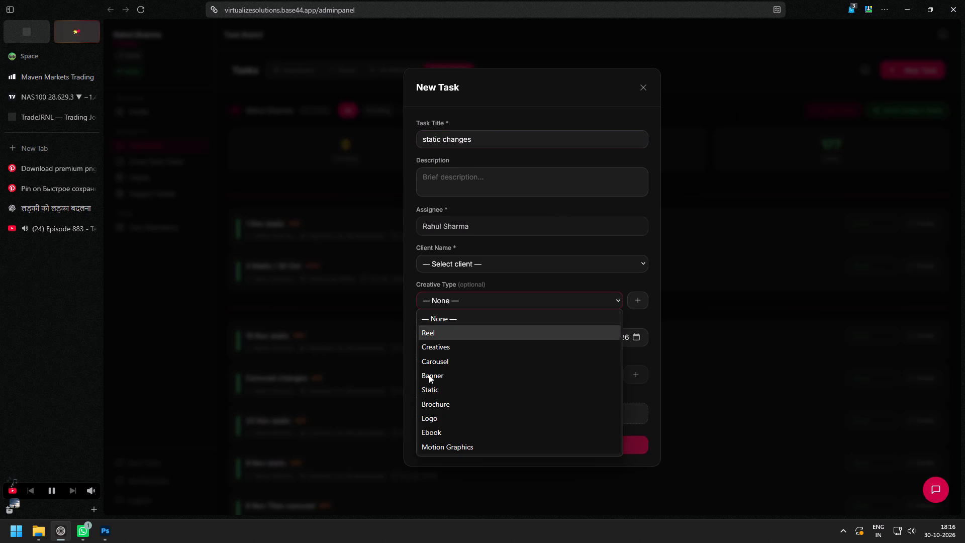
click(429, 388)
click(457, 266)
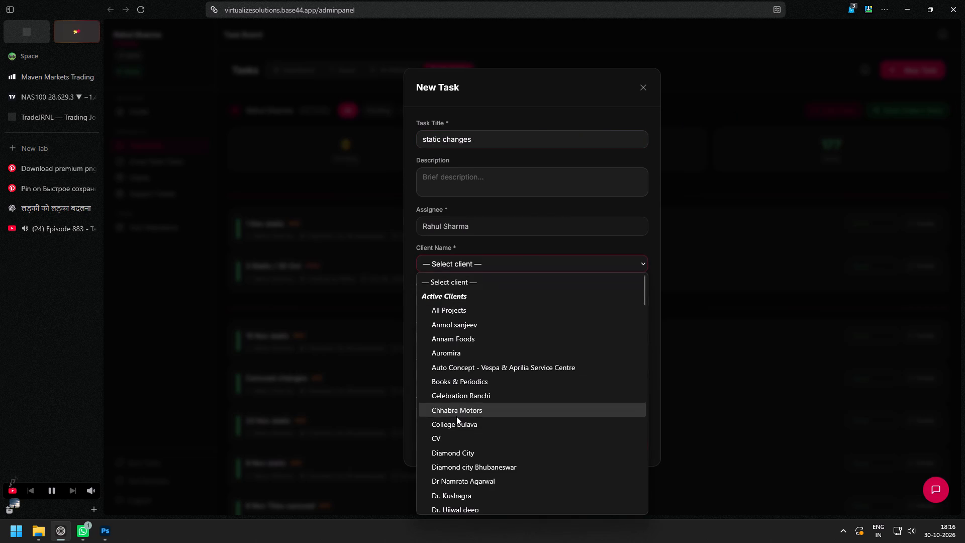
key(d)
text(sss)
click(466, 490)
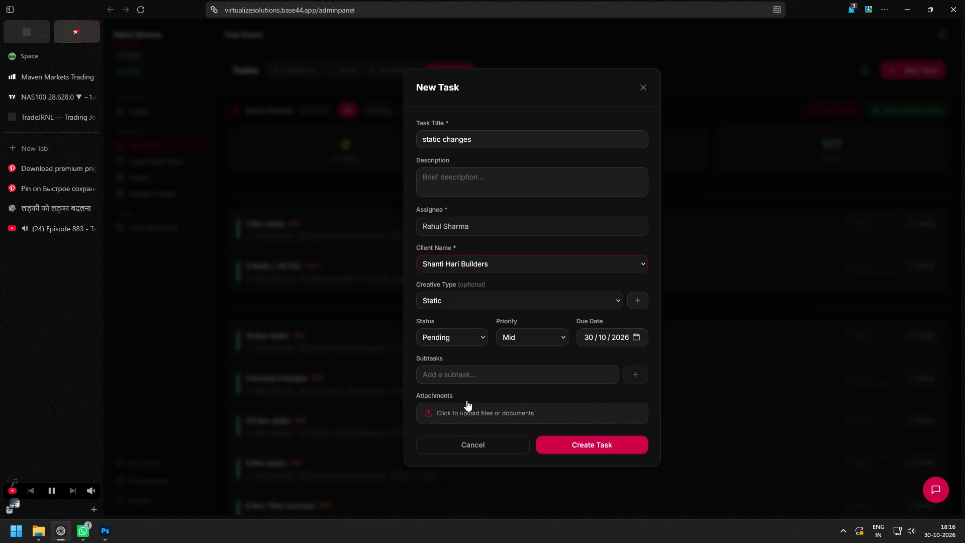
click(461, 342)
click(440, 385)
click(573, 448)
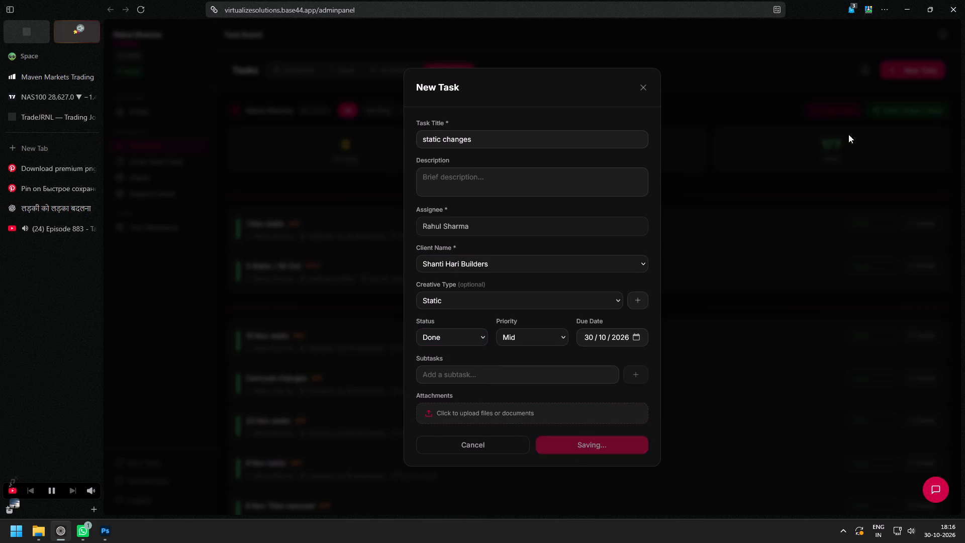
Create a third task titled "28 Nov carousel" for Diamond city Bhubaneswar with creative type Carousel and status Done.
click(917, 69)
click(496, 136)
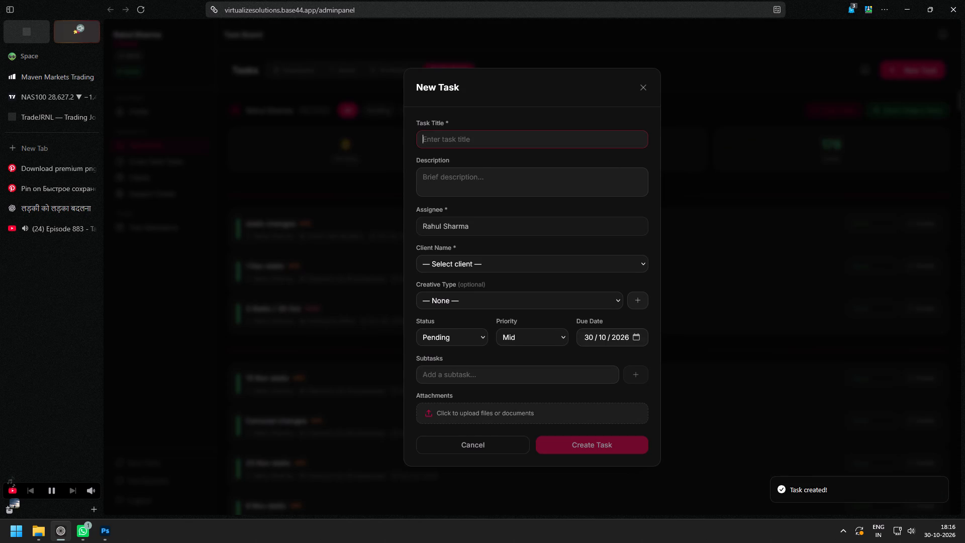
click(102, 542)
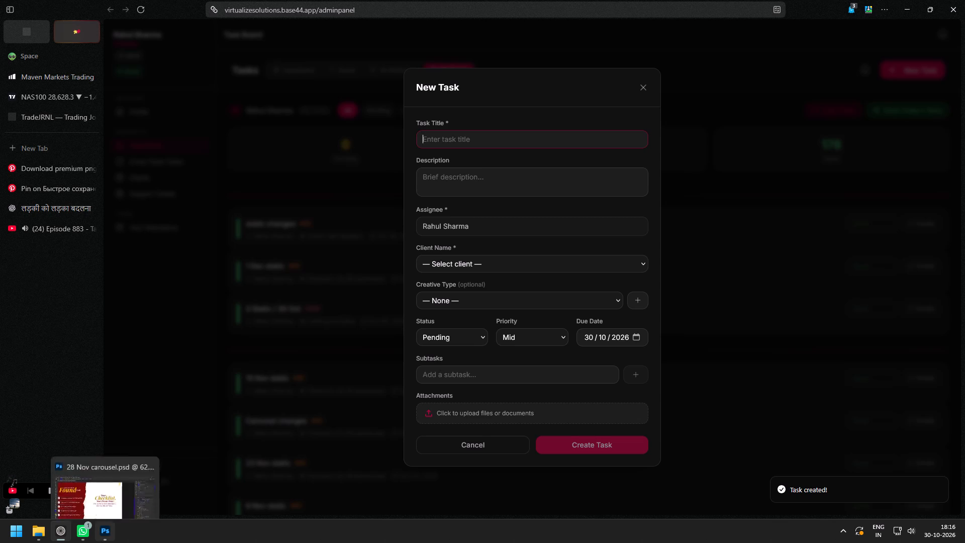
click(101, 542)
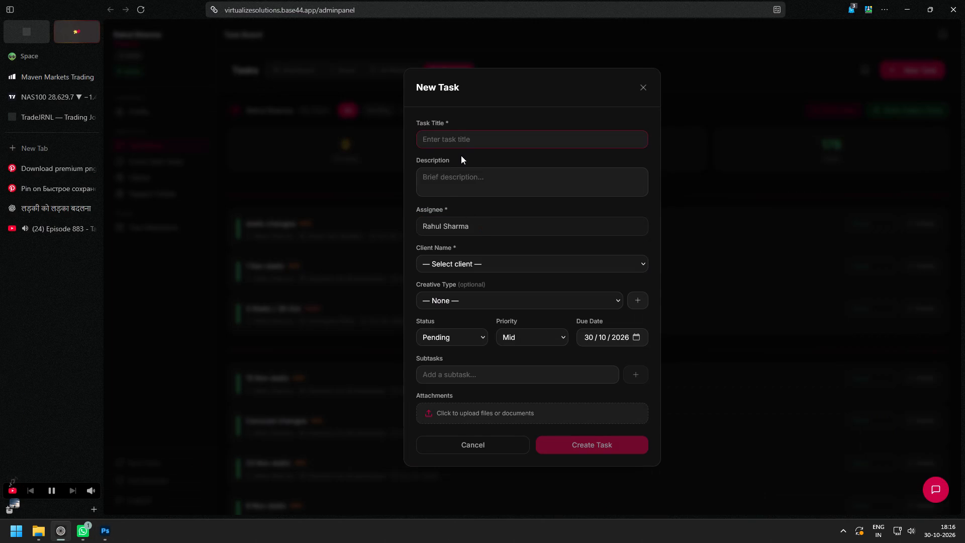
text(28 Nov careo=)
key(BackSpace)
key(BackSpace)
key(BackSpace)
key(BackSpace)
text(rousel)
key(space)
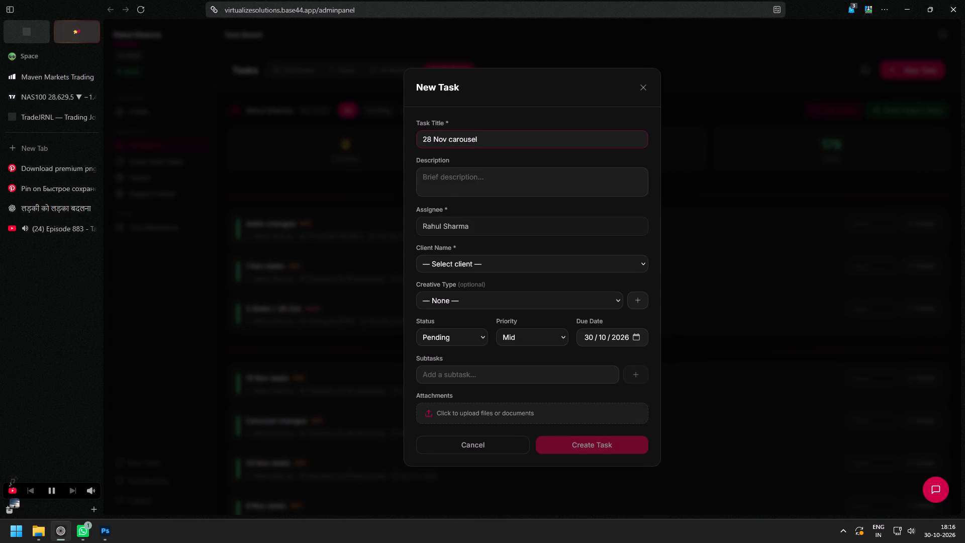
click(453, 267)
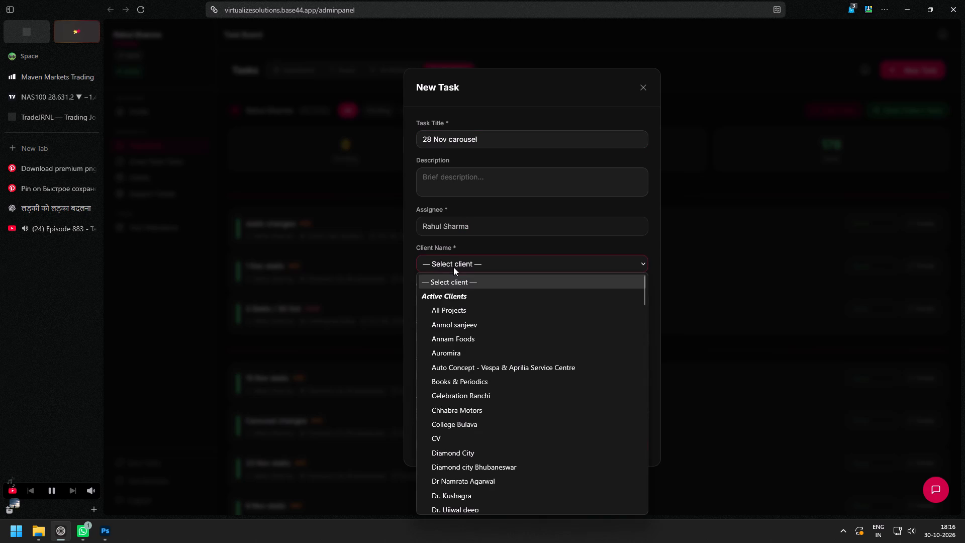
text(dd)
click(480, 466)
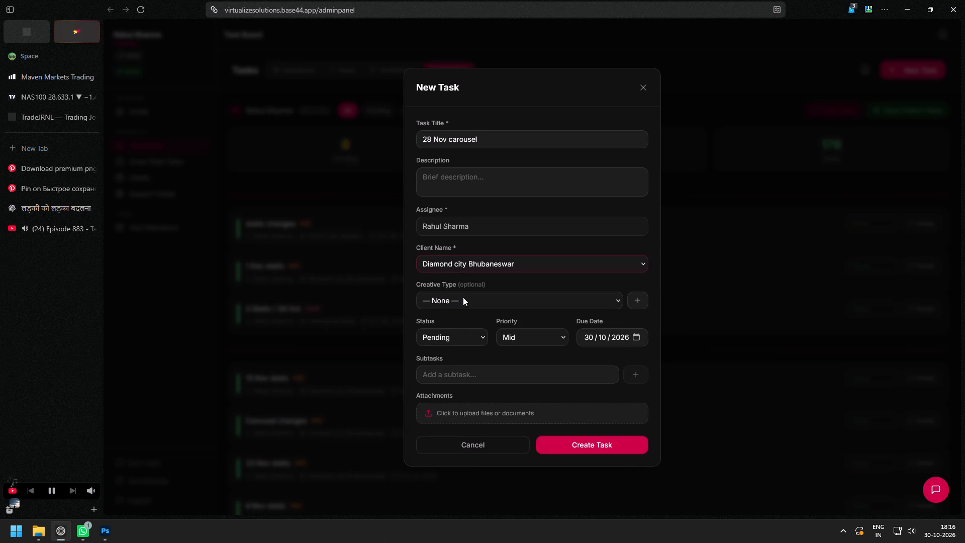
click(463, 297)
click(448, 359)
click(456, 341)
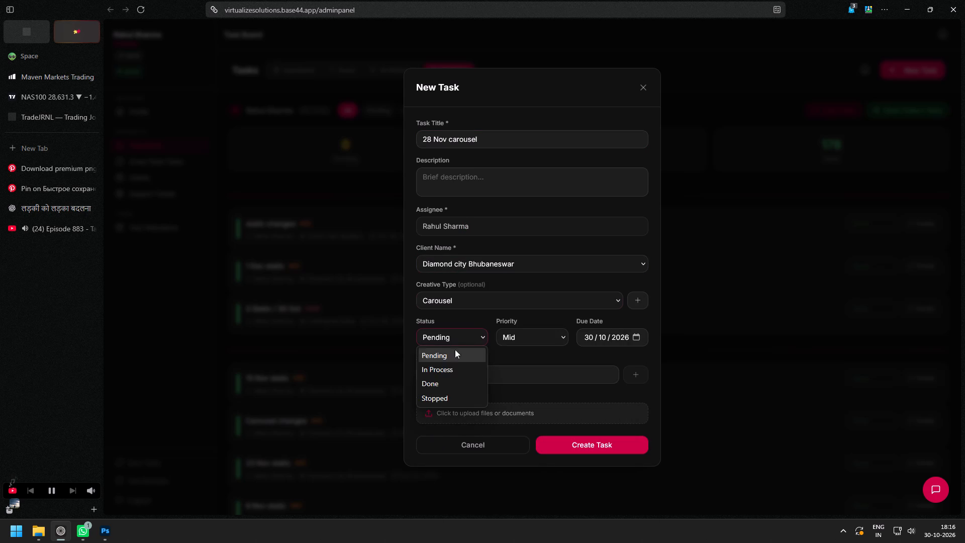
click(448, 383)
click(599, 457)
click(603, 435)
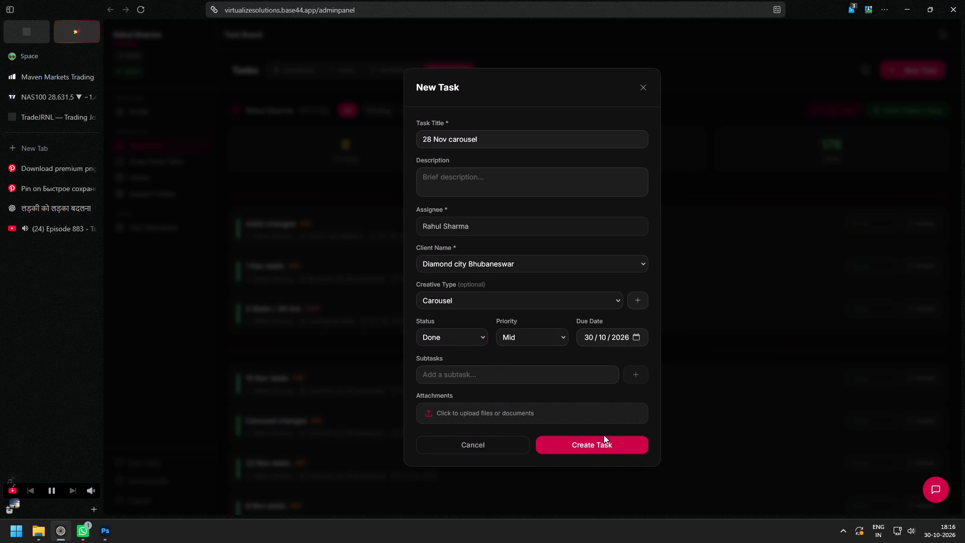
click(596, 445)
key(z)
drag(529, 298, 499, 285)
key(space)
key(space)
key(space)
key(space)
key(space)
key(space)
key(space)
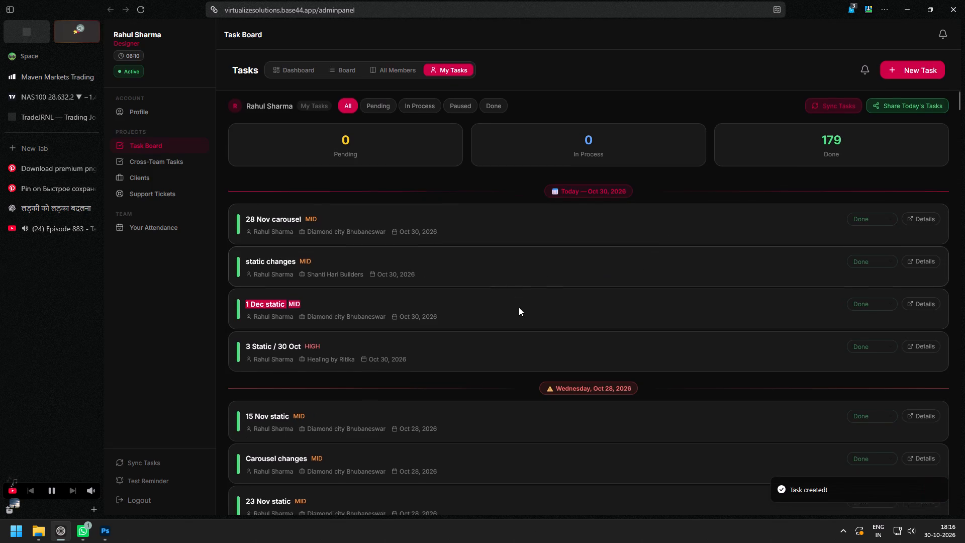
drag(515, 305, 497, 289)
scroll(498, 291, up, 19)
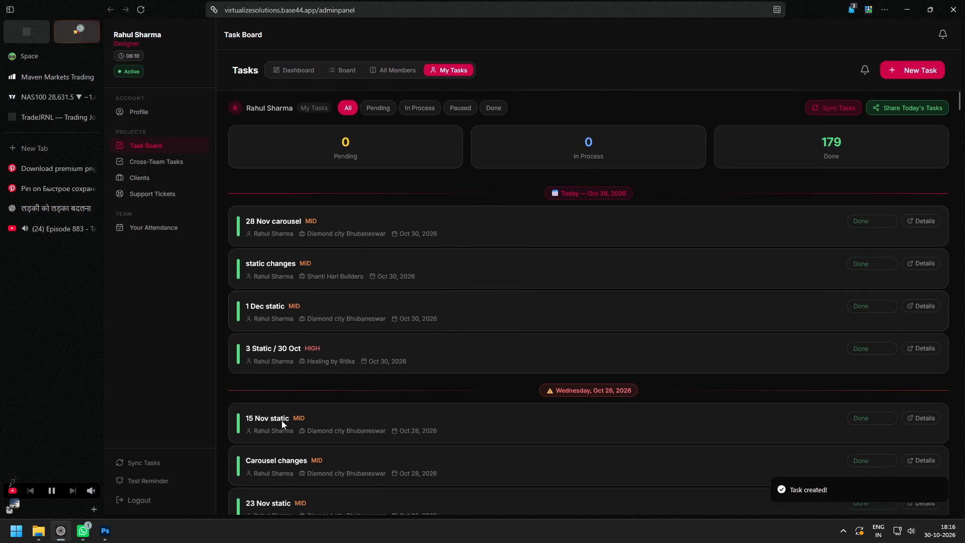
Switch to Photoshop and examine the 28 Nov carousel slides.
click(108, 534)
key(z)
drag(394, 278, 365, 268)
key(space)
key(space)
key(space)
drag(368, 288, 421, 280)
drag(481, 273, 497, 290)
drag(533, 212, 556, 255)
Switch to Zen and search Pinterest for "check list".
click(61, 539)
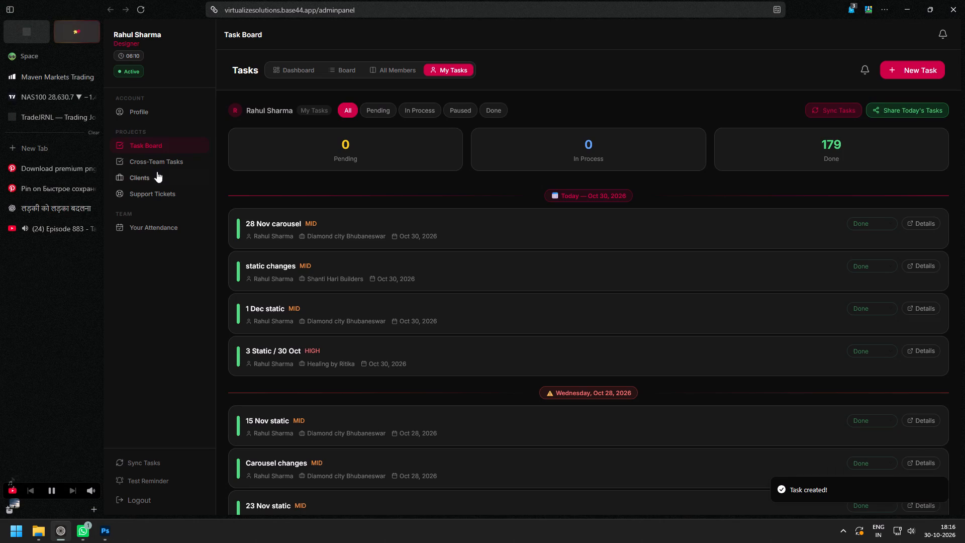
click(46, 185)
click(275, 35)
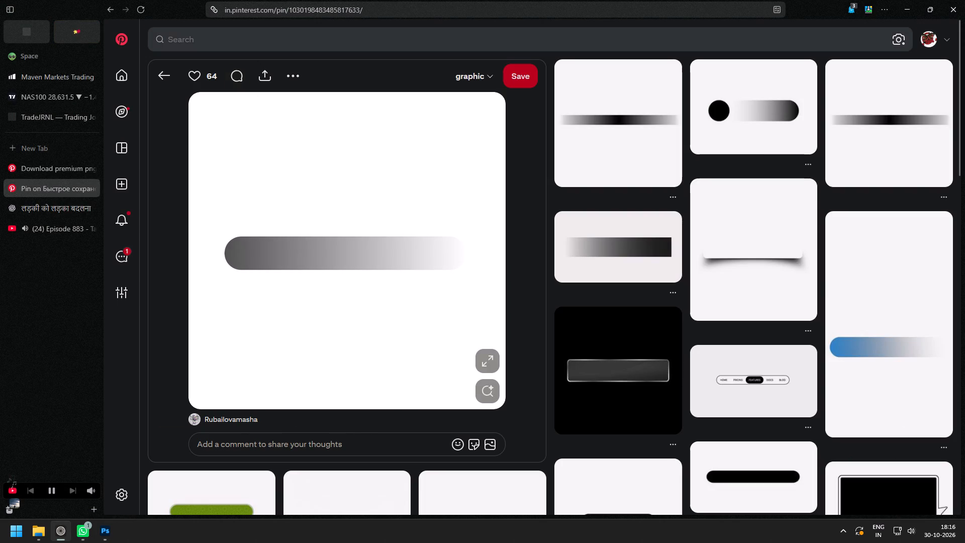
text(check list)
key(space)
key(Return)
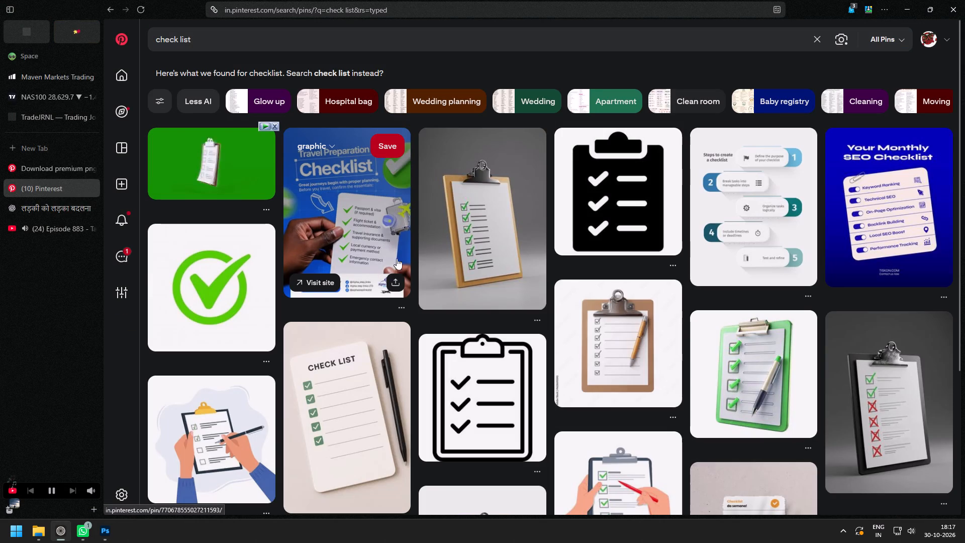
From the Travel Preparation Checklist pin, open the related Skincare Preparation CHECKLIST pin and copy its image.
click(352, 229)
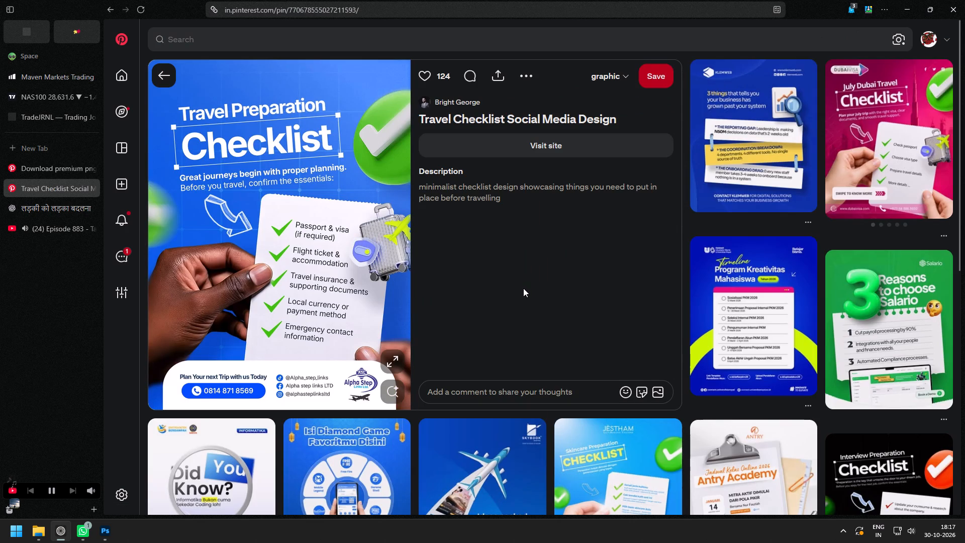
scroll(636, 280, down, 1)
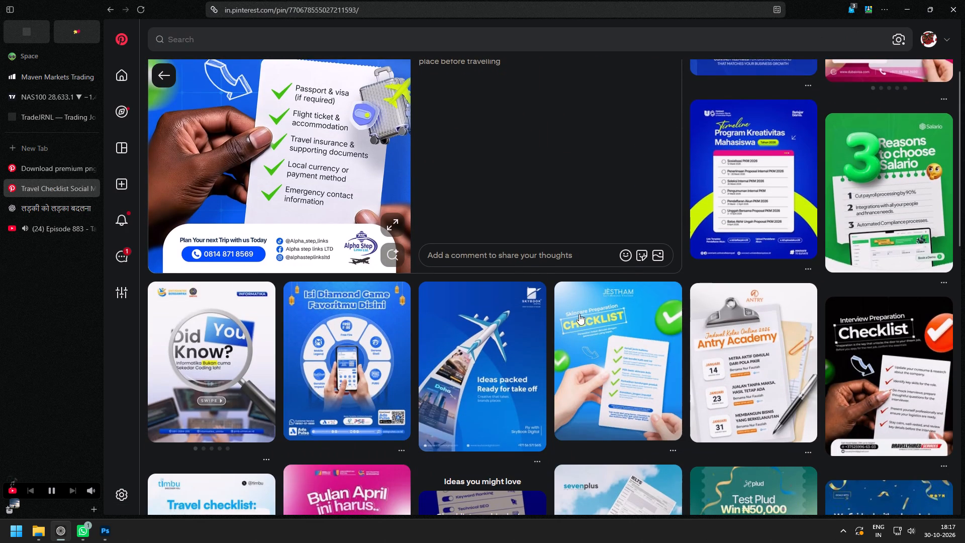
click(639, 379)
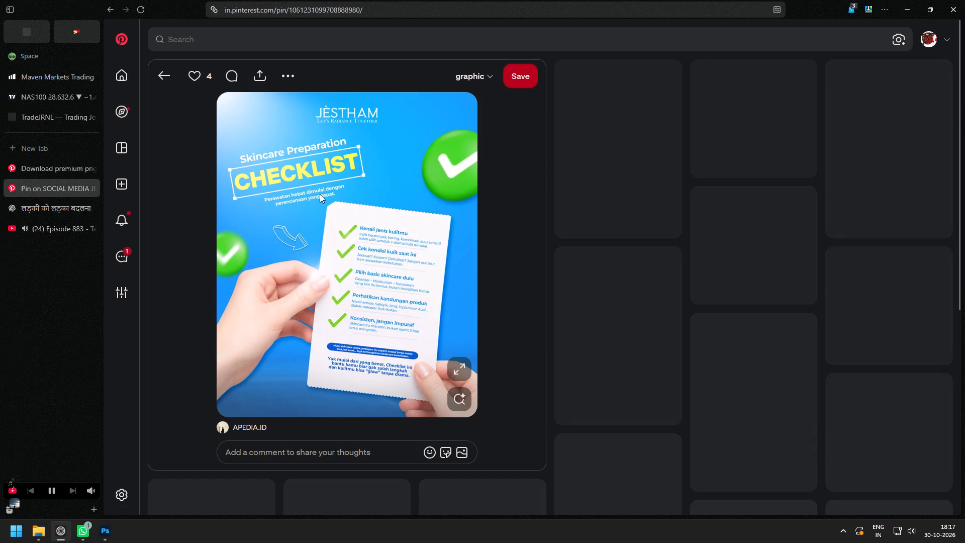
right_click(318, 193)
click(355, 232)
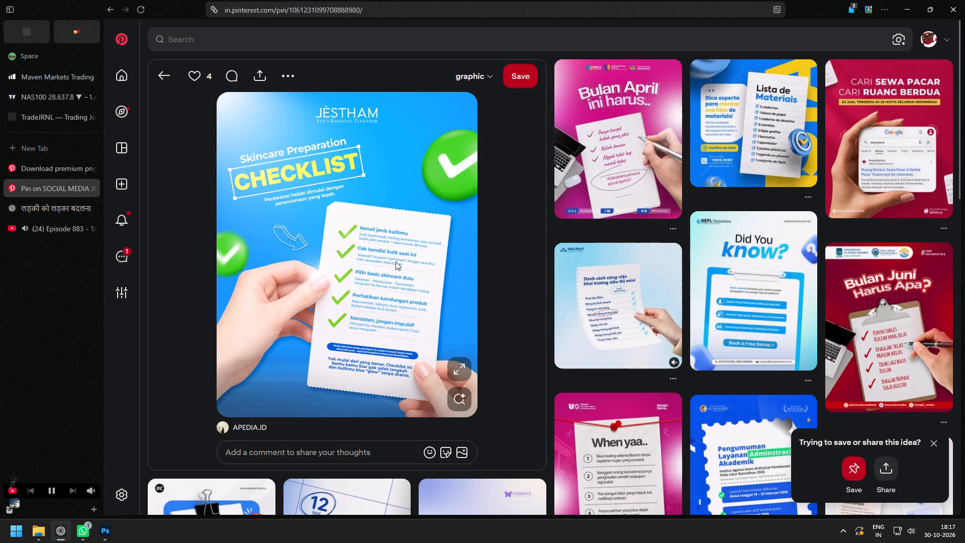
Open the related red clipboard pin "Bulan Juni Harus Apa?" and copy its image.
click(919, 331)
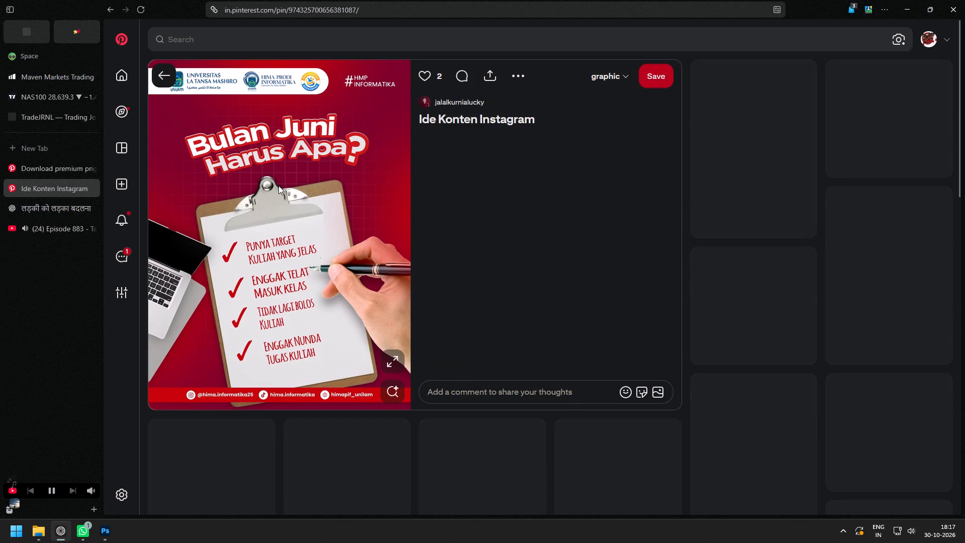
right_click(279, 209)
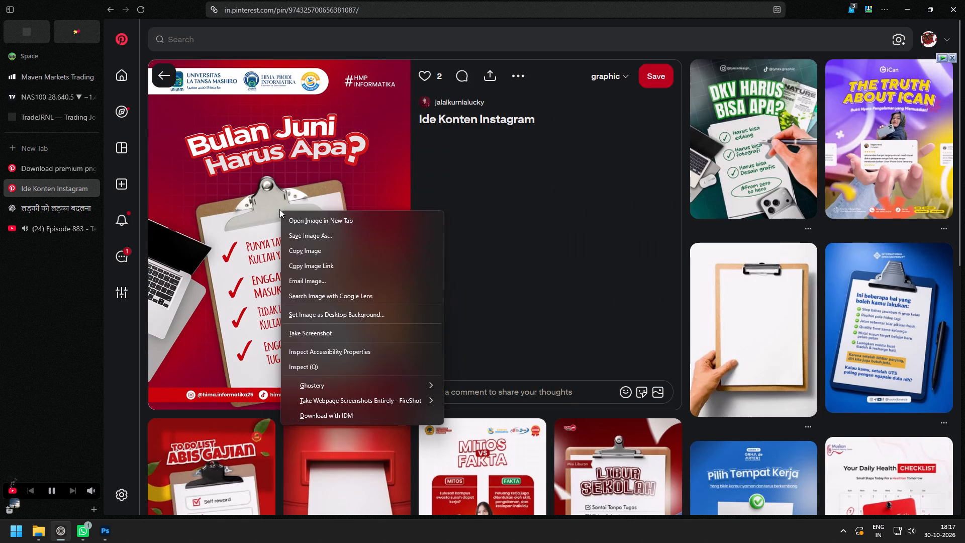
click(316, 253)
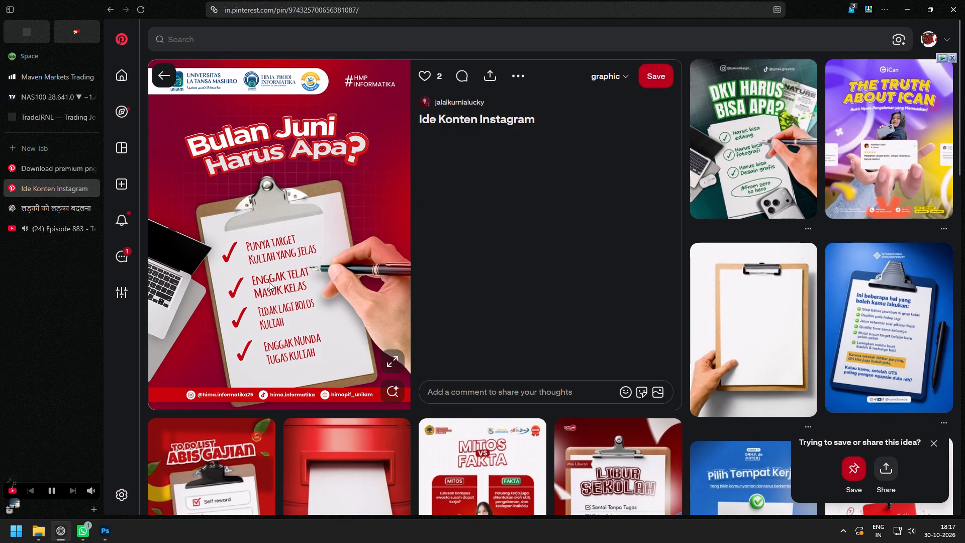